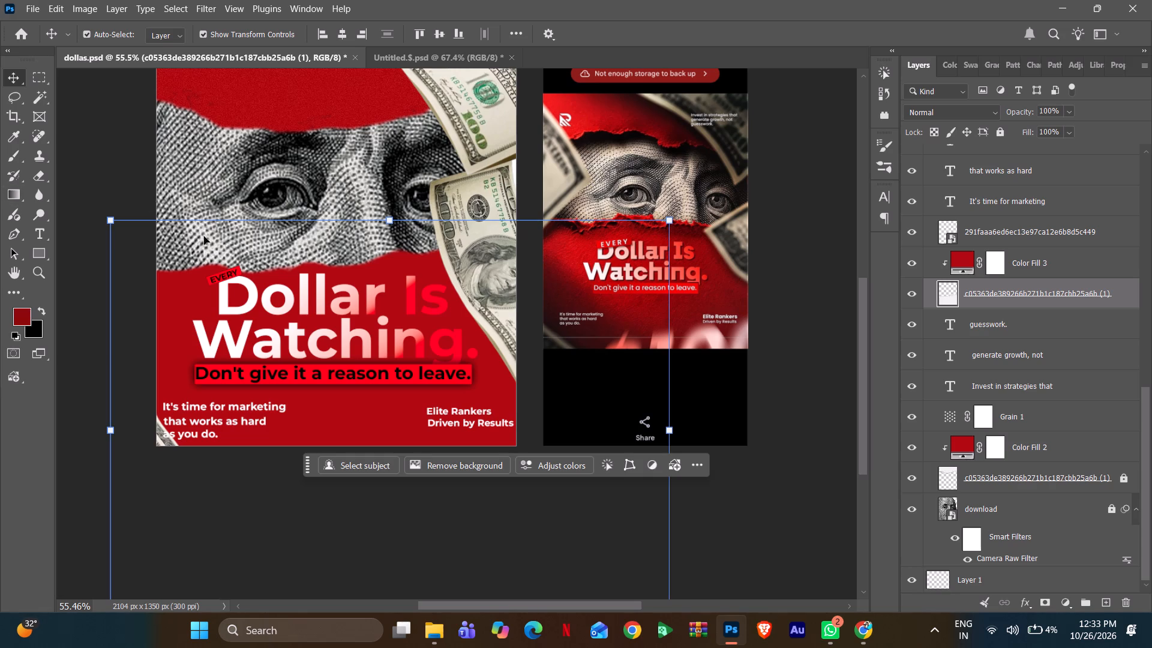
Move the lower dollar bill at the poster's right edge about 56 px right and 170 px down.
click(484, 307)
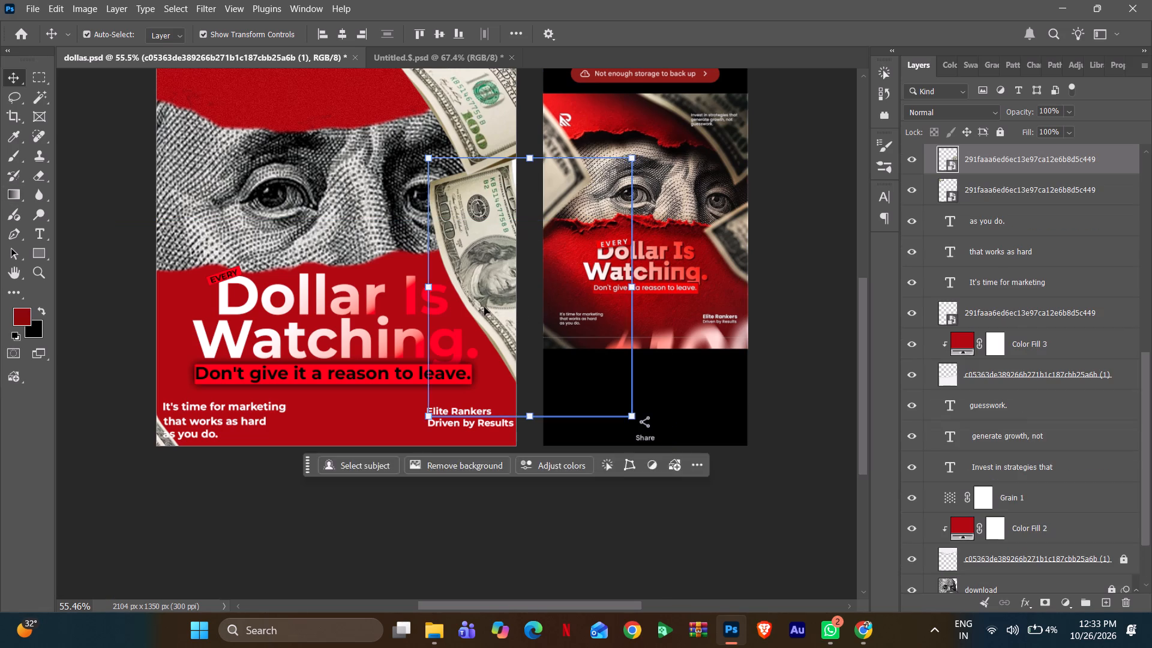
drag(484, 307, 487, 346)
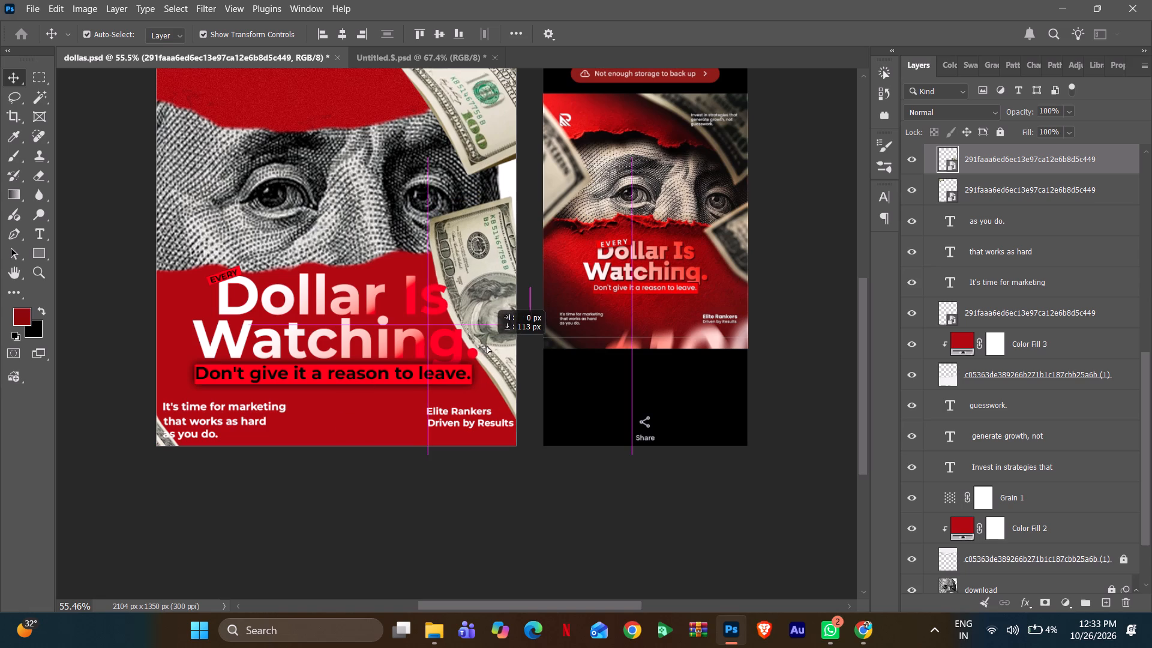
drag(487, 346, 502, 373)
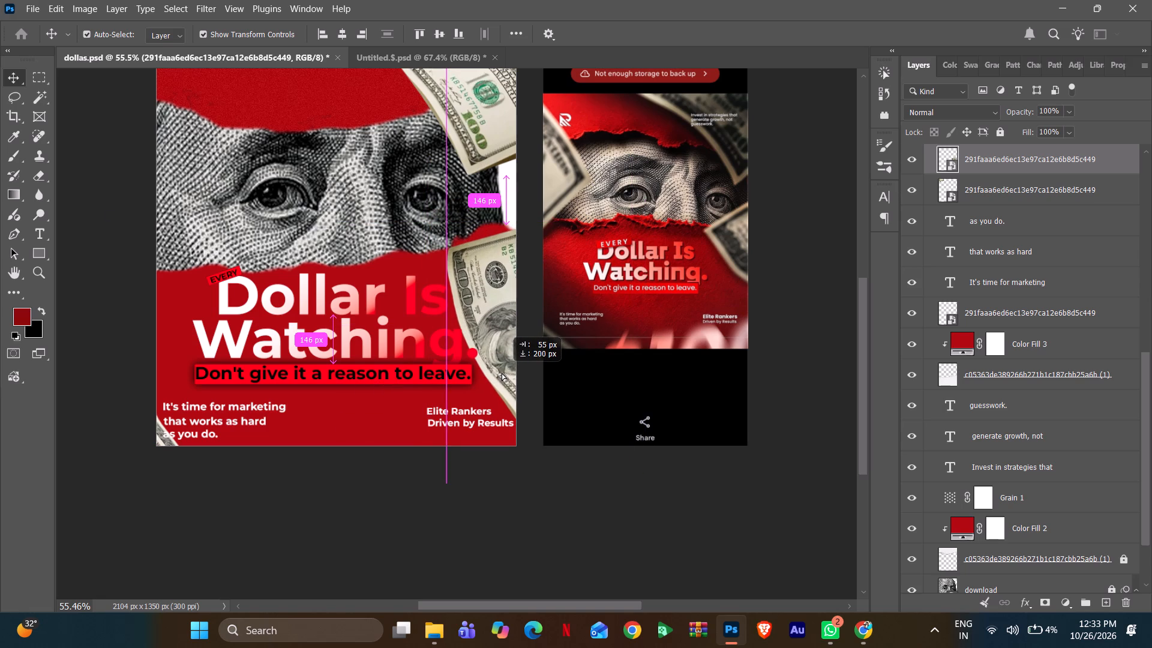
drag(502, 373, 502, 366)
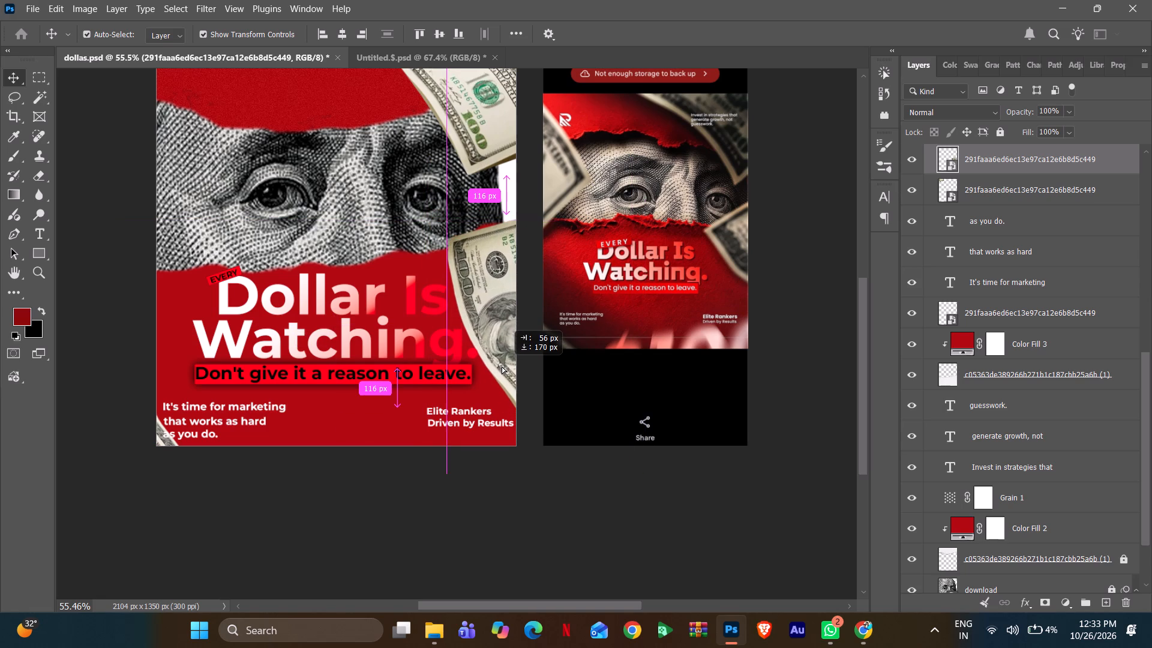
drag(502, 366, 502, 365)
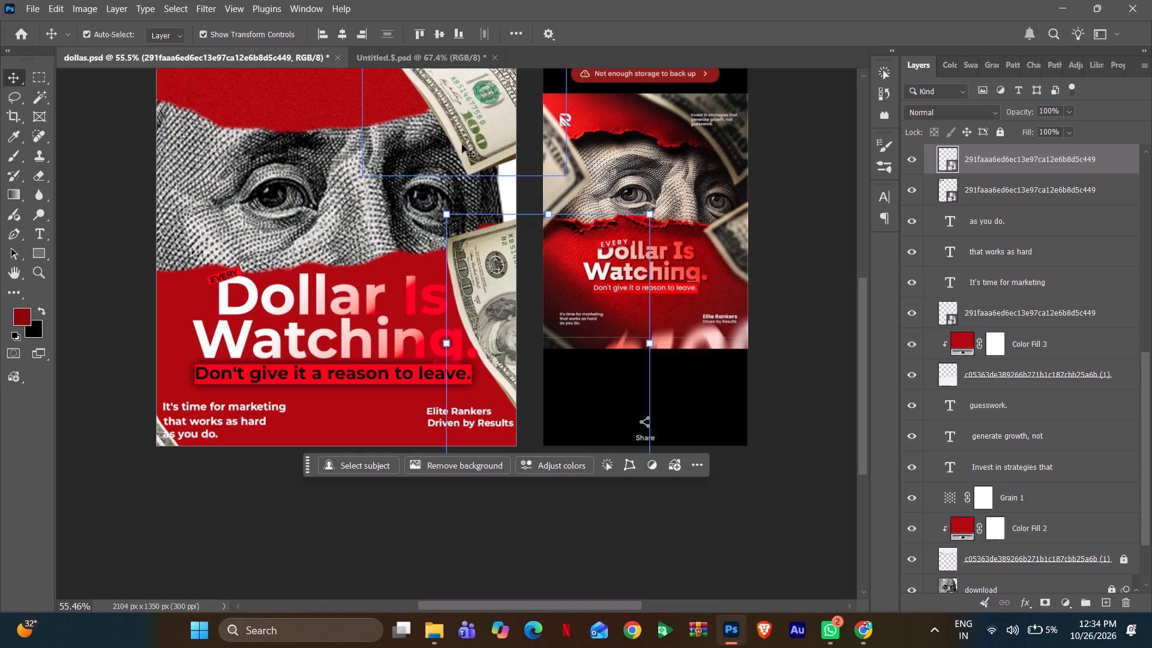
Duplicate the upper-right dollar bill and place the copy partly off the poster's left edge, beside the portrait's eye.
click(464, 118)
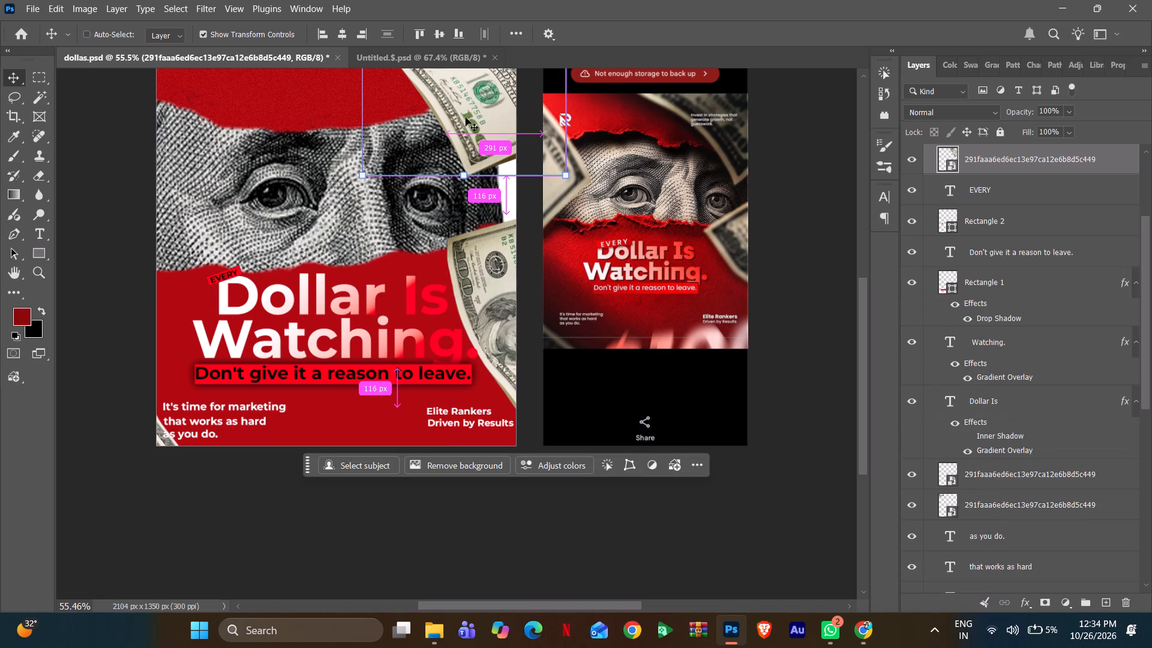
key(ctrl+c)
drag(463, 106, 454, 99)
key(ctrl+z)
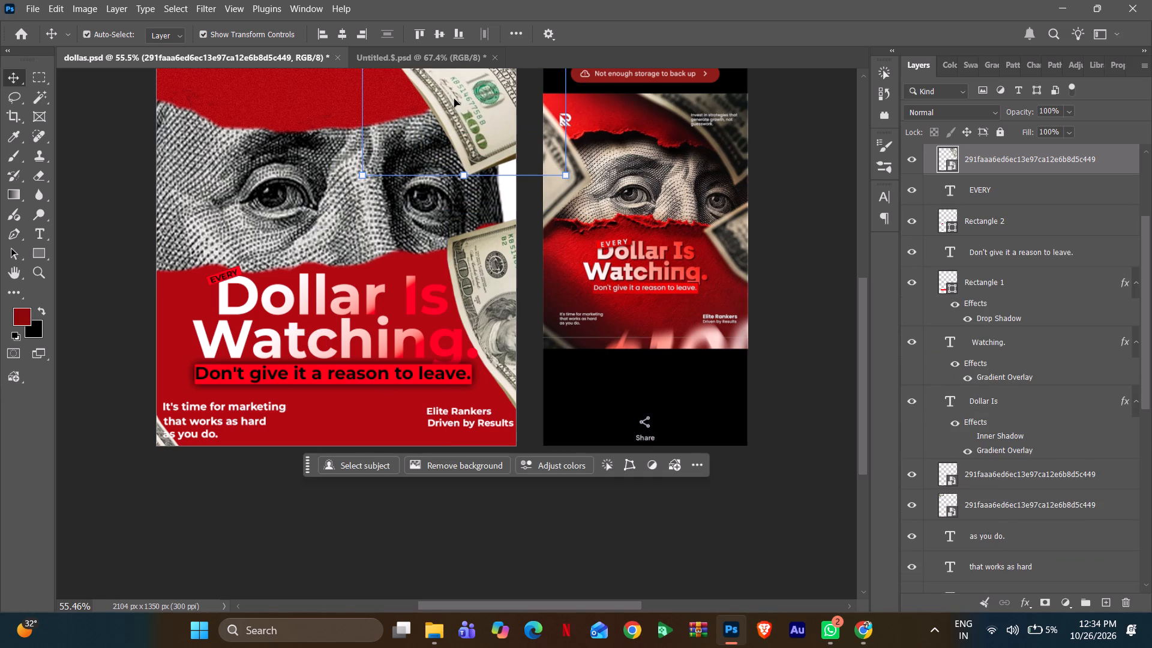
key(ctrl+v)
drag(320, 254, 319, 253)
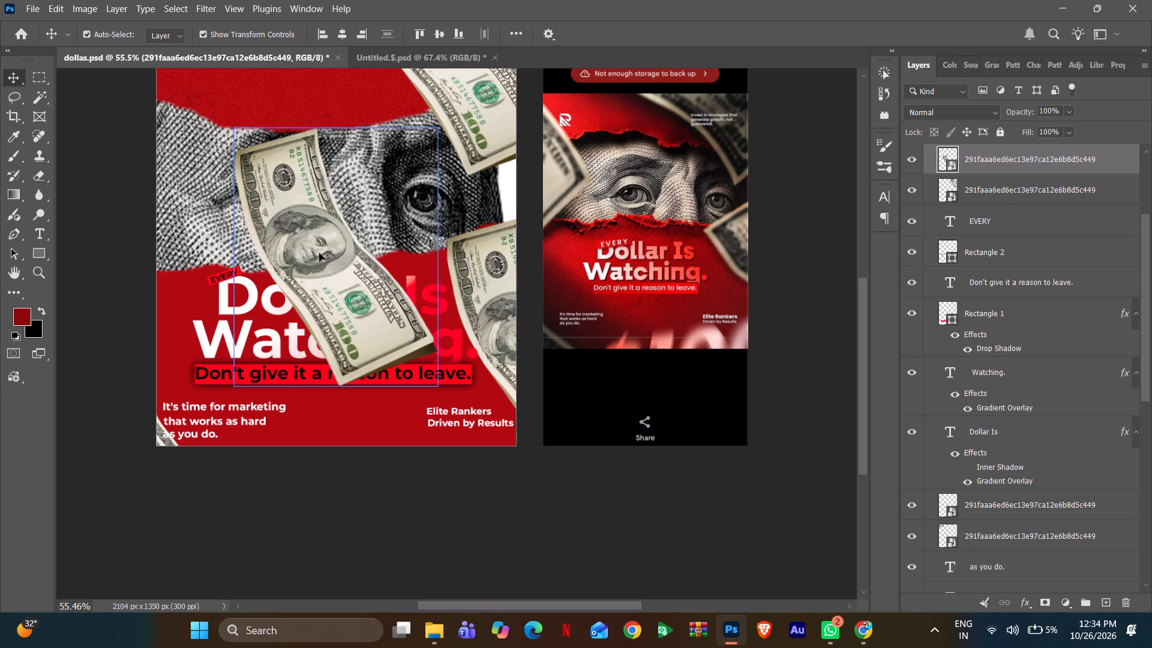
drag(319, 253, 100, 152)
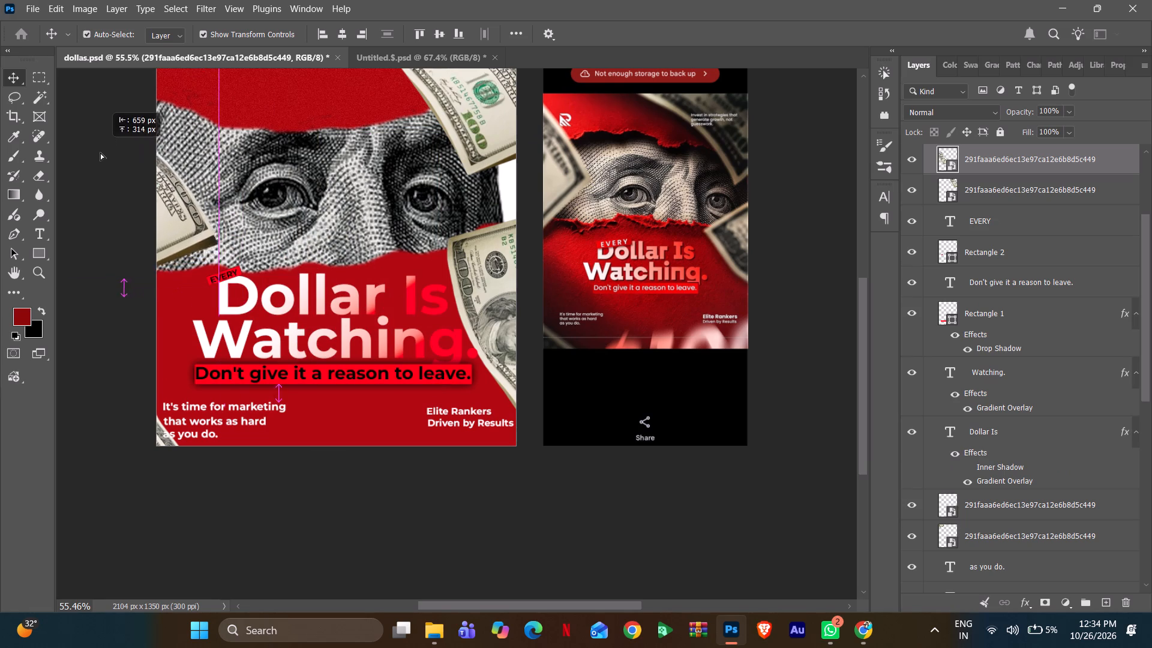
drag(100, 152, 115, 133)
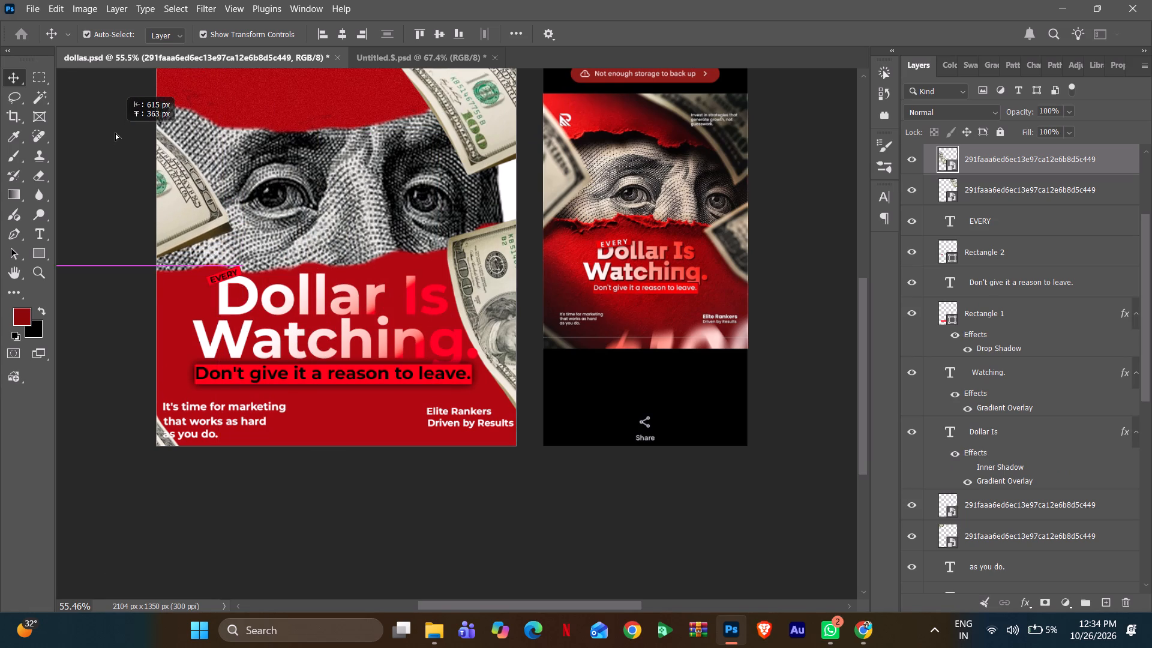
drag(115, 133, 121, 130)
Unlock the "download" portrait layer and shift the portrait about 50 px right and slightly up to fill the torn opening.
click(383, 181)
double_click(383, 181)
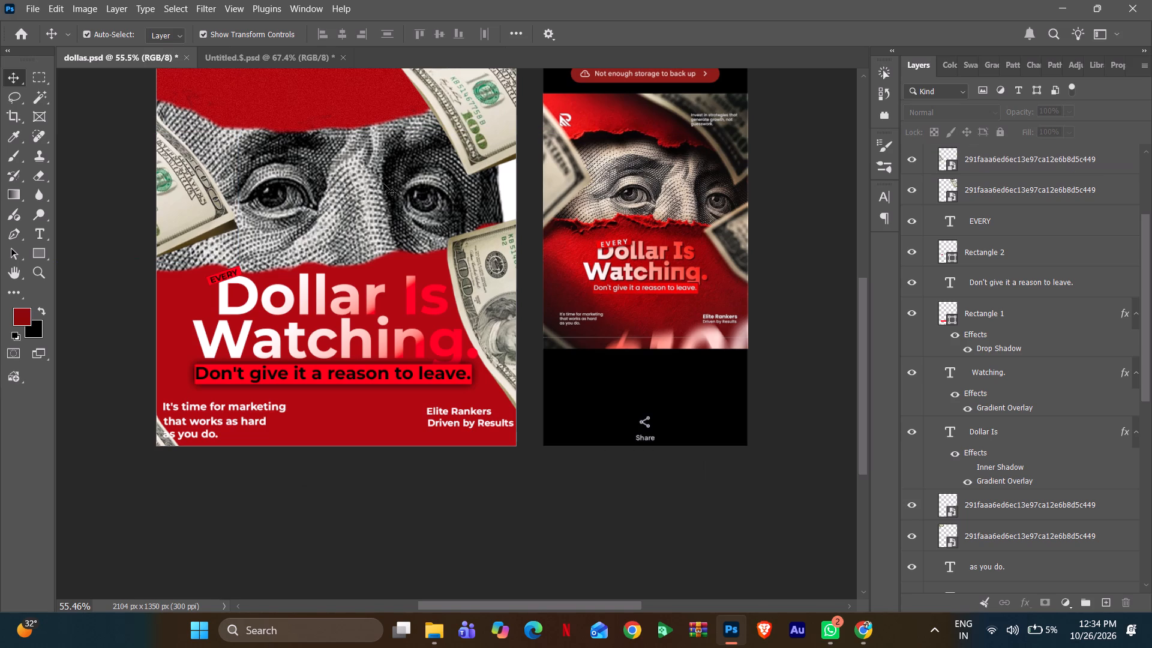
scroll(1016, 302, down, 19)
scroll(1019, 311, down, 3)
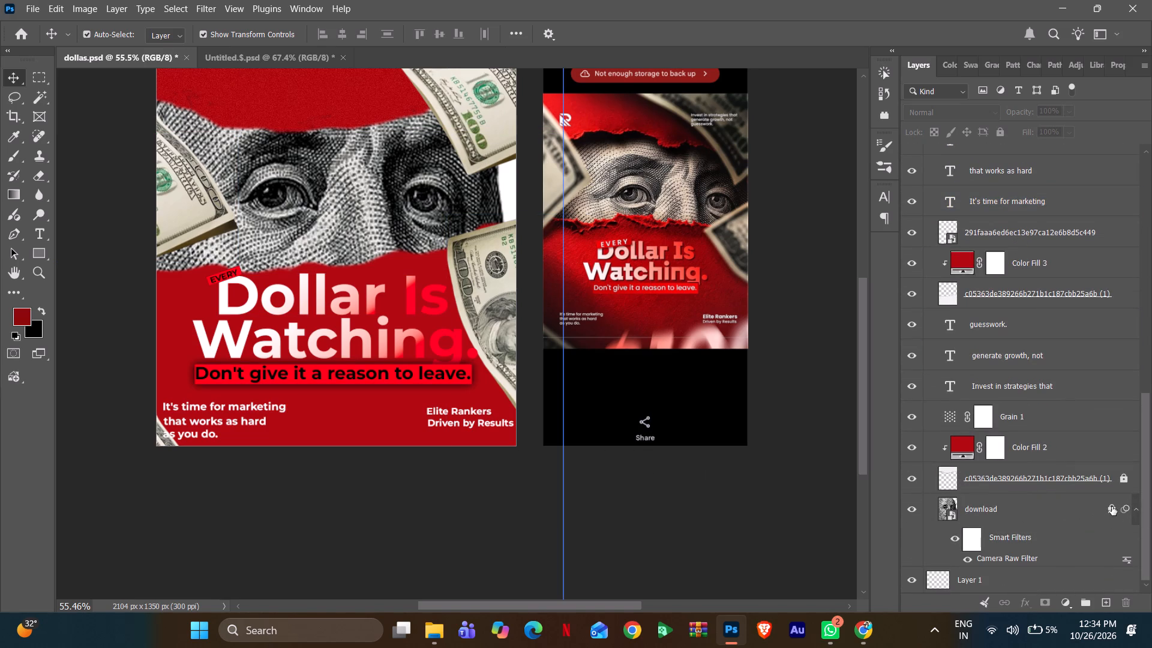
click(1112, 506)
click(359, 208)
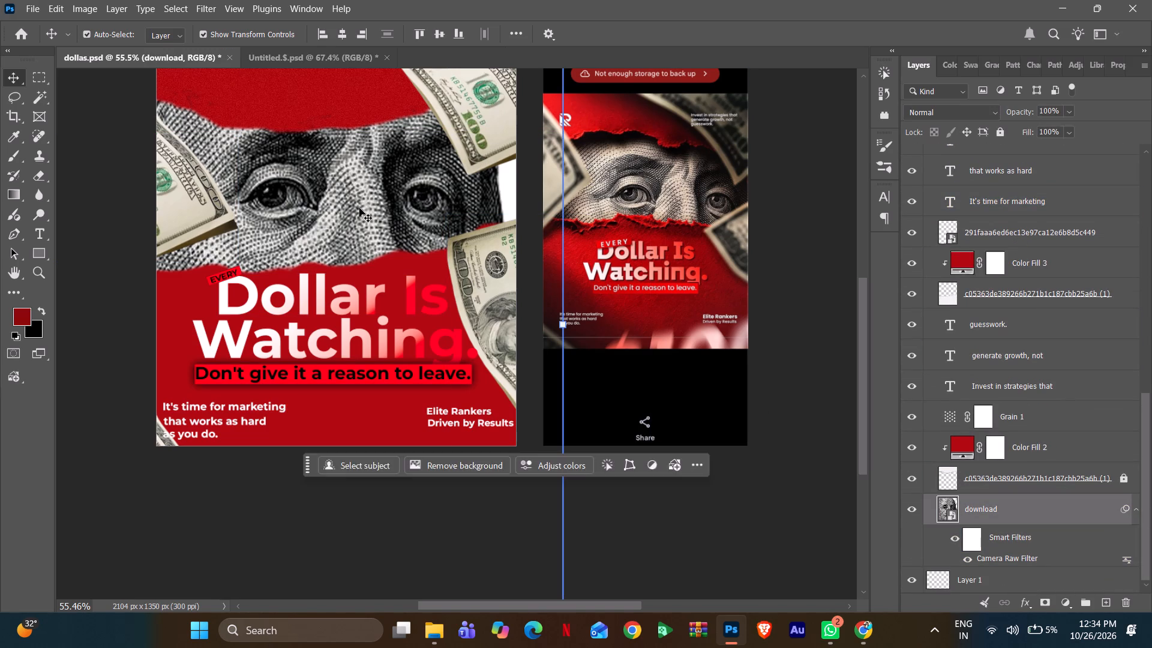
click(359, 208)
drag(359, 208, 381, 211)
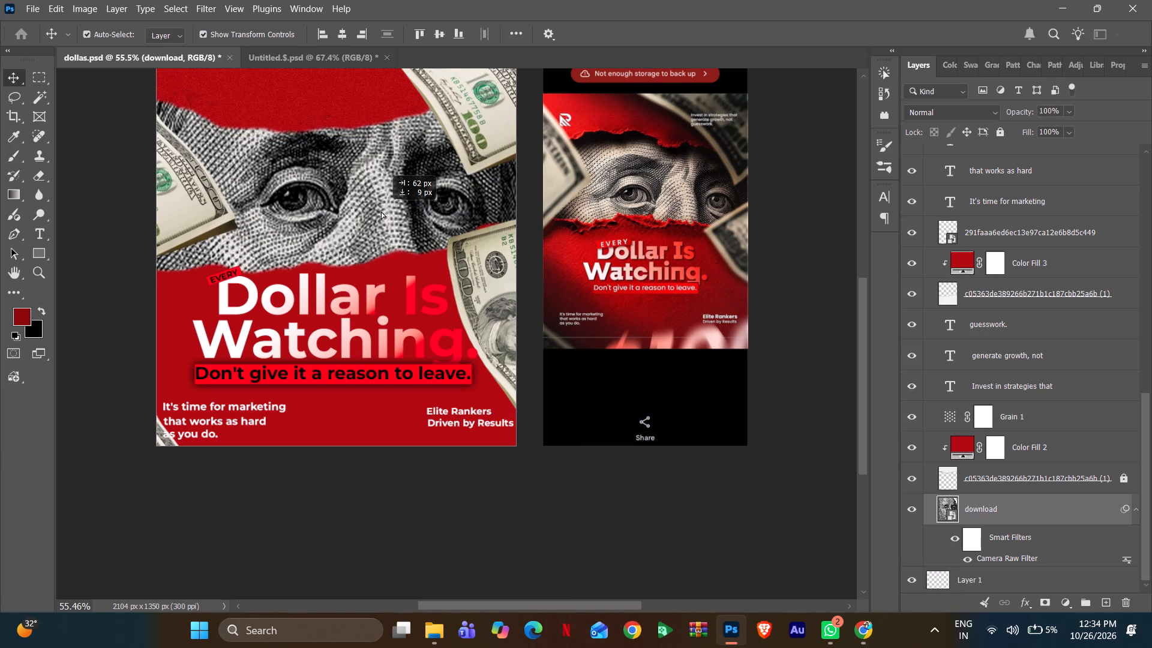
drag(381, 211, 374, 212)
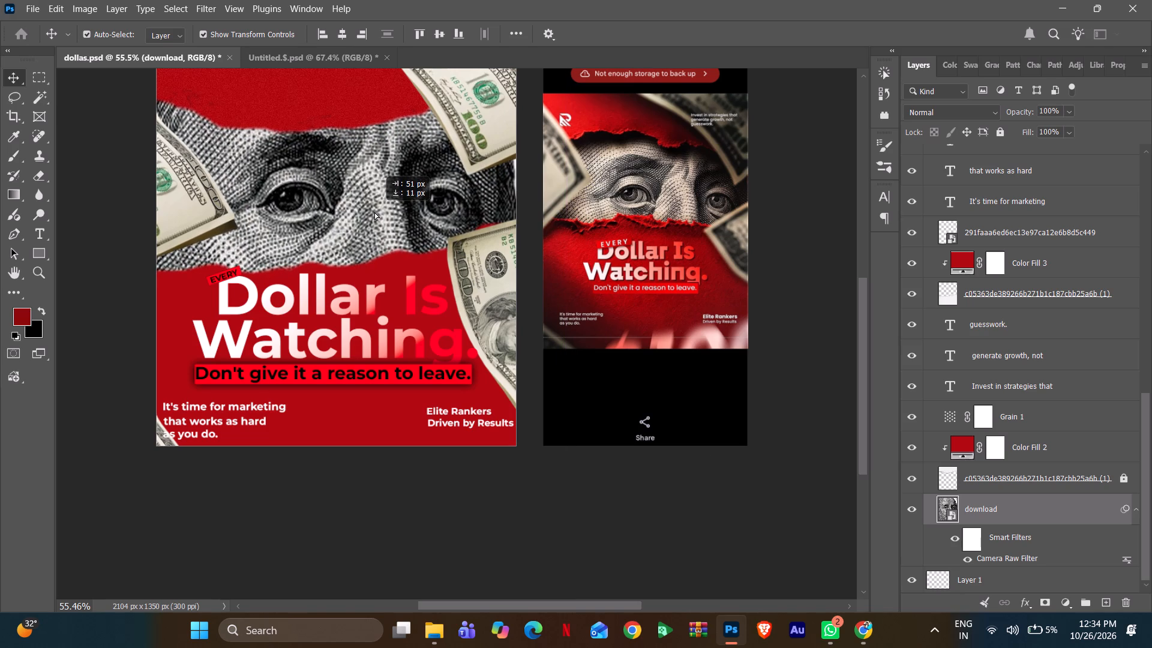
drag(374, 212, 374, 210)
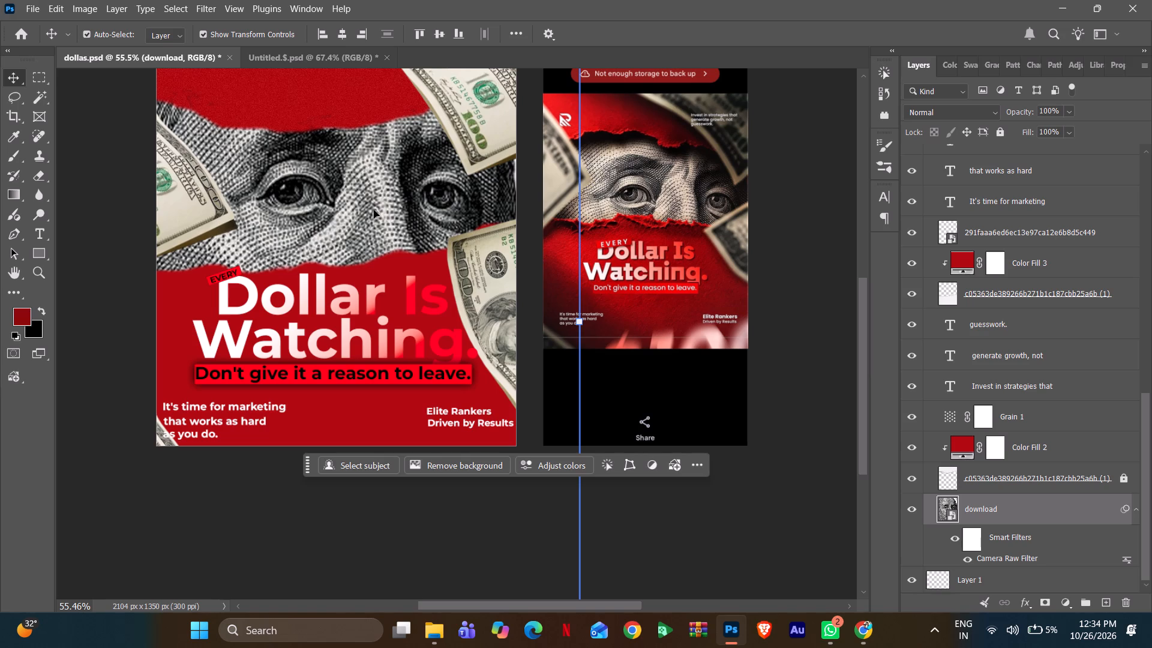
scroll(385, 226, up, 4)
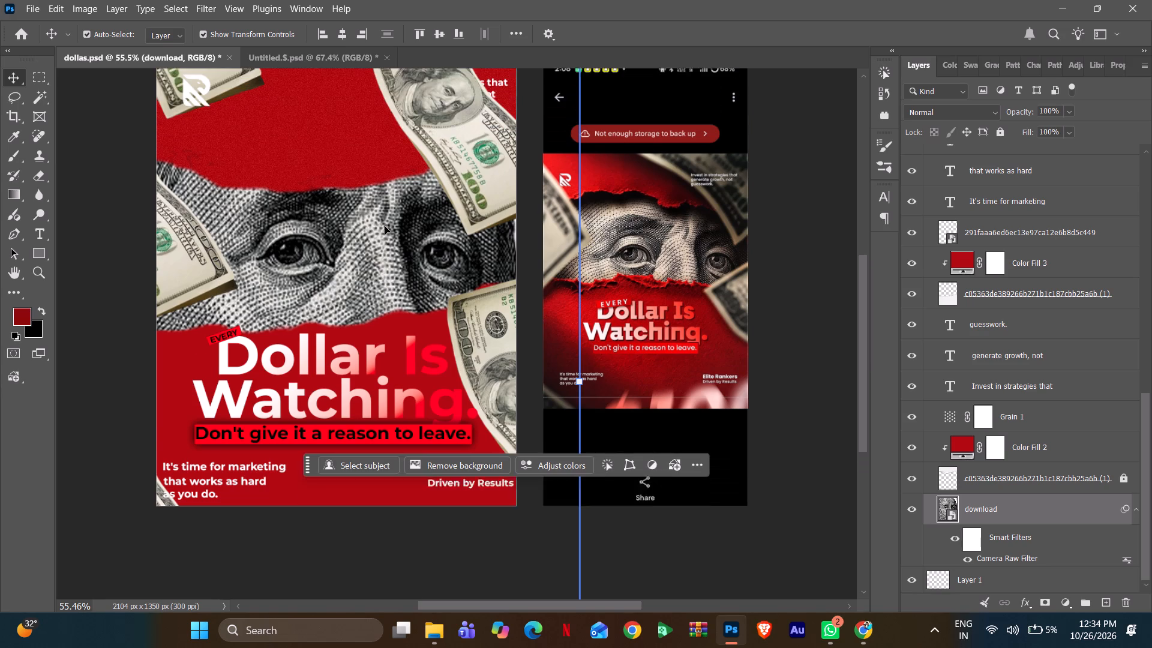
scroll(385, 226, up, 4)
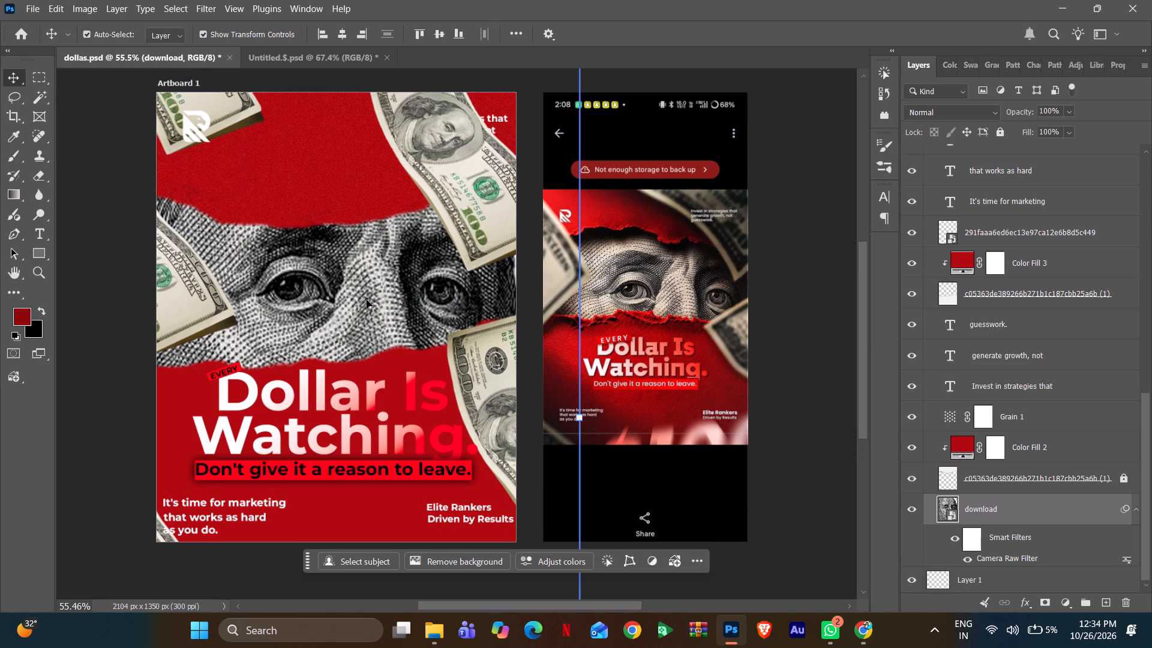
drag(367, 300, 368, 293)
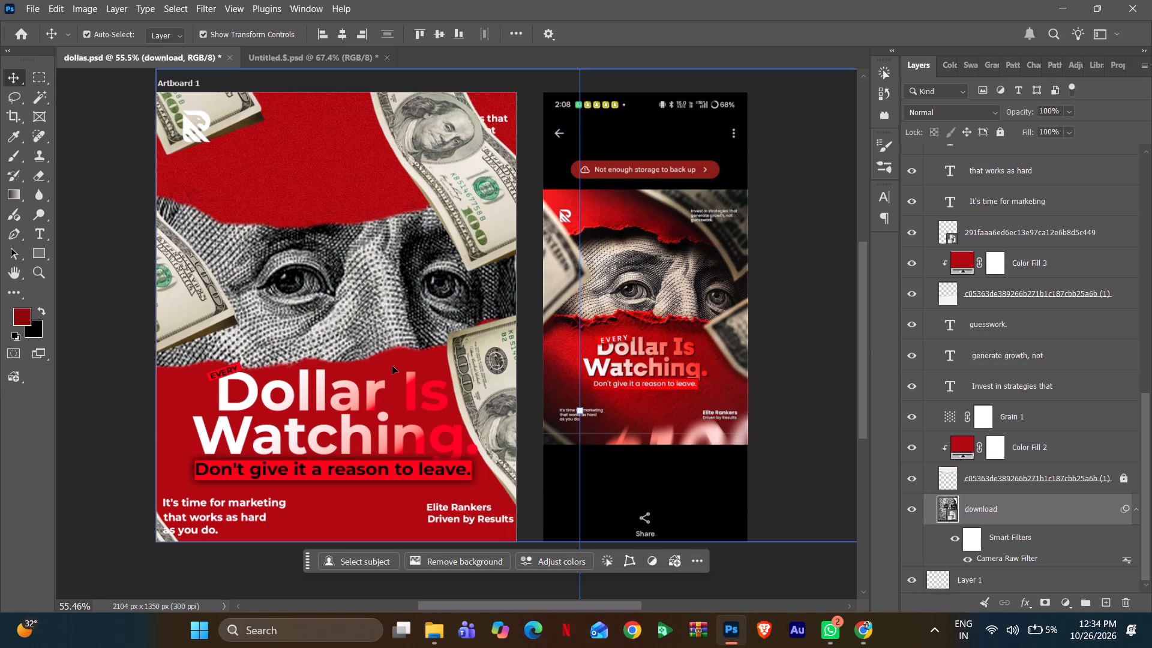
Move the lower torn red paper layer below the portrait up about 50 px, to a Y position of about 1254.5 px.
double_click(392, 366)
scroll(905, 383, down, 1)
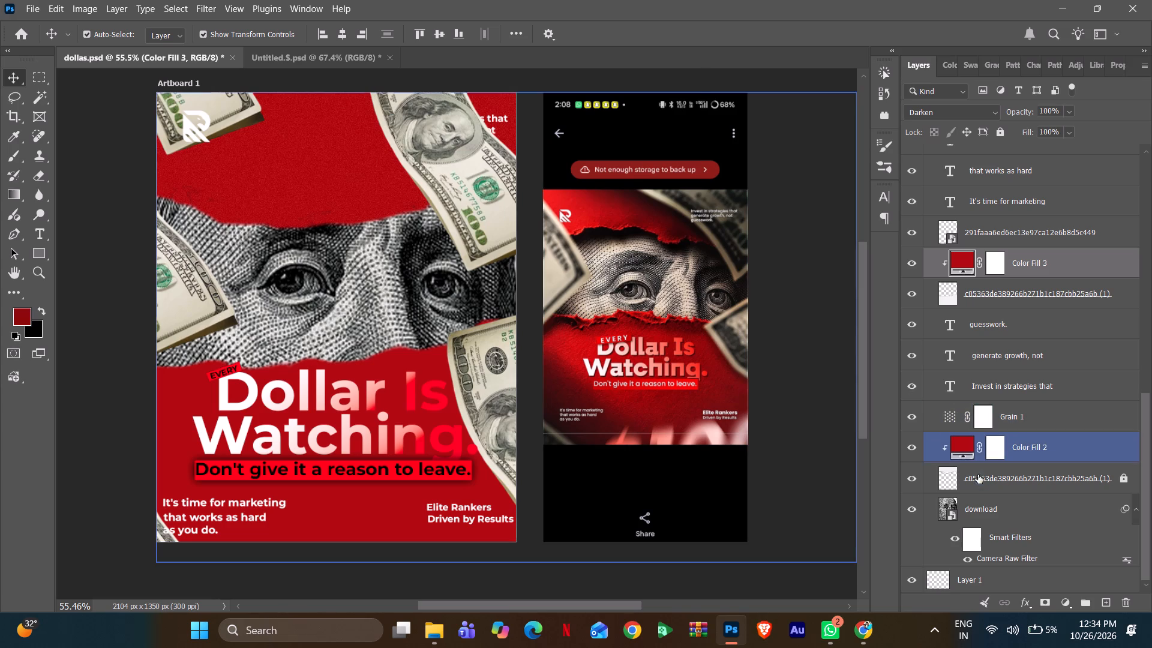
scroll(988, 479, down, 1)
click(1002, 291)
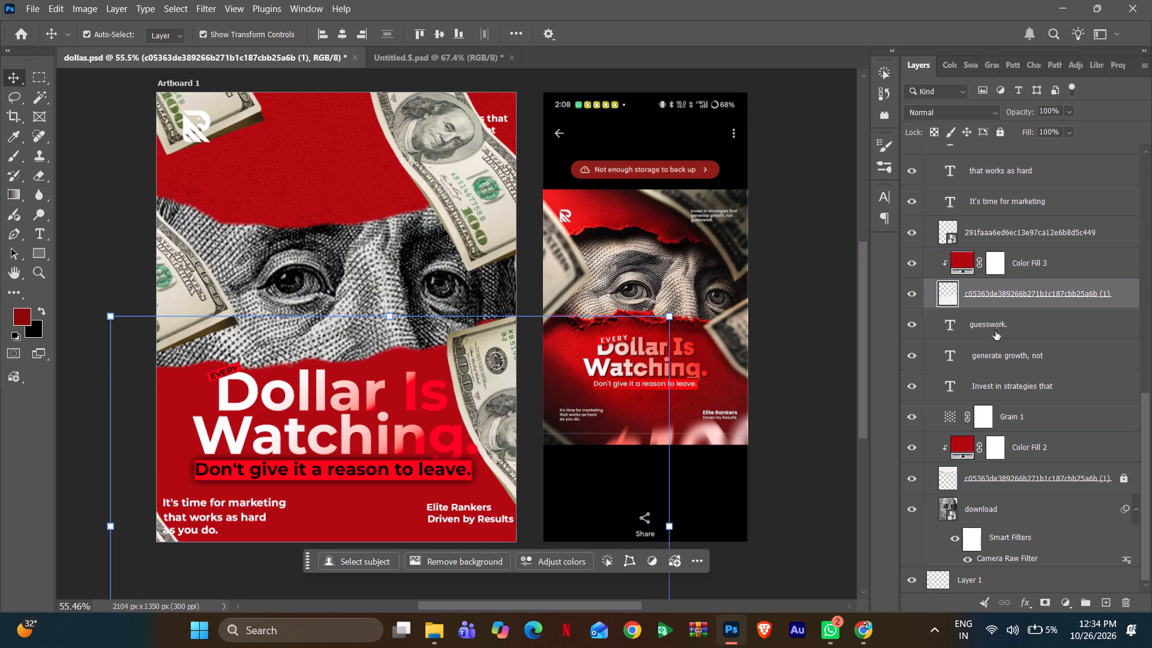
double_click(1010, 299)
click(1007, 302)
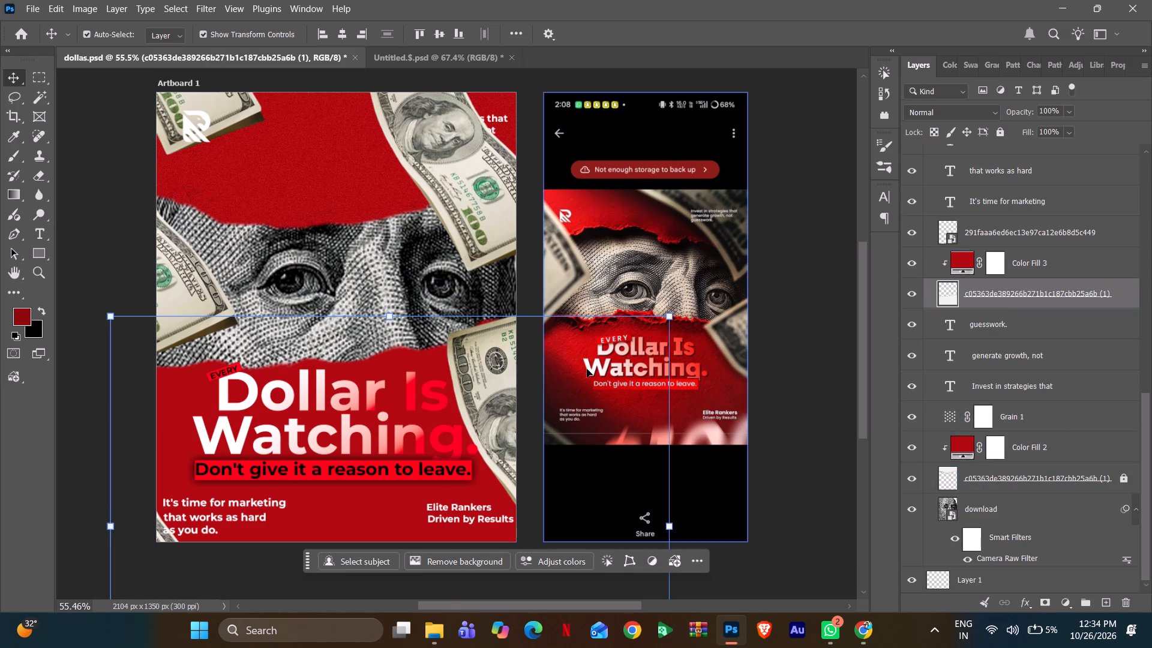
click(391, 319)
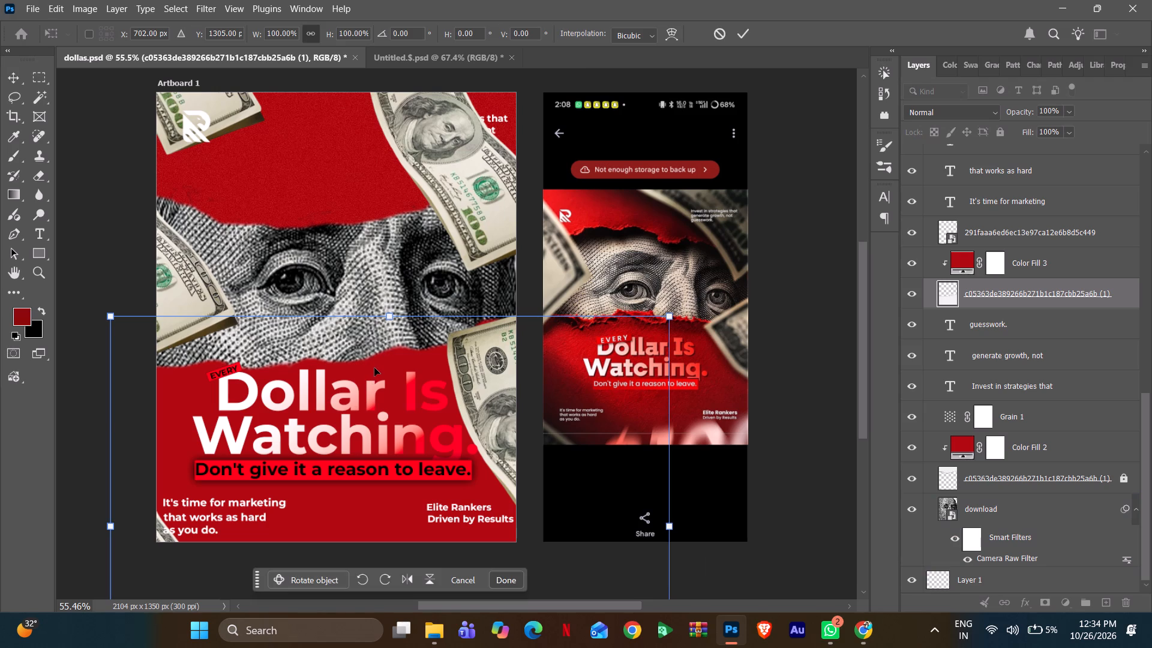
key(Up)
key(Up)
key(Up)
key(Up)
key(Up)
key(Up)
key(Up)
key(Up)
key(Up)
key(Up)
key(Up)
key(Up)
key(Up)
key(Up)
key(Up)
key(Up)
key(Up)
key(Up)
key(Up)
key(Up)
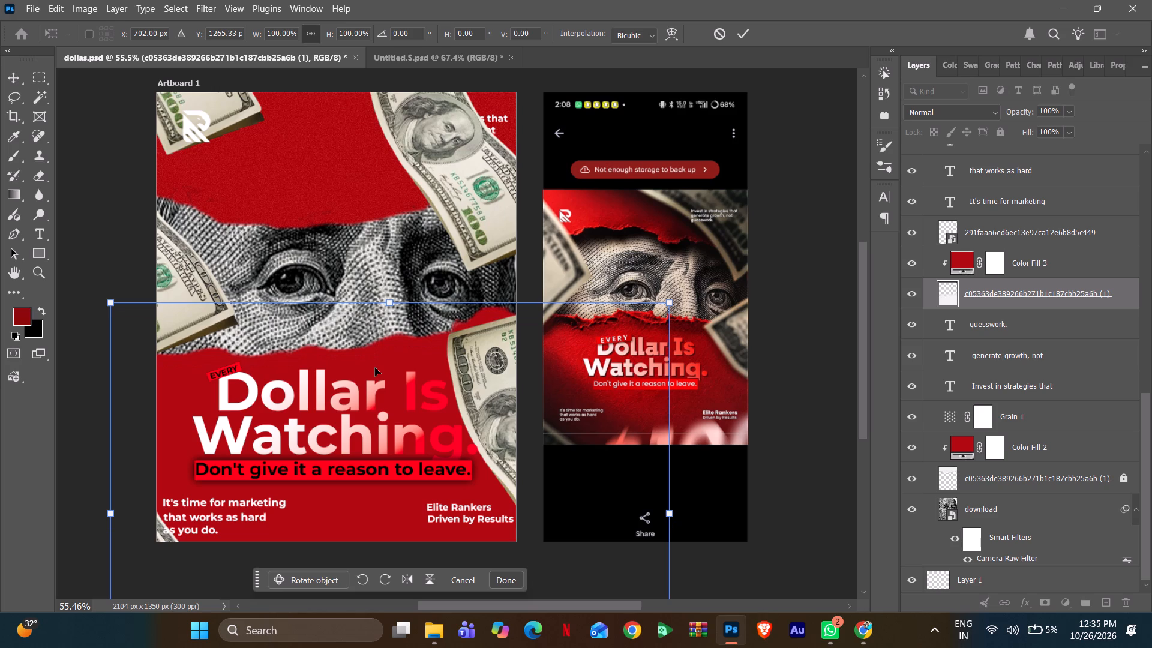
key(Up)
key(Up)
key(Up)
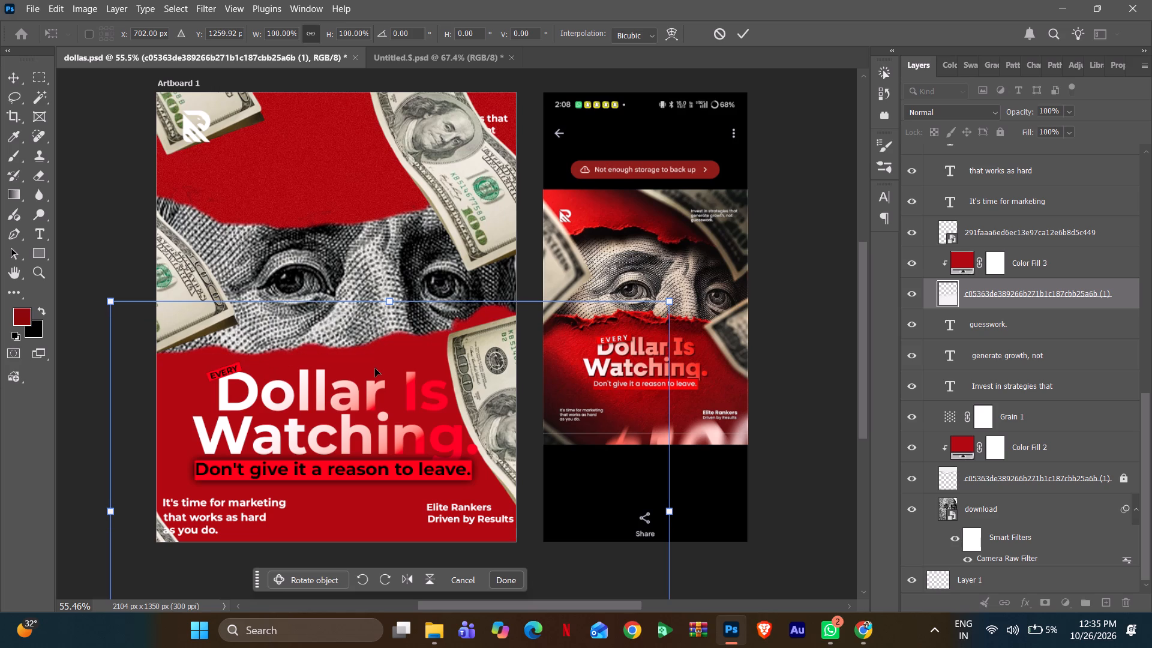
key(Up)
key(Up)
key(Up)
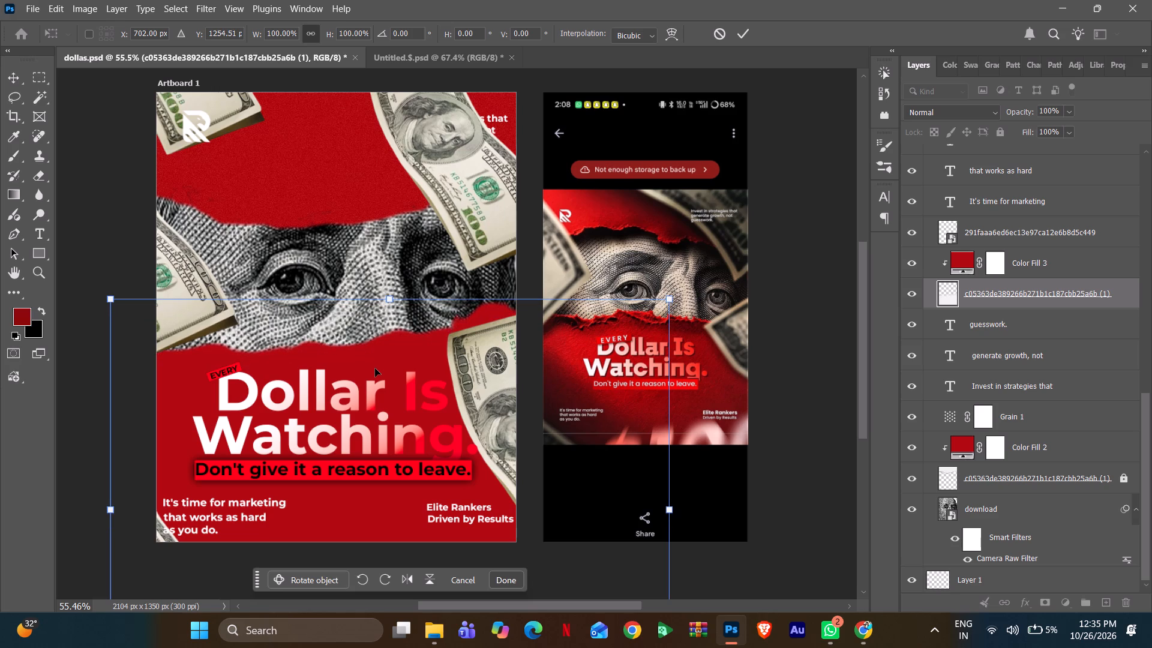
key(Return)
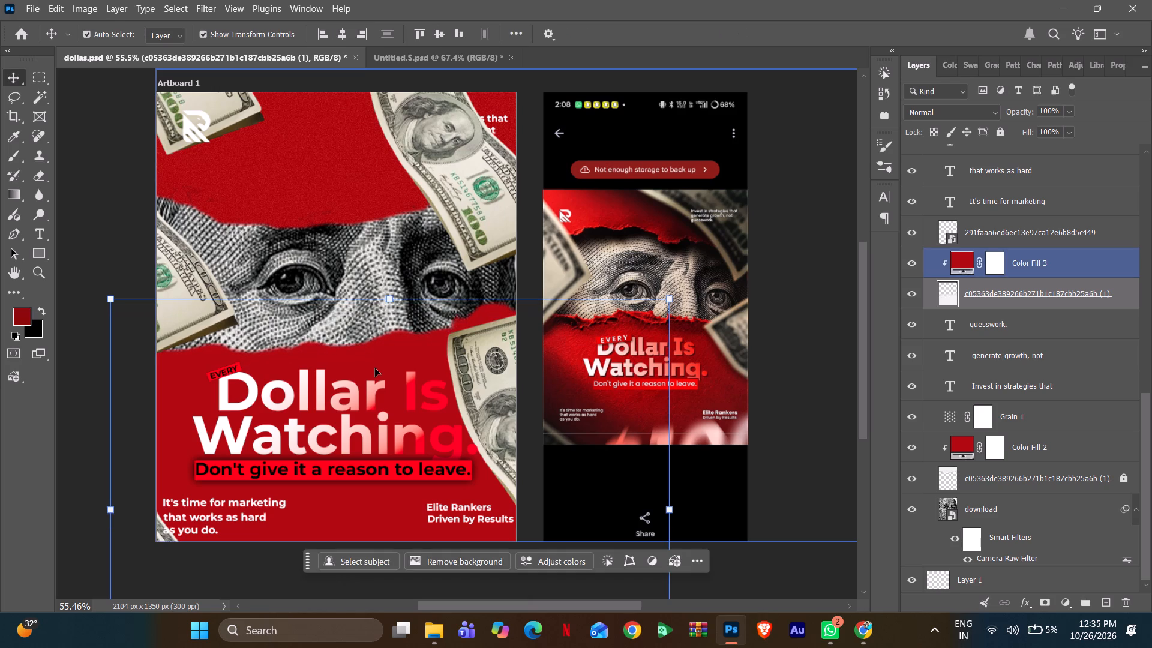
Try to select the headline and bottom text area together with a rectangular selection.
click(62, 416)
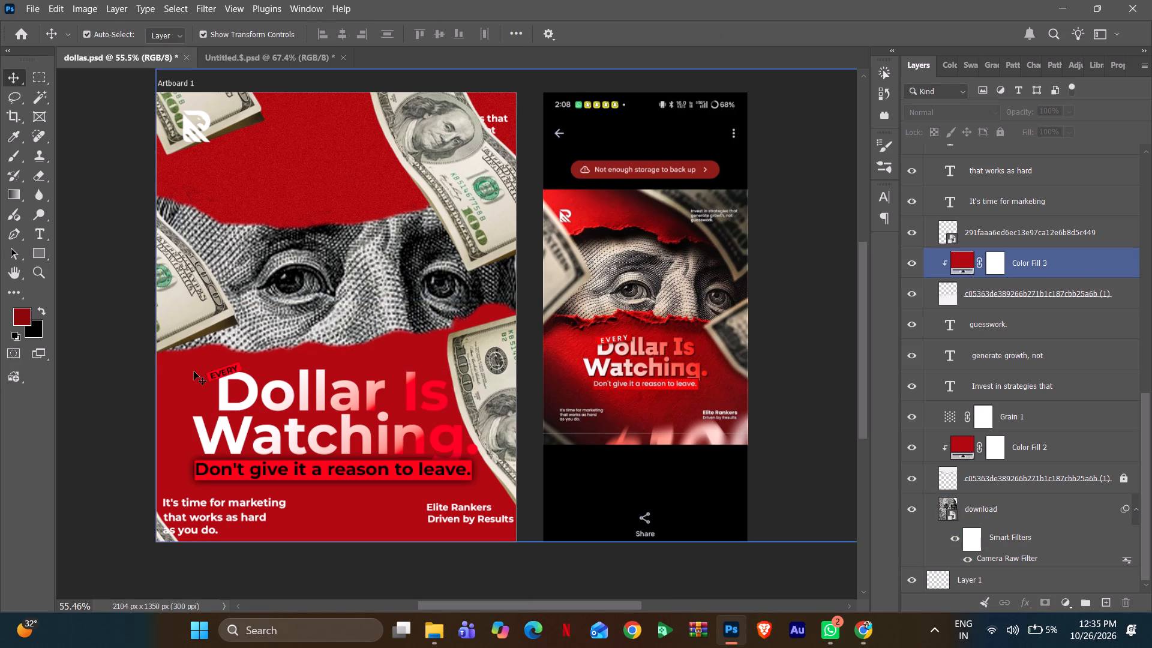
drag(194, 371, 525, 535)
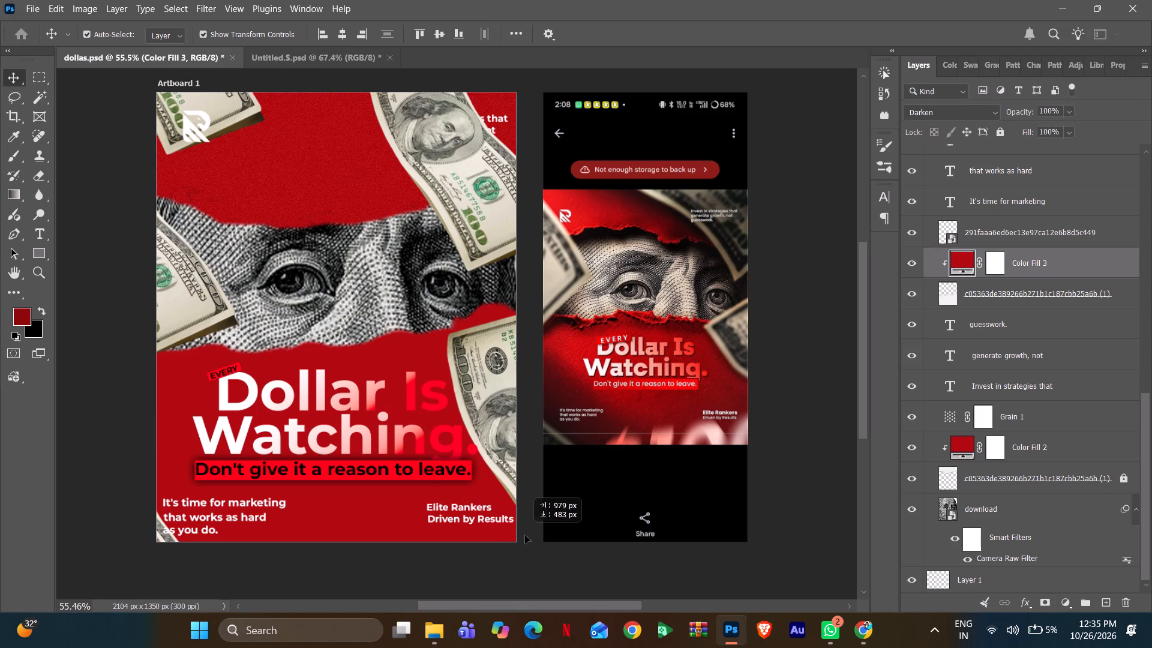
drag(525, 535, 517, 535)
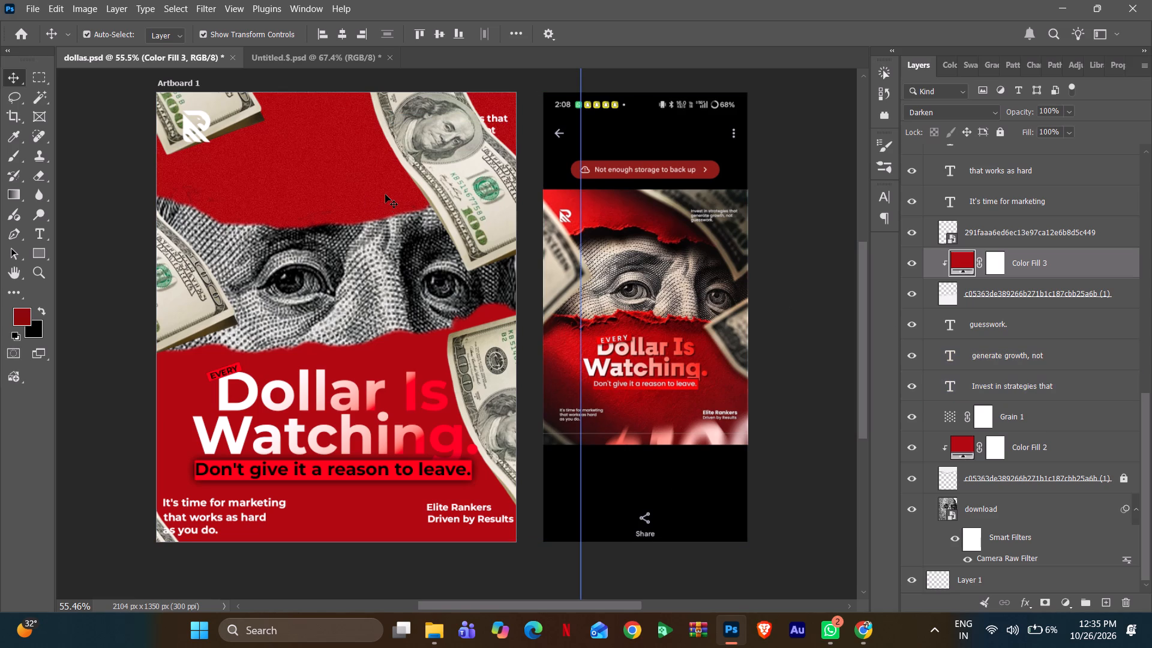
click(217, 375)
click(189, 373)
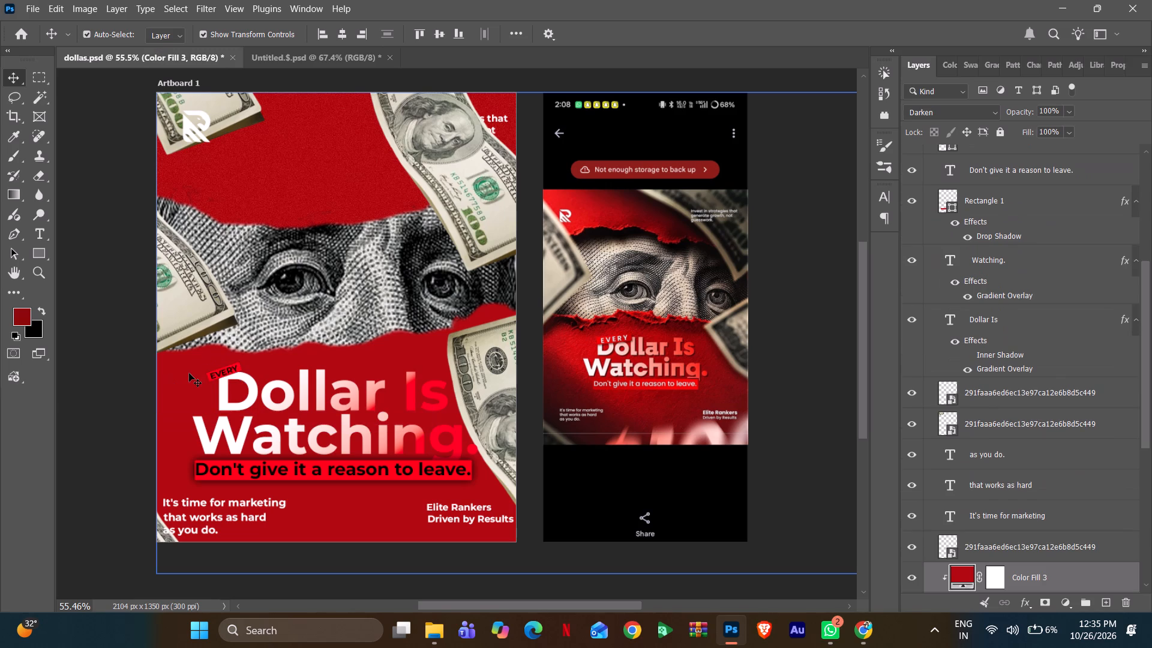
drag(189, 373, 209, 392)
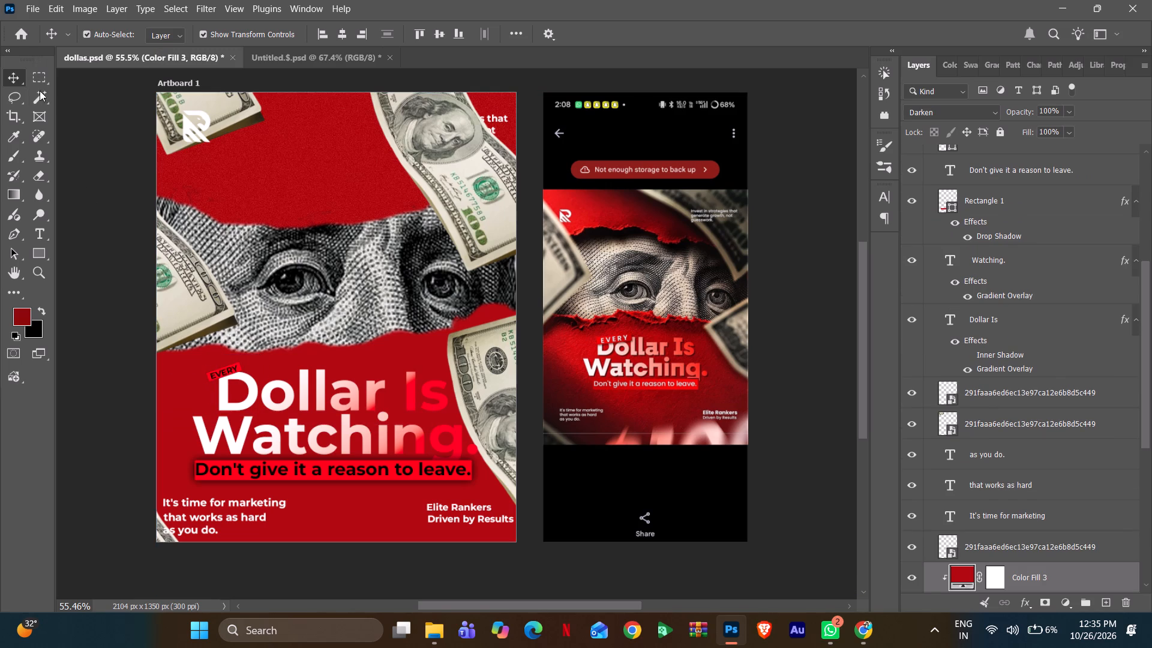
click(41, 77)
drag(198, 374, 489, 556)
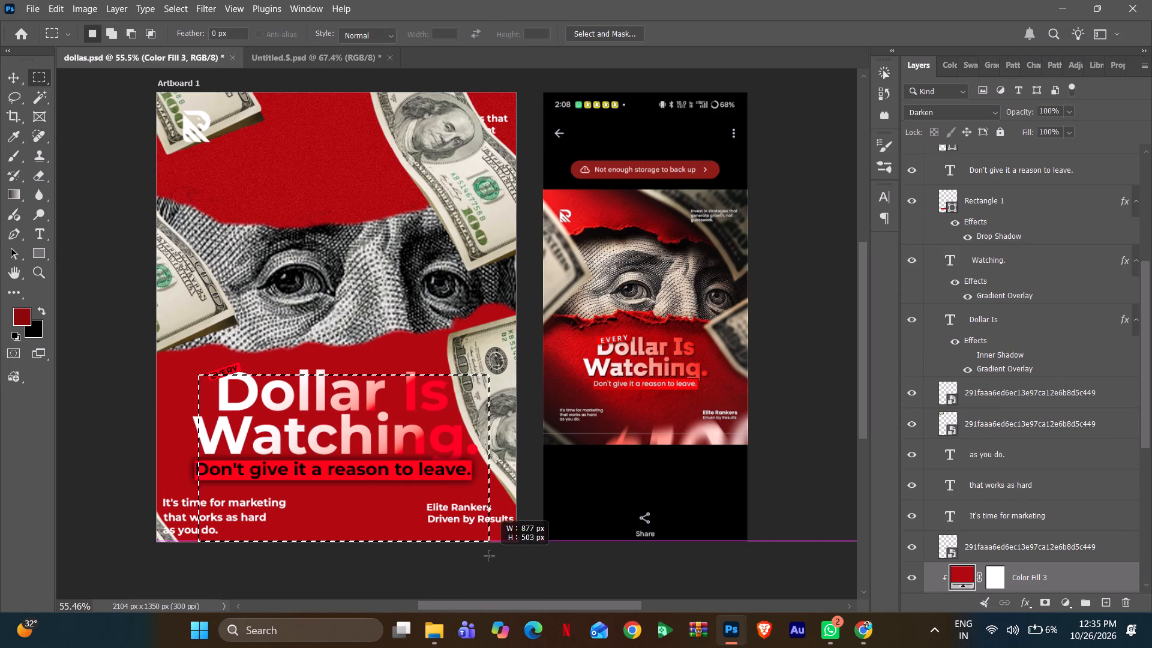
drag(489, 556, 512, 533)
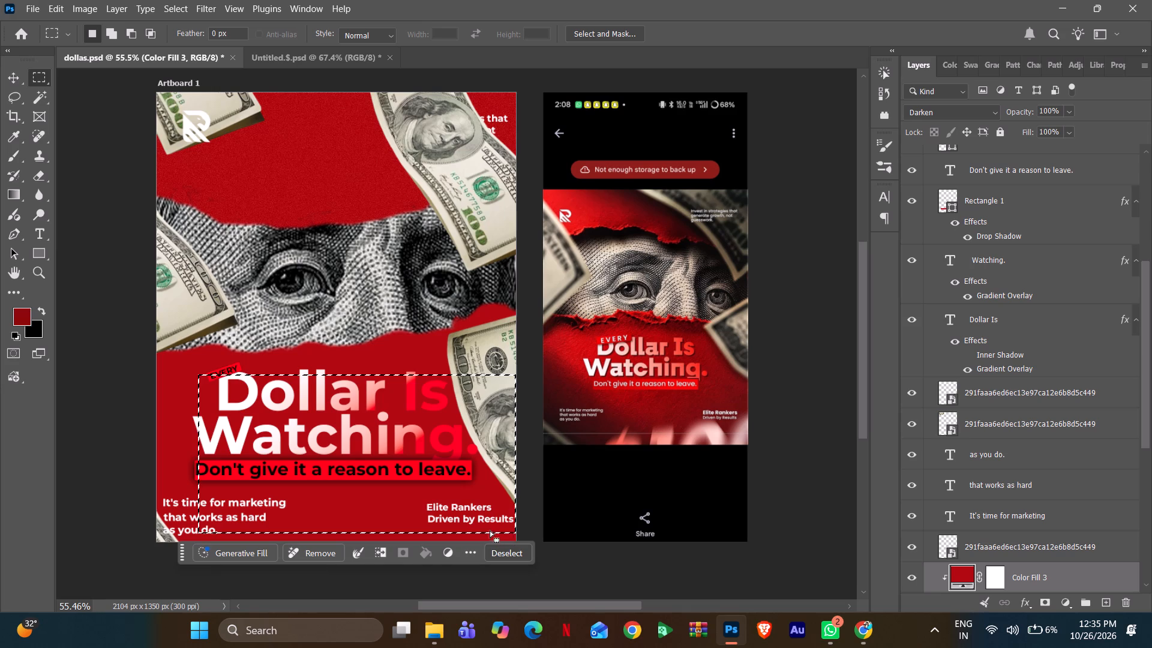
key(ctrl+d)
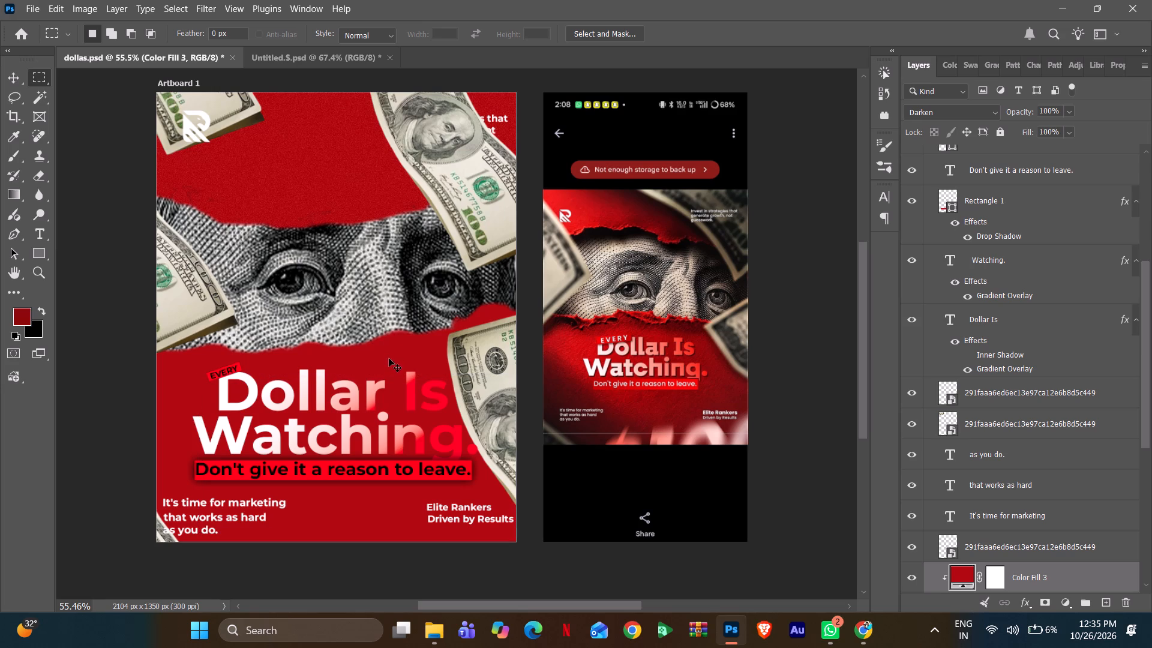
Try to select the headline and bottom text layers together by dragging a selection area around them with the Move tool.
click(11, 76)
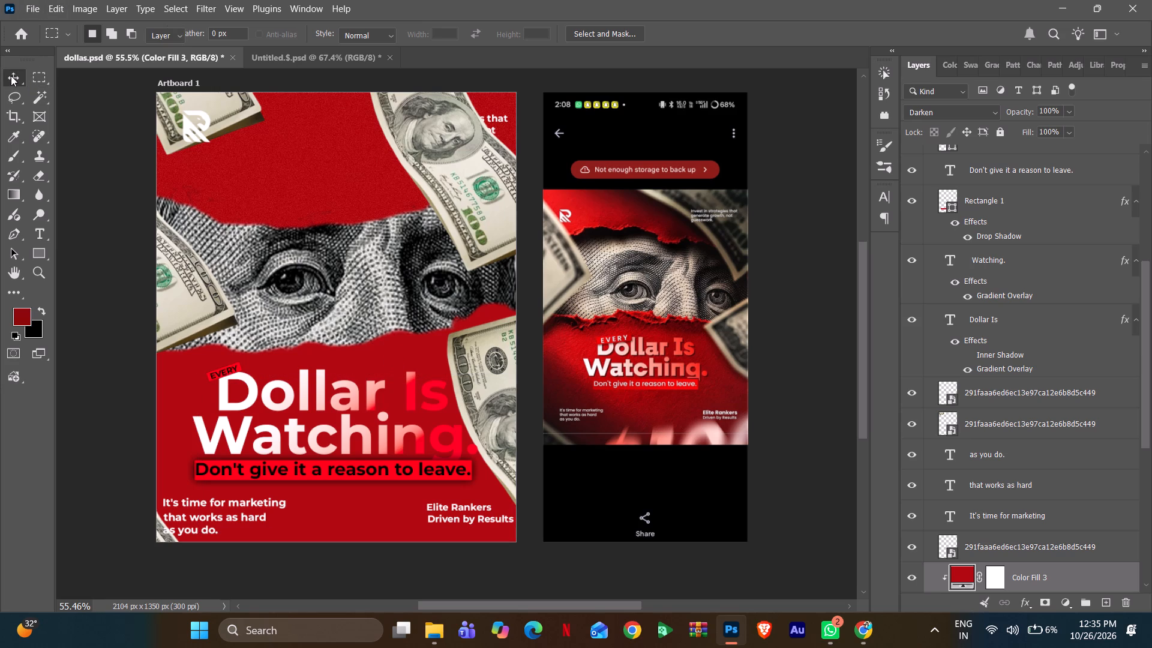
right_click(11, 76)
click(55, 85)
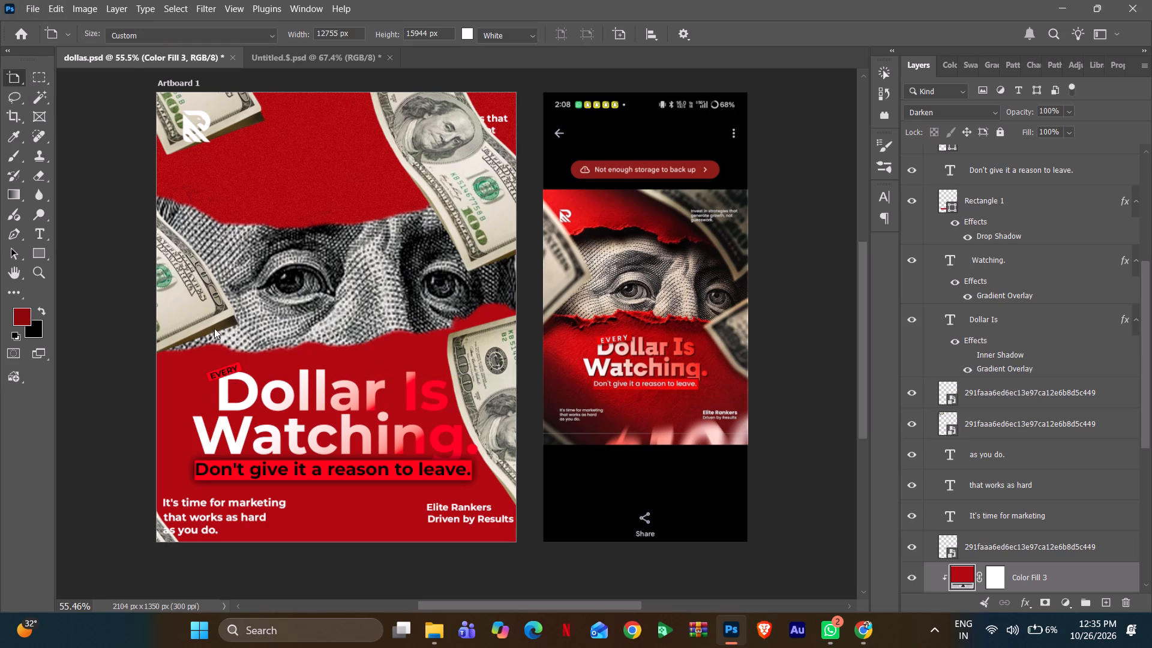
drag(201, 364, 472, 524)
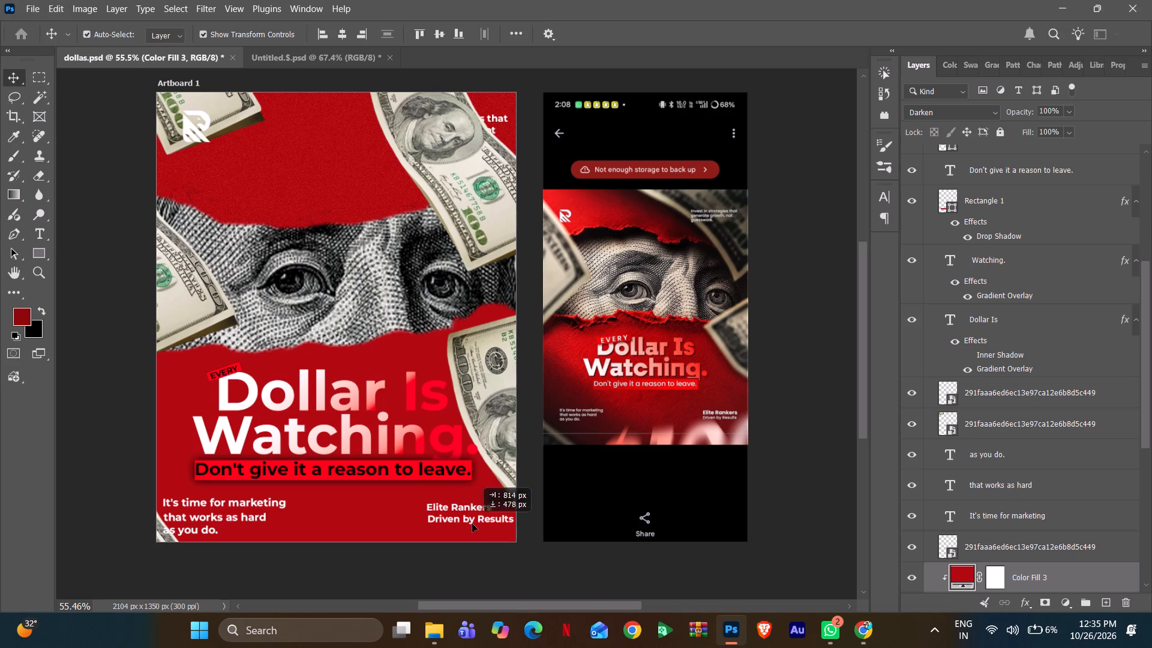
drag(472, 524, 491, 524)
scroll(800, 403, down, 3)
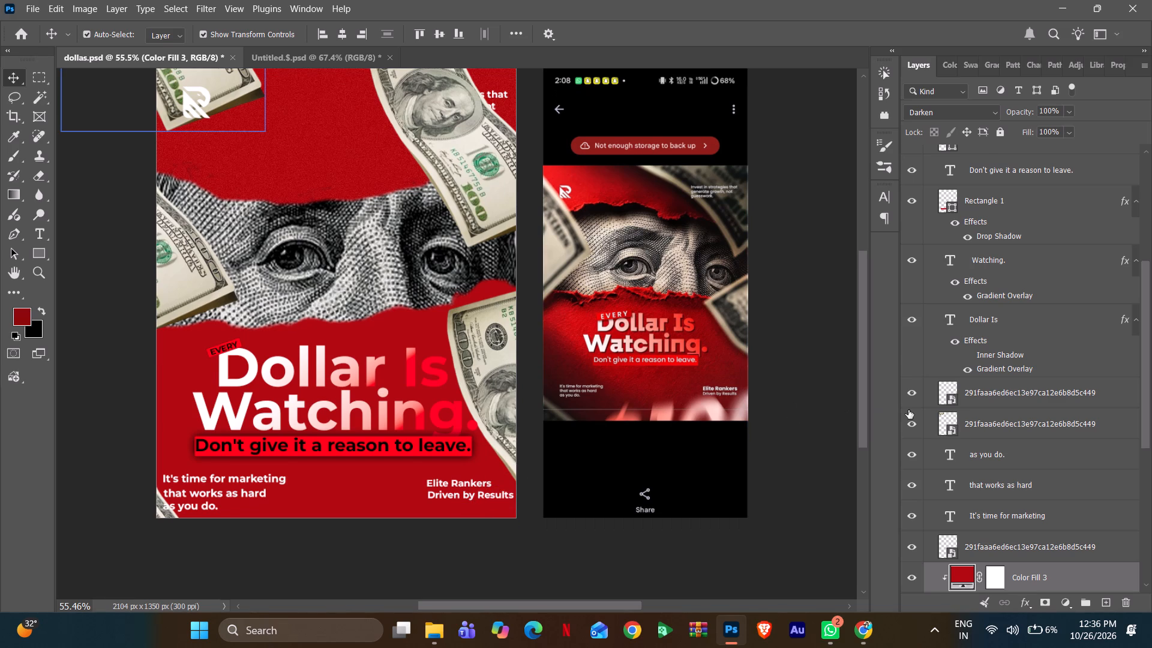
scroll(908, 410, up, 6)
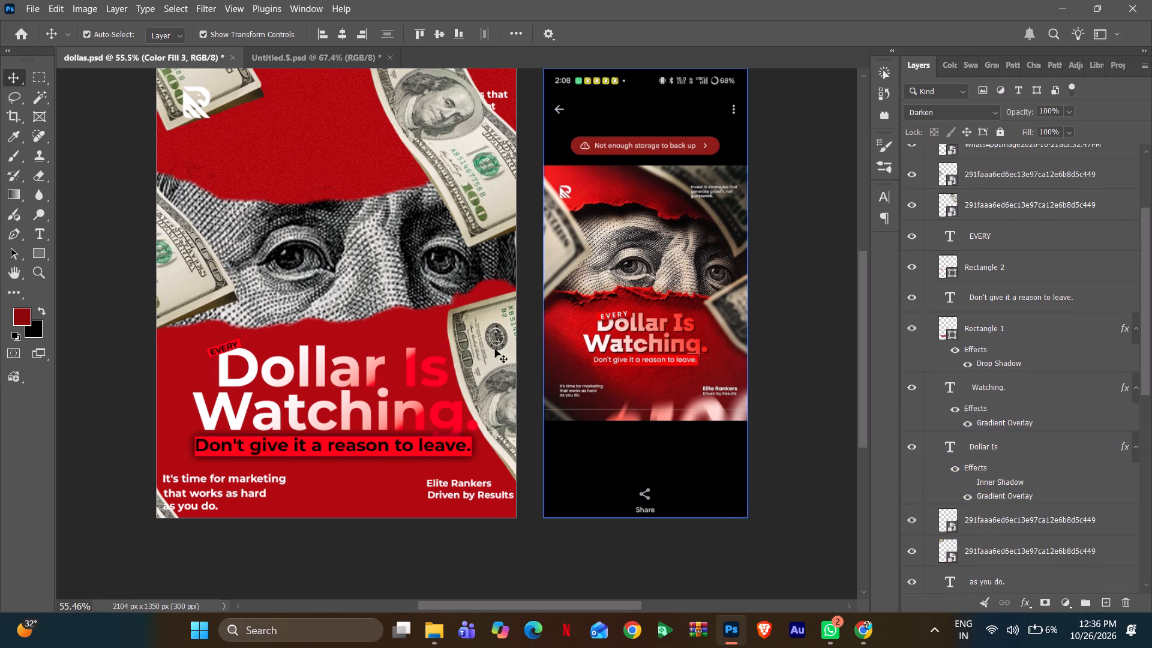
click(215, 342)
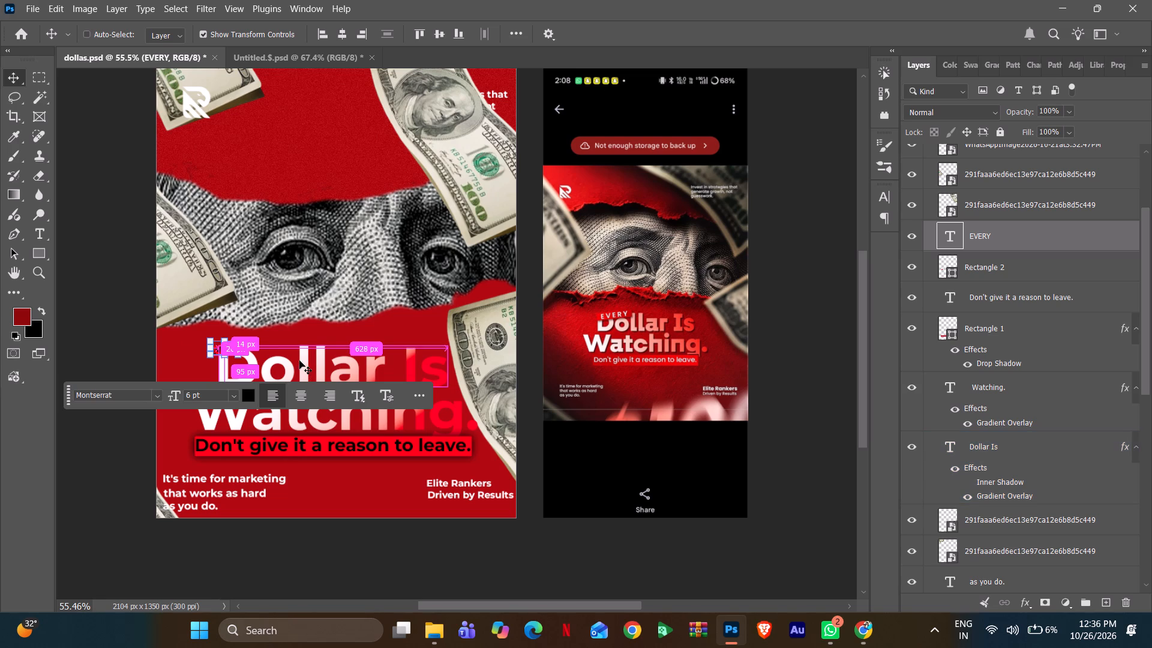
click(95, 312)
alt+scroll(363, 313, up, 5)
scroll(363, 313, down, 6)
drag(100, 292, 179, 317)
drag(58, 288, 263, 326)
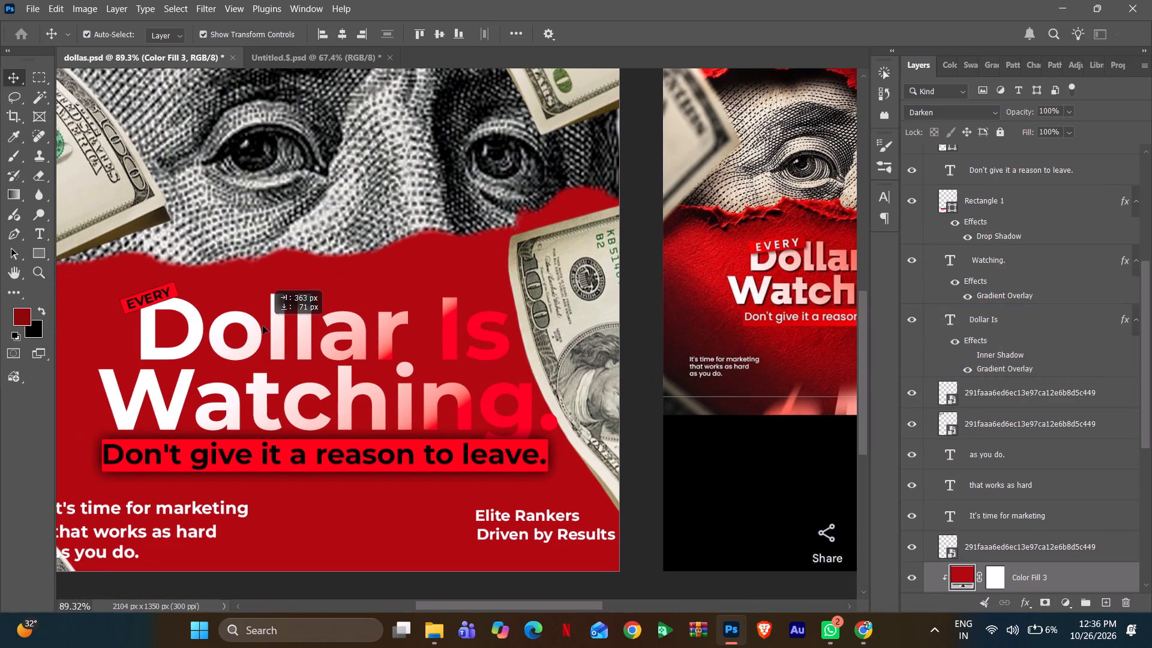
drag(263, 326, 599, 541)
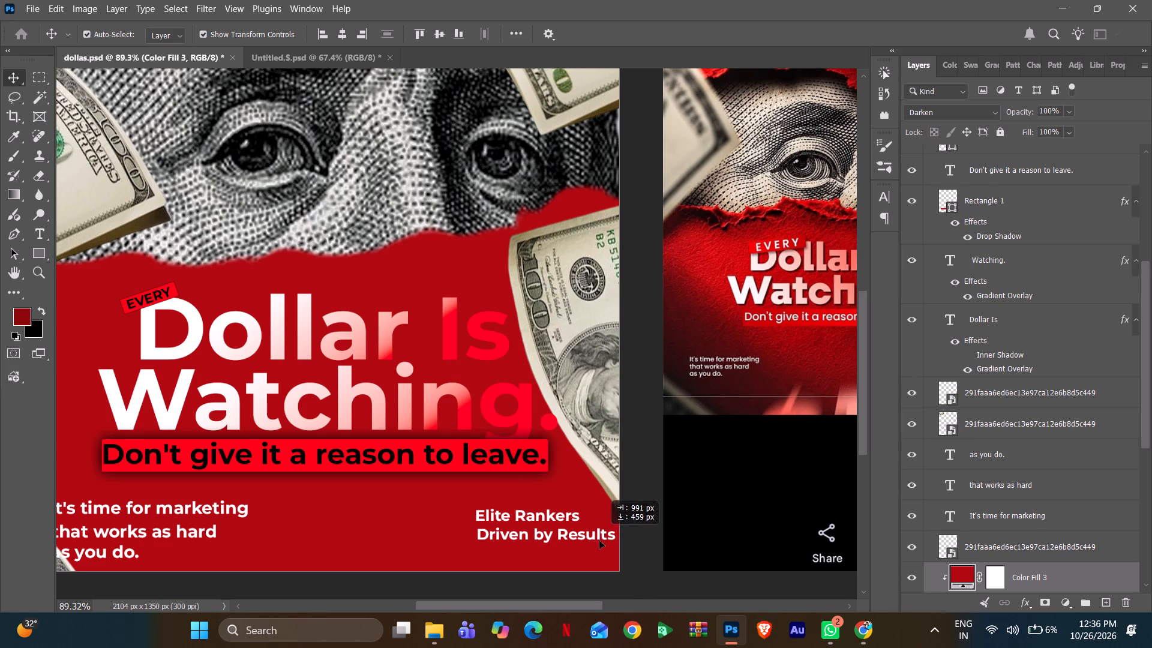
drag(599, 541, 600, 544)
Select the "Dollar Is", "Watching.", "Don't give it a reason to leave." and Rectangle 1 layers and nudge them up about 48 px and slightly left.
click(401, 476)
click(392, 464)
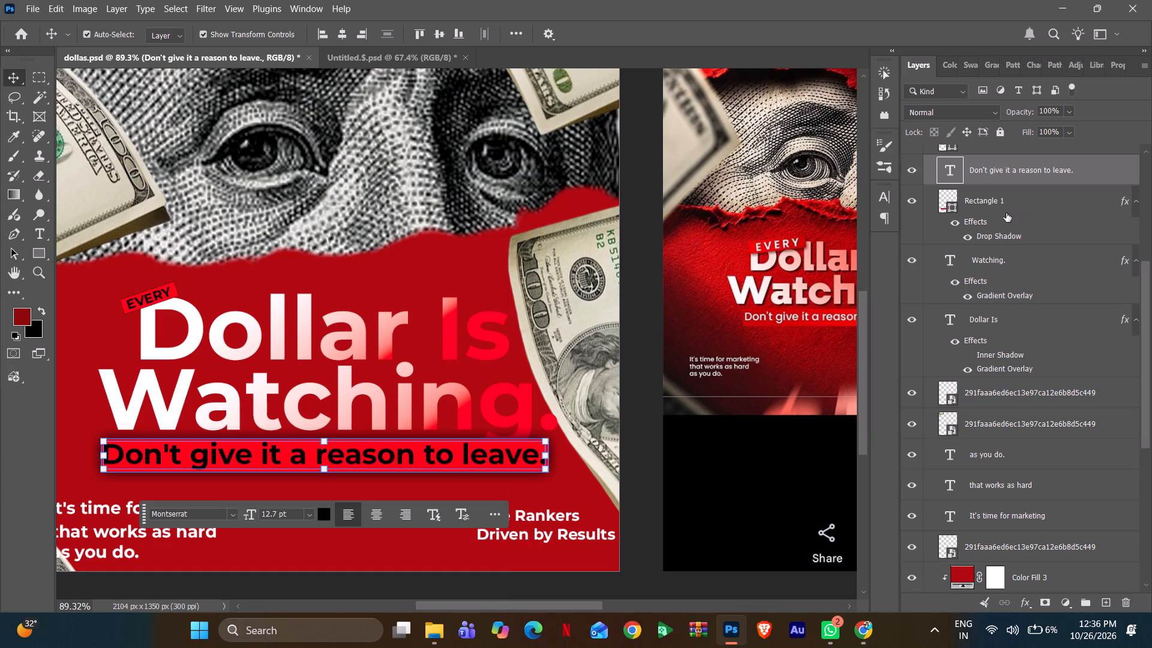
click(1000, 367)
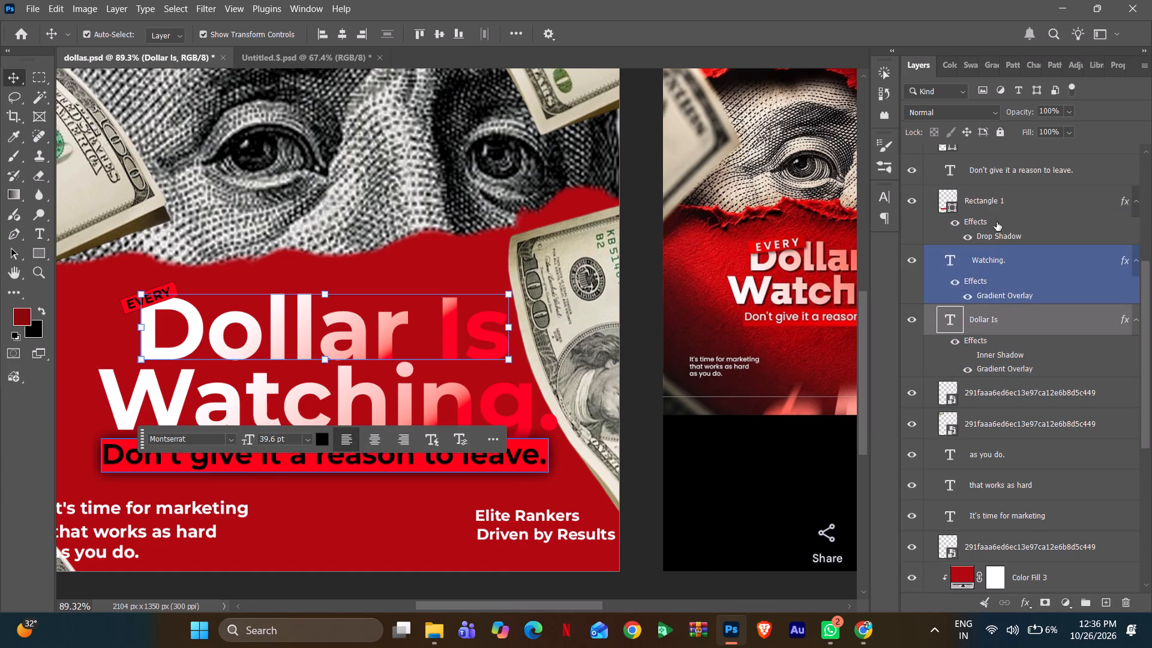
shift+click(992, 170)
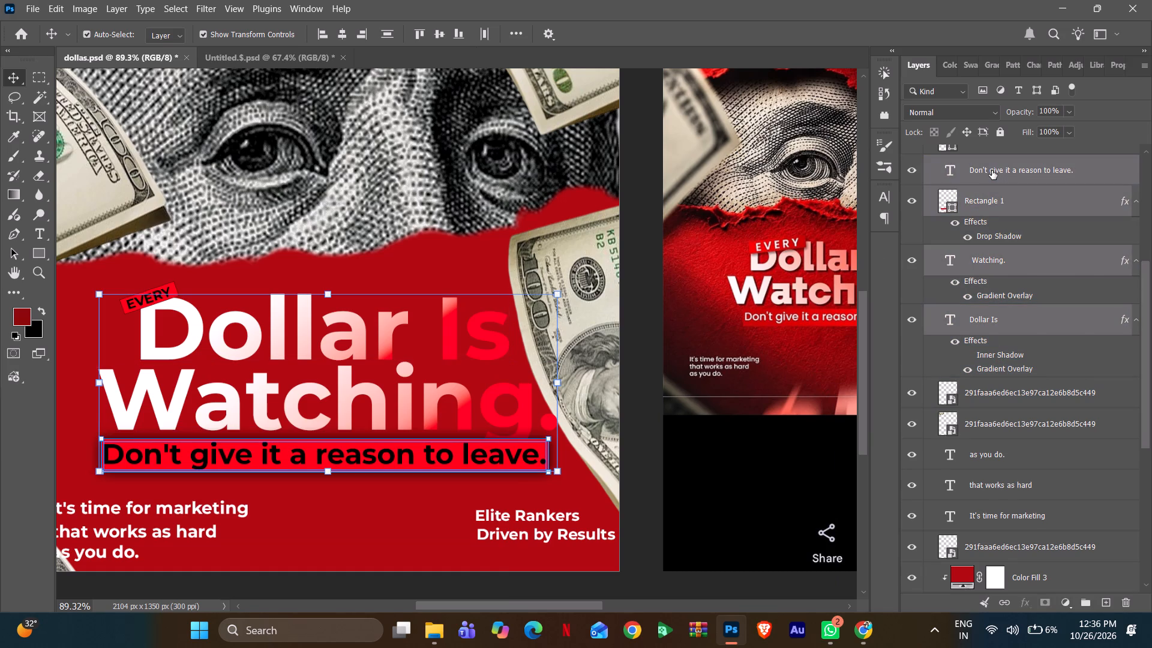
shift+scroll(992, 170, up, 1)
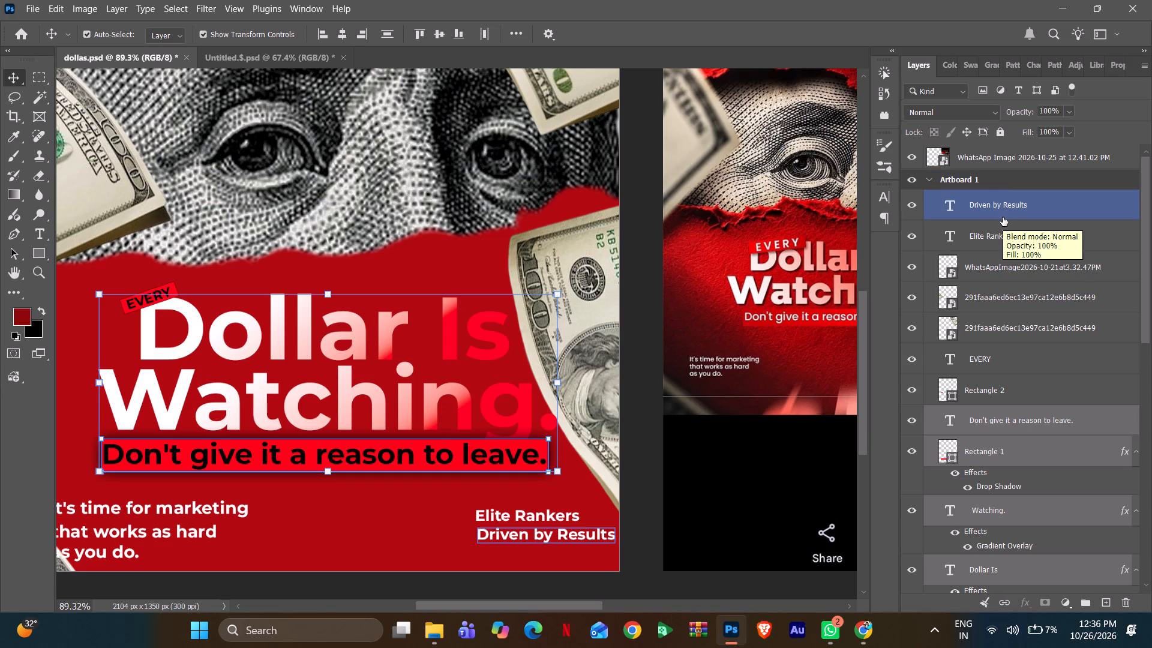
key(Up)
key(Up)
key(Up)
key(Up)
key(Up)
key(Up)
key(Up)
key(Up)
key(Up)
key(Up)
key(Up)
key(Up)
key(Up)
key(Up)
key(Up)
key(Up)
key(Up)
key(Up)
key(Up)
key(Up)
key(Up)
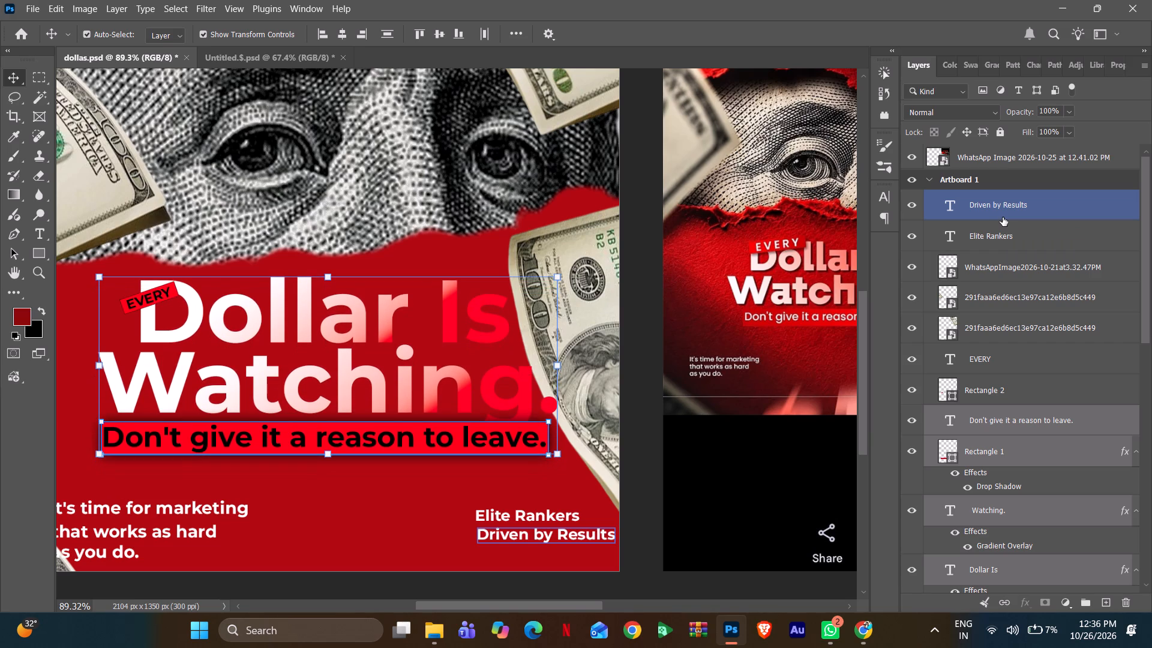
key(Left)
key(Left)
key(Up)
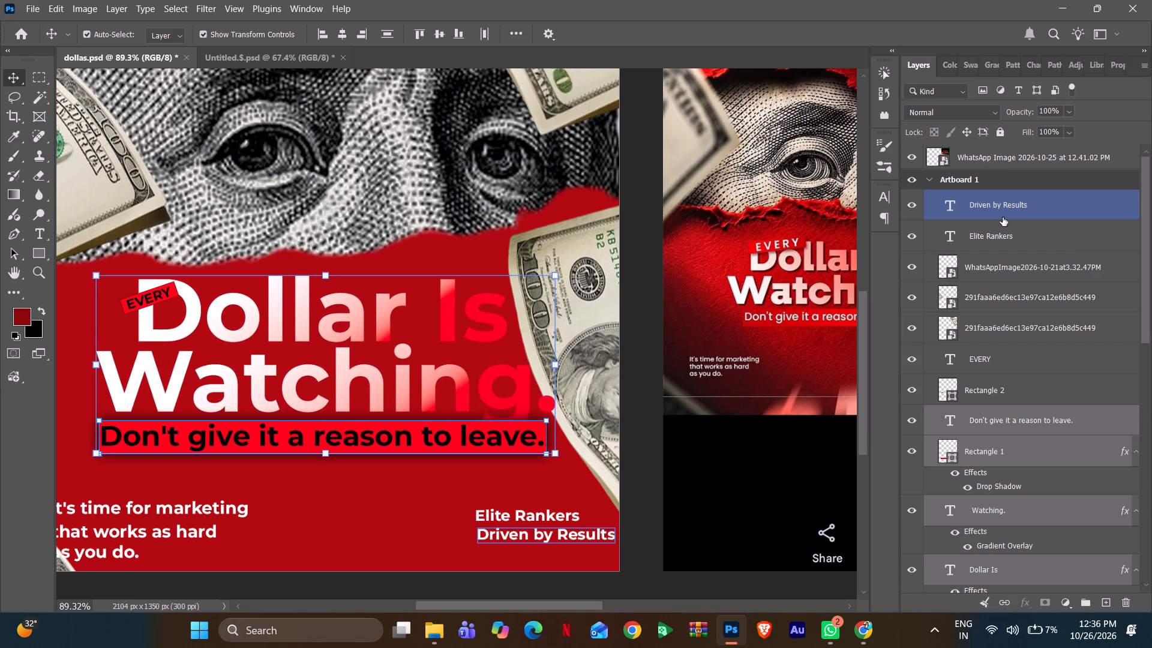
key(Left)
key(Up)
key(Up)
key(Up)
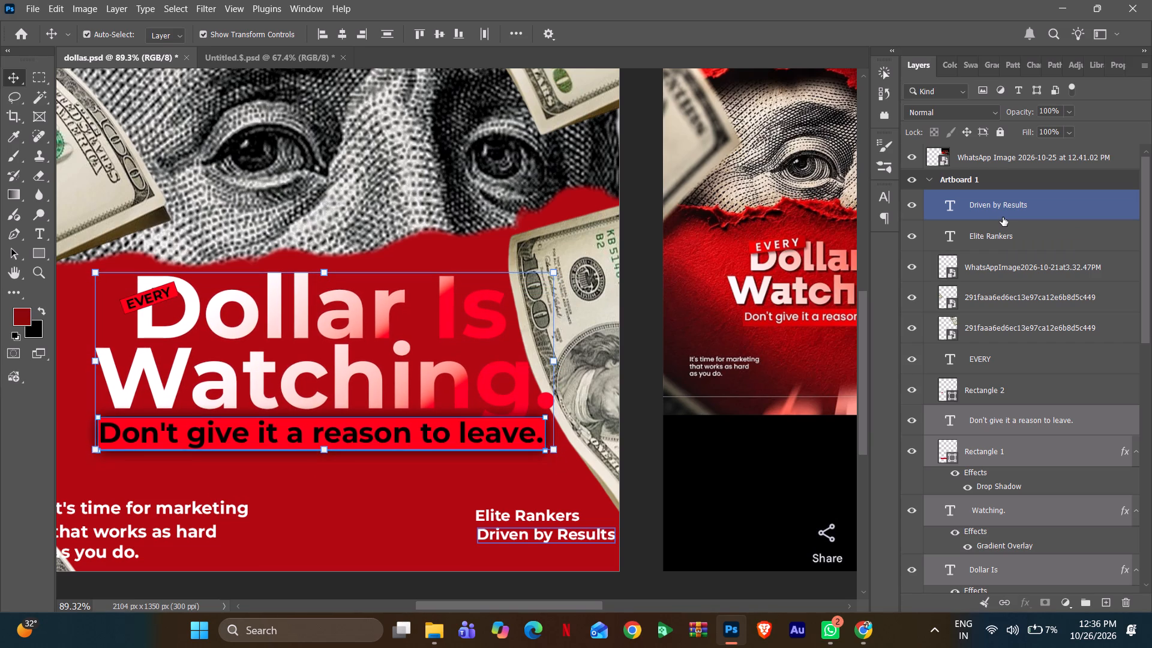
key(ctrl+Up)
key(ctrl+Up)
key(ctrl+Up)
key(ctrl+Up)
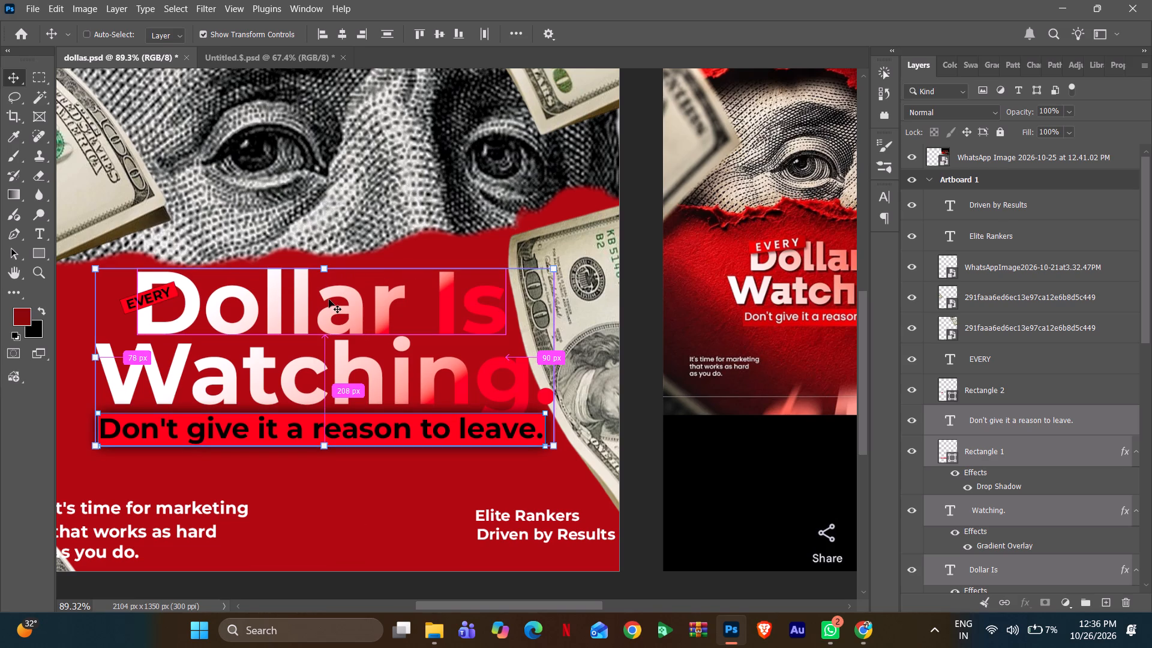
Move the selected headline and tagline layers about 26 px left and 6 px down, to X 505.04 px and Y 957.00 px.
ctrl+alt+scroll(329, 299, down, 3)
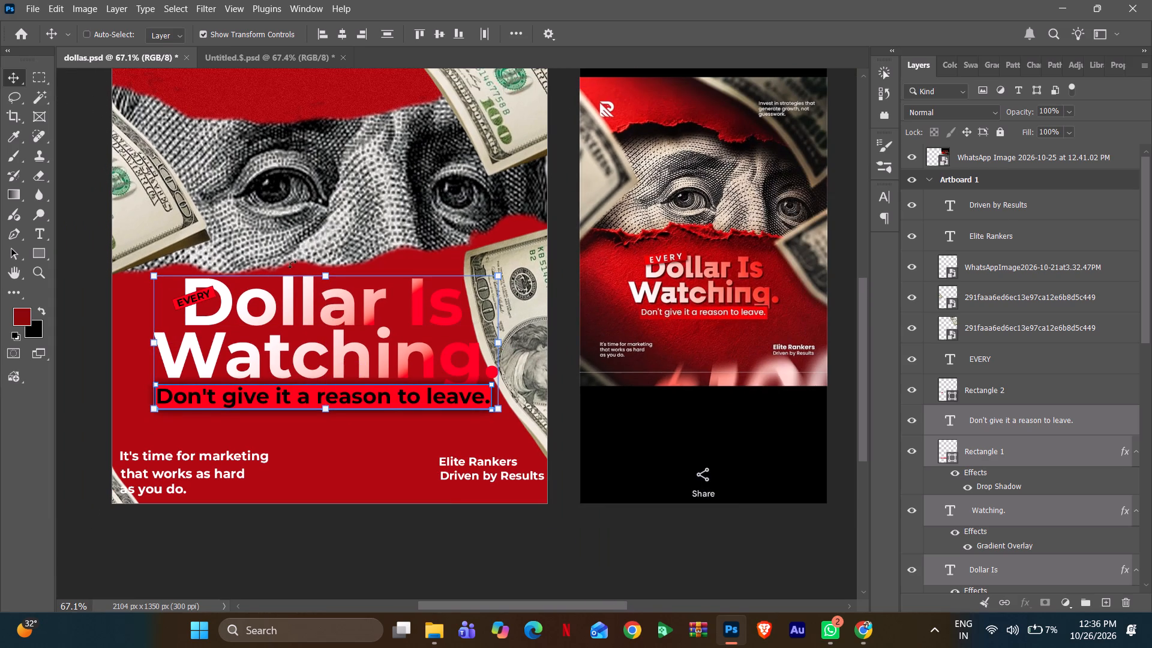
ctrl+click(323, 276)
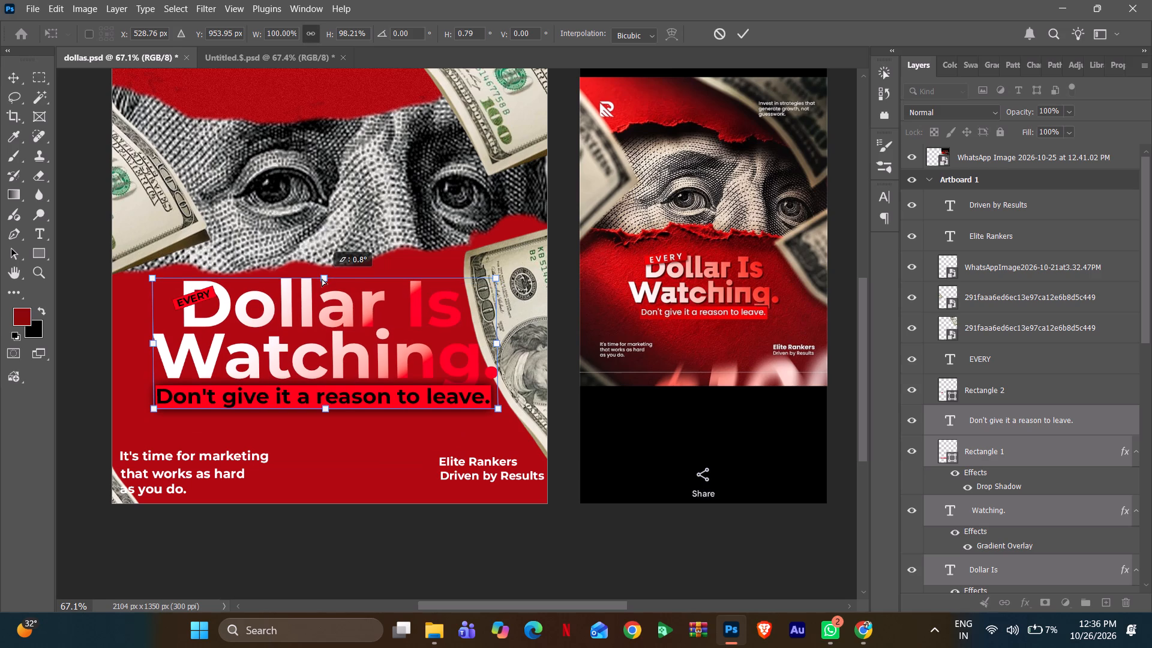
key(ctrl+z)
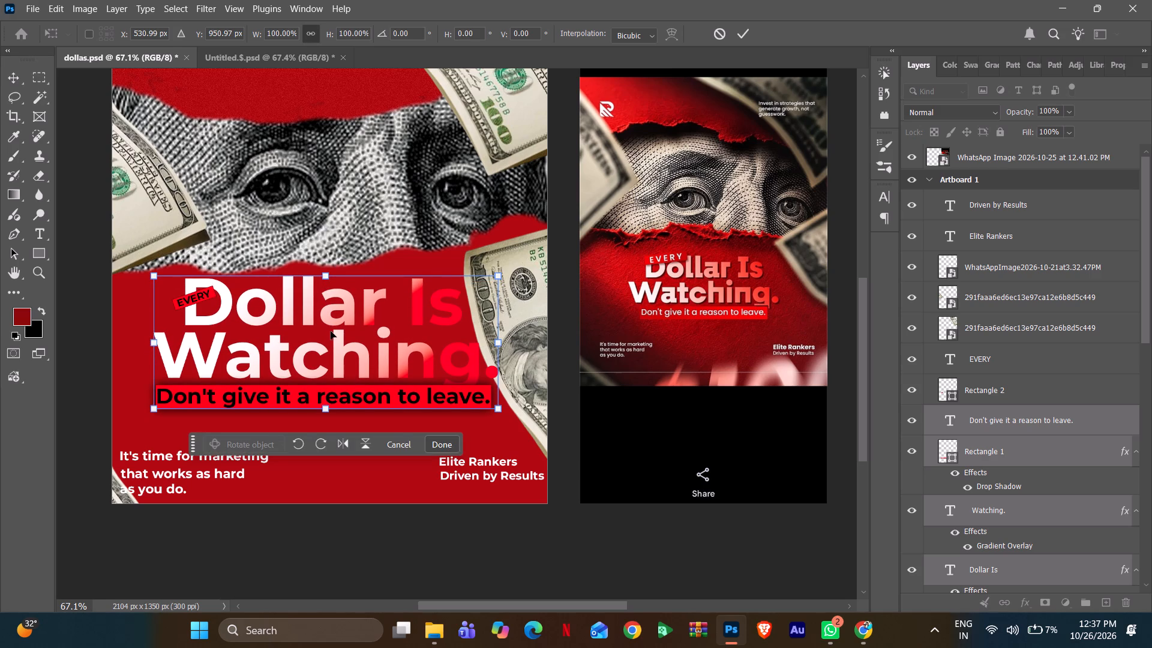
drag(330, 332, 318, 328)
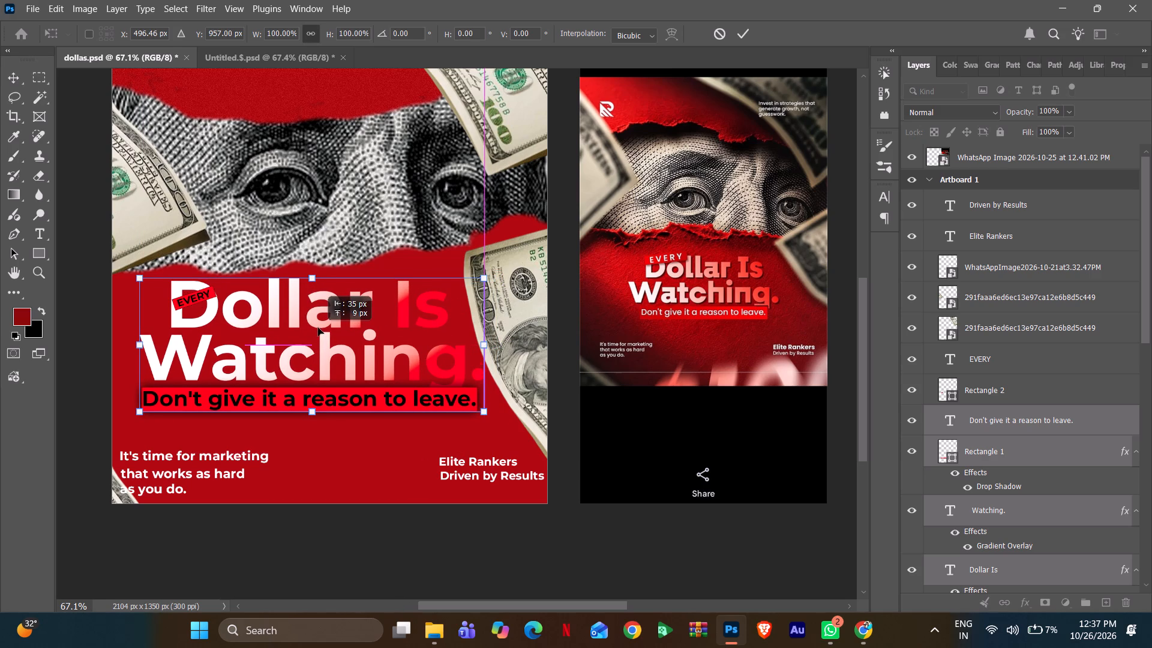
drag(318, 328, 319, 328)
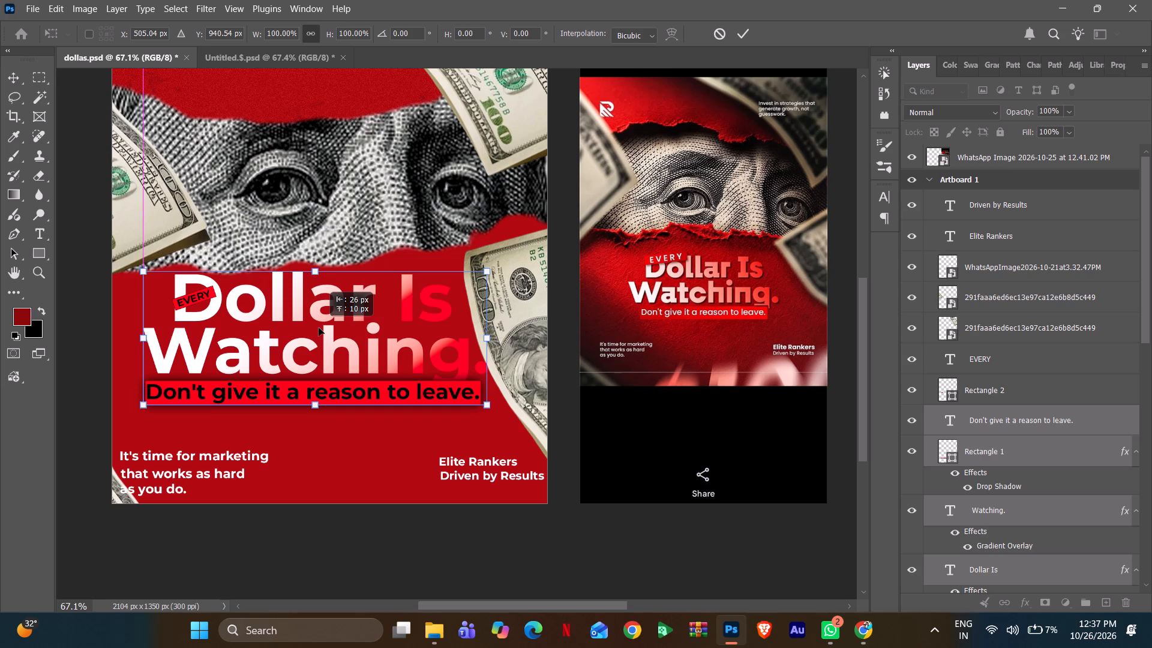
drag(319, 328, 316, 331)
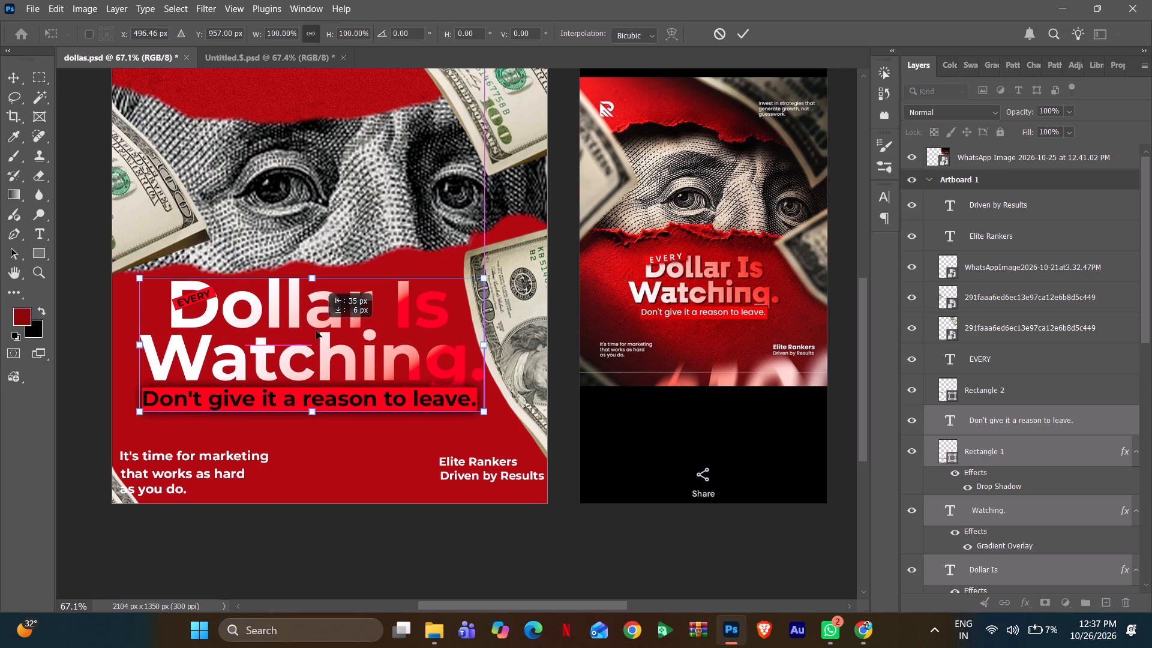
drag(316, 331, 320, 340)
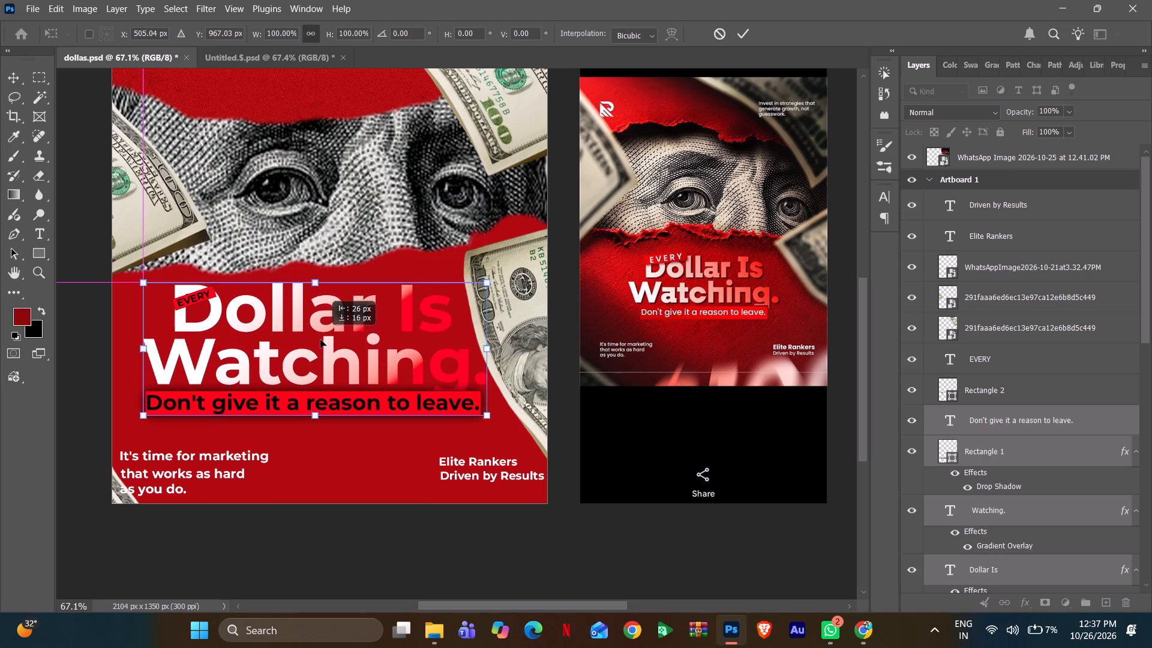
drag(320, 340, 320, 338)
drag(320, 338, 320, 334)
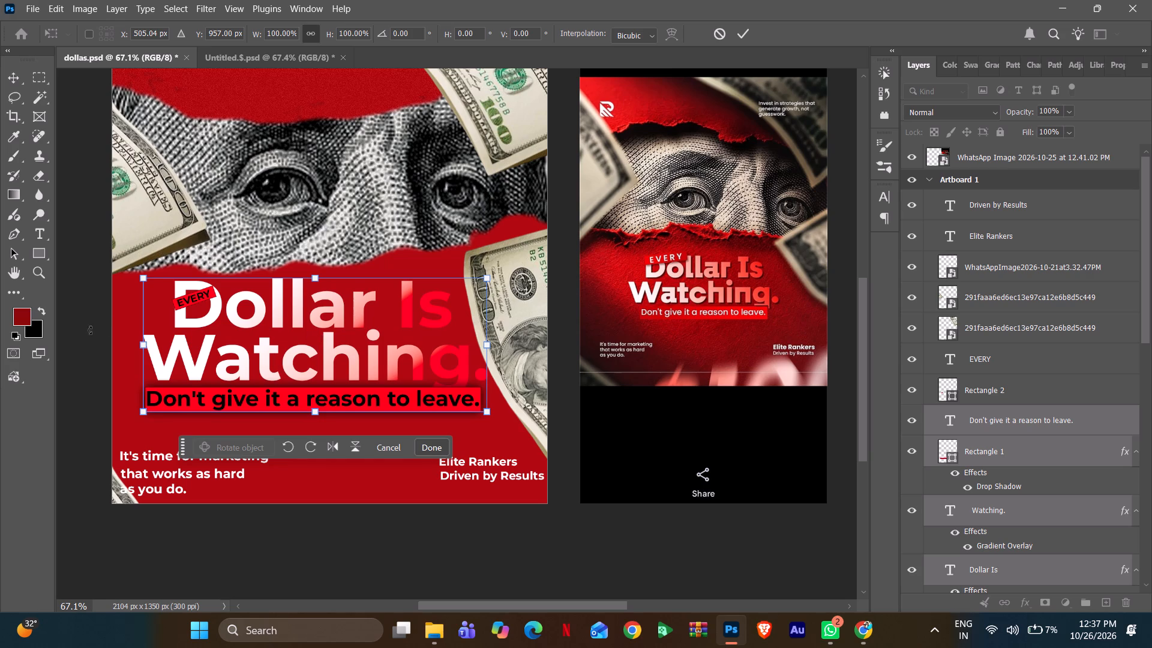
click(99, 332)
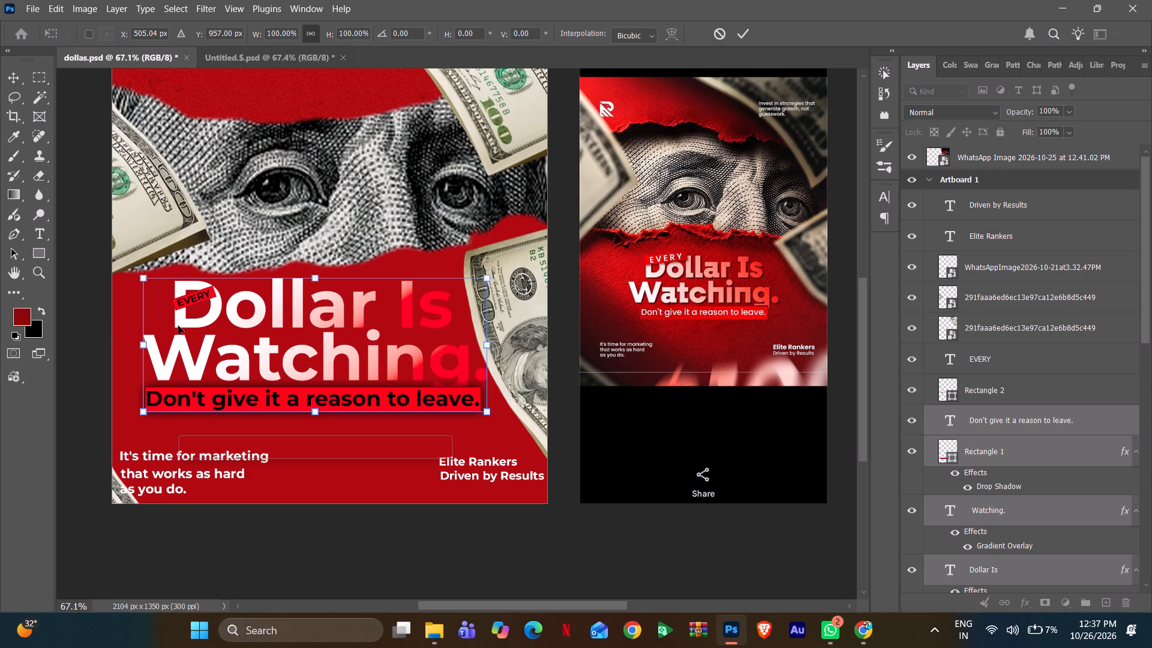
click(70, 439)
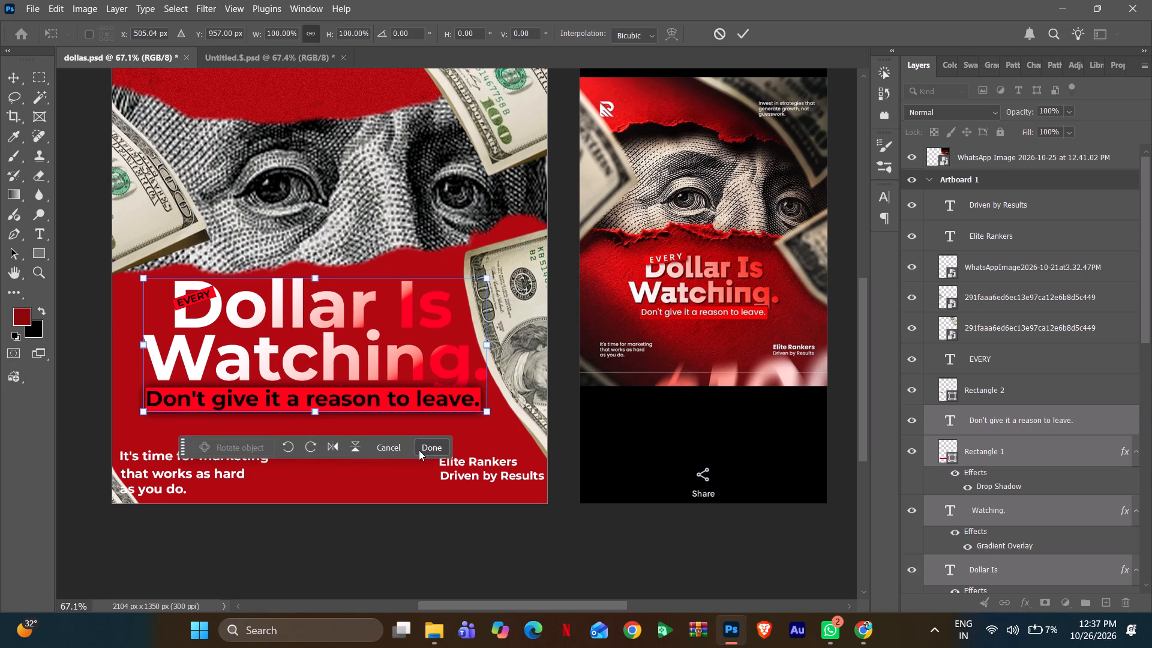
click(421, 446)
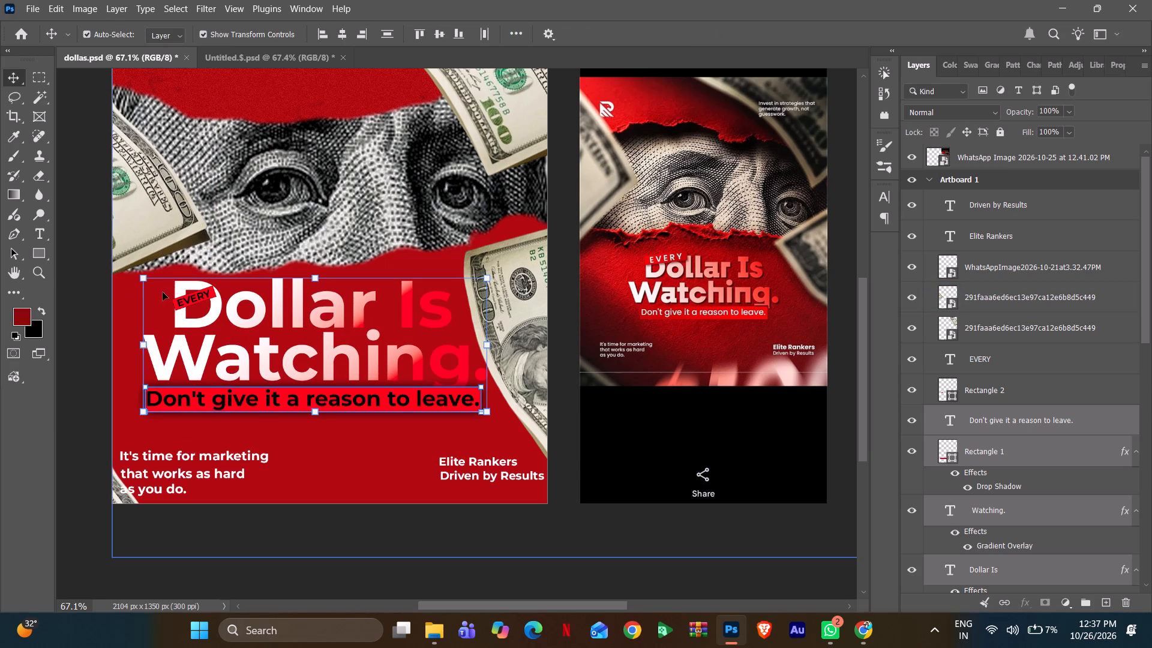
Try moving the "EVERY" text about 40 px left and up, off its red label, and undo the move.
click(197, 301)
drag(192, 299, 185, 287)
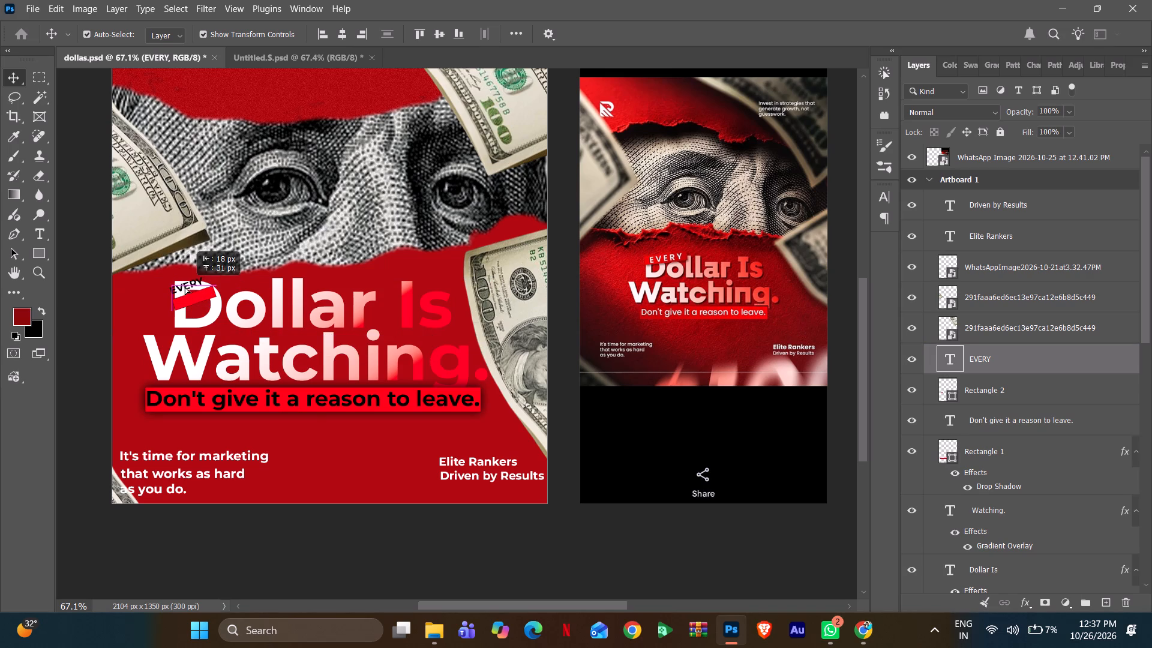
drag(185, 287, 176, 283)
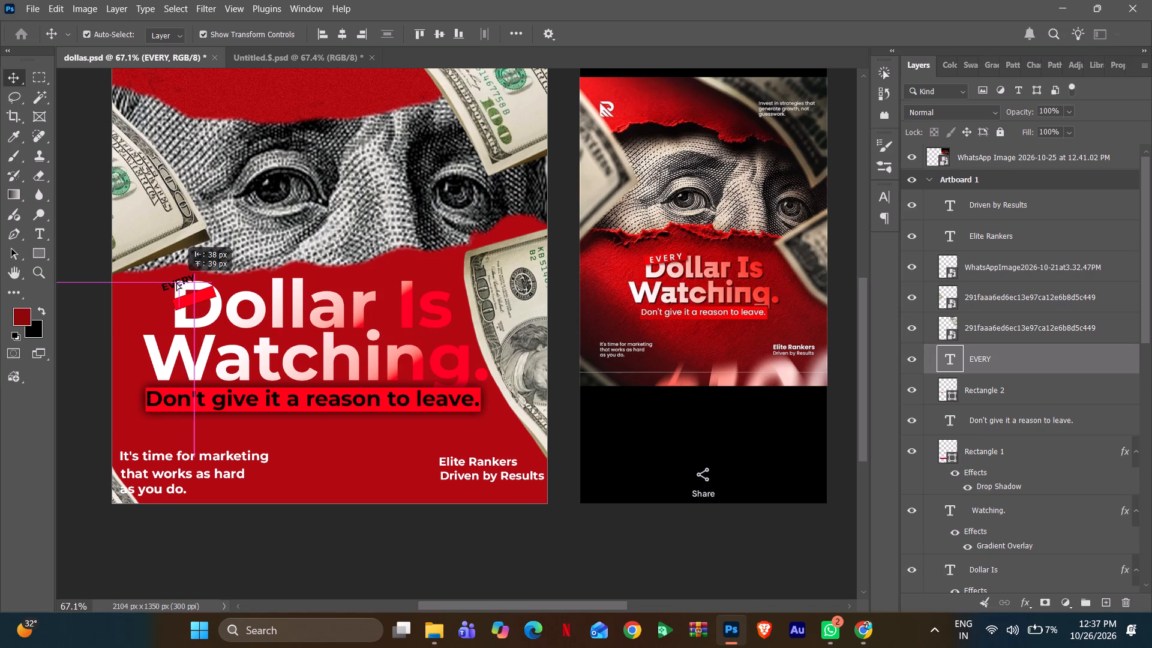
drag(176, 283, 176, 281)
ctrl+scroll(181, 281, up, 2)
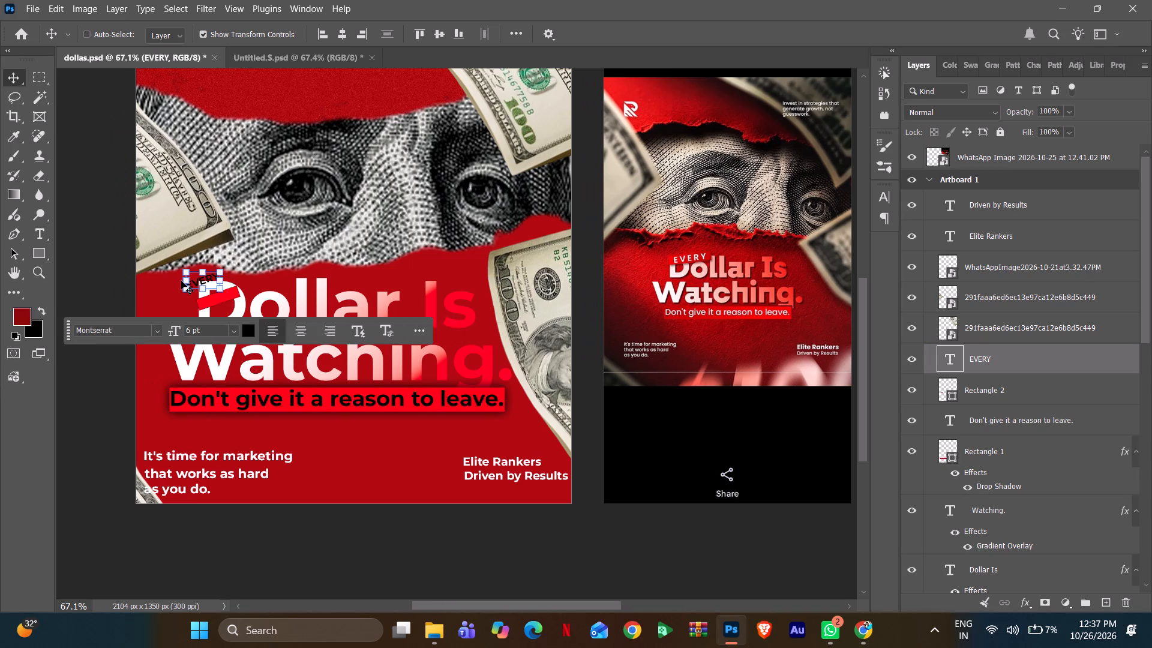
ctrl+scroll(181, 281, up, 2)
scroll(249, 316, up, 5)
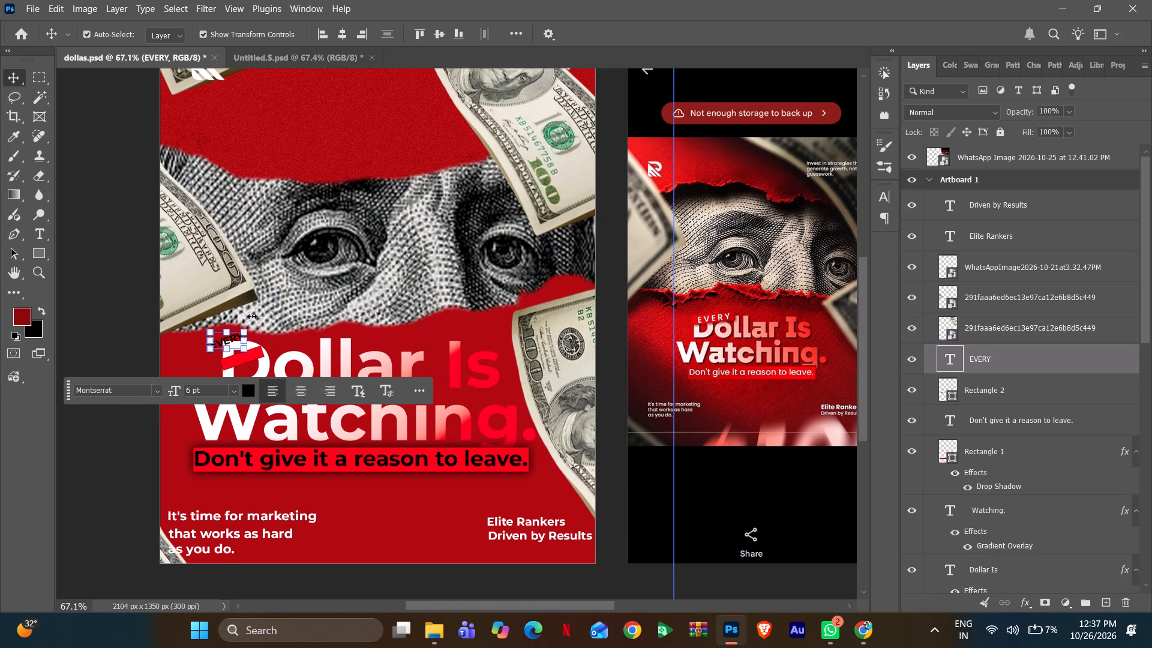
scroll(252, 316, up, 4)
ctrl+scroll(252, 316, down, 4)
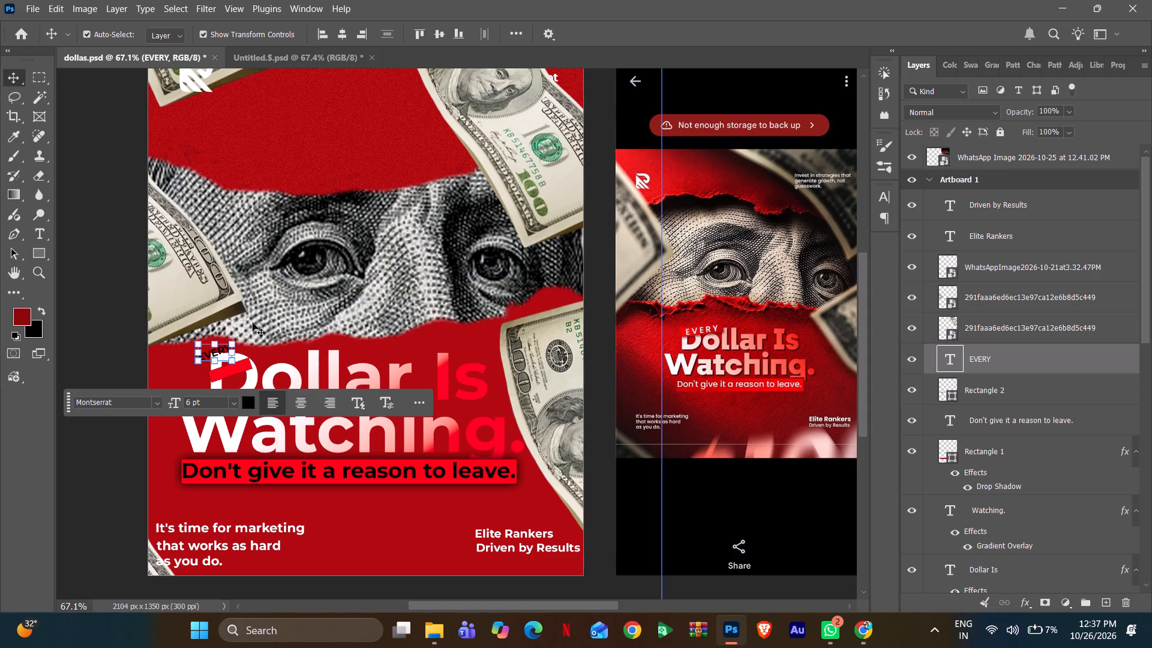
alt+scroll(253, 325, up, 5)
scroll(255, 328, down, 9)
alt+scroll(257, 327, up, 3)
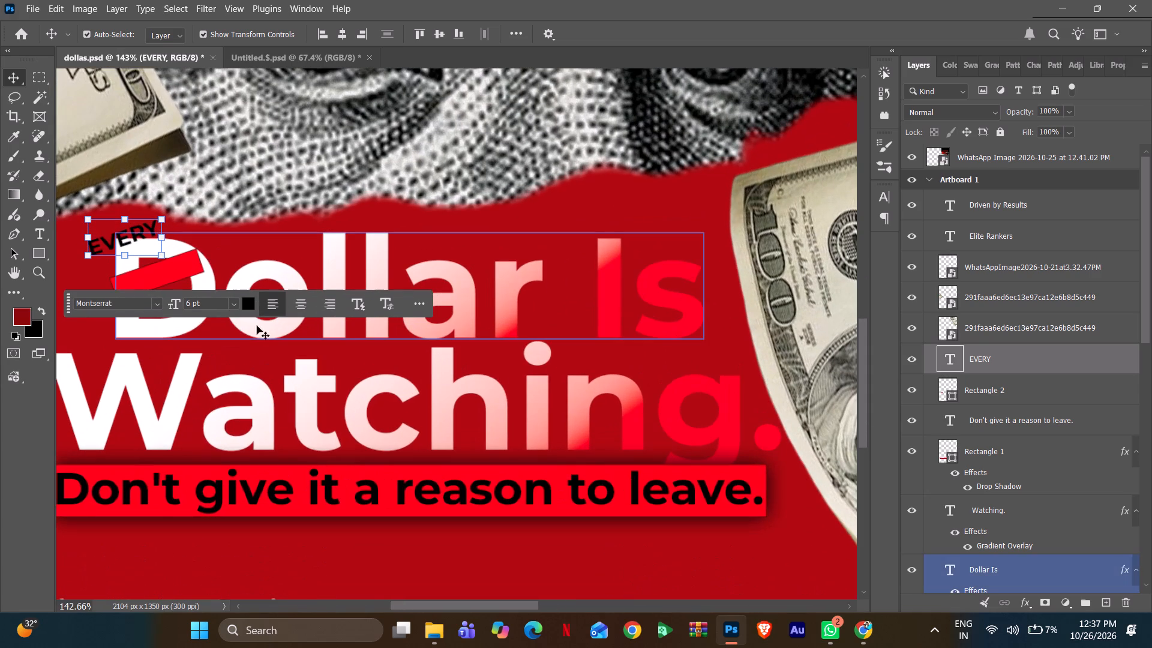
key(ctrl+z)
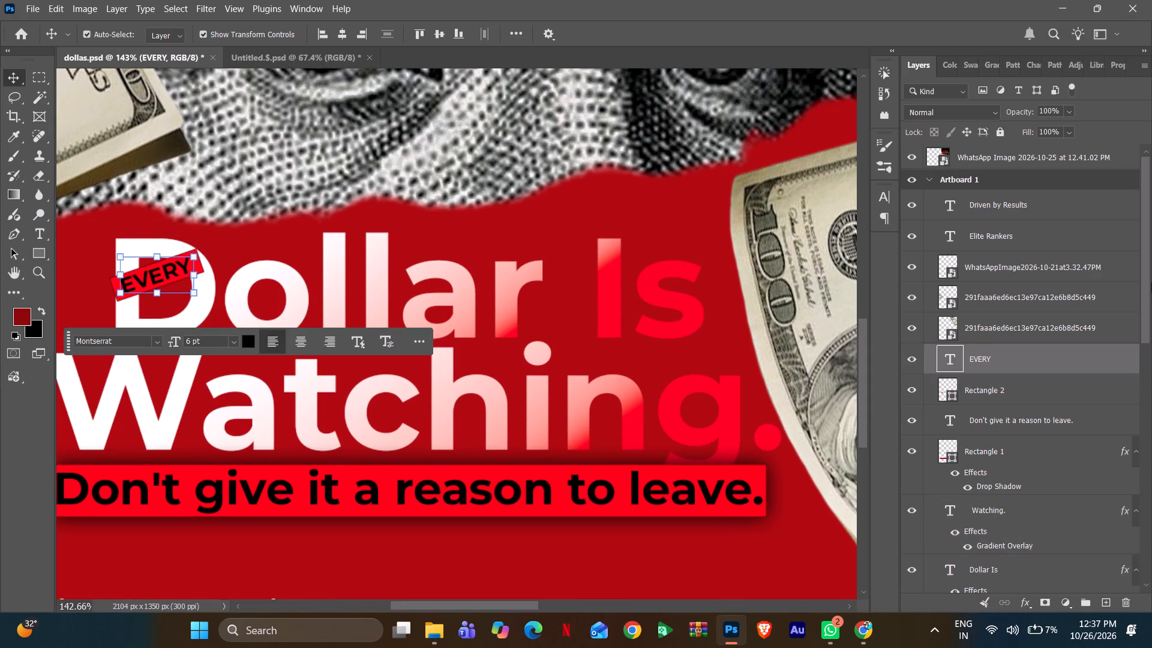
Select the "EVERY" text together with its red label Rectangle 2 and move them up-left to X 161.00 px, Y 804.97 px.
shift+click(1037, 397)
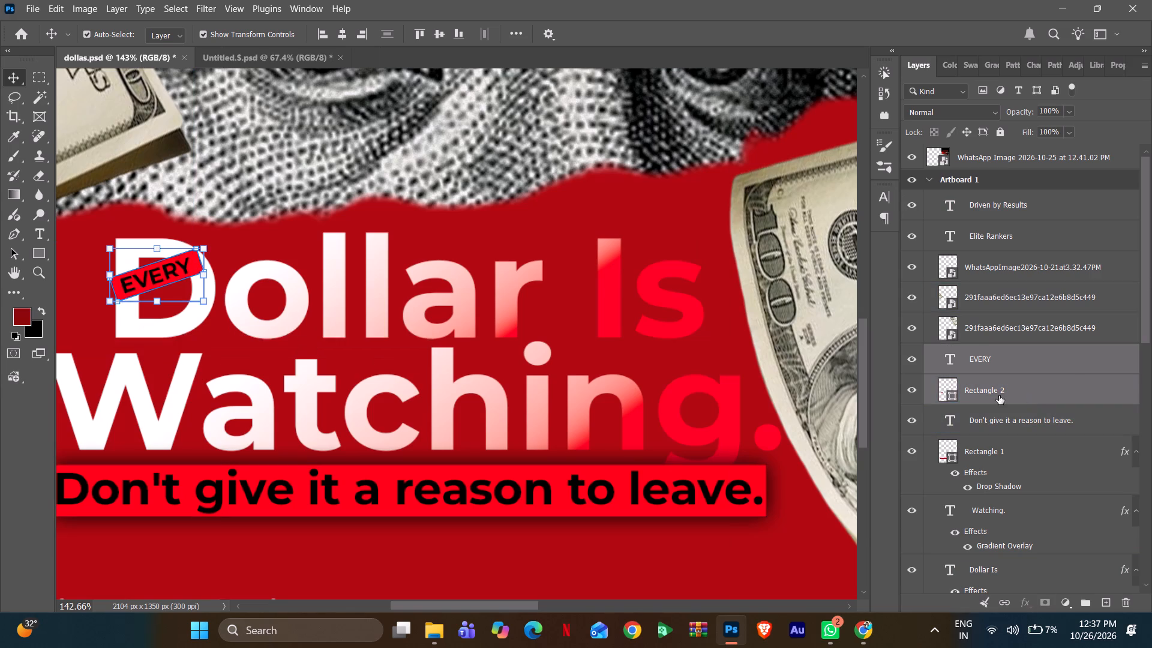
click(157, 248)
drag(152, 269, 140, 259)
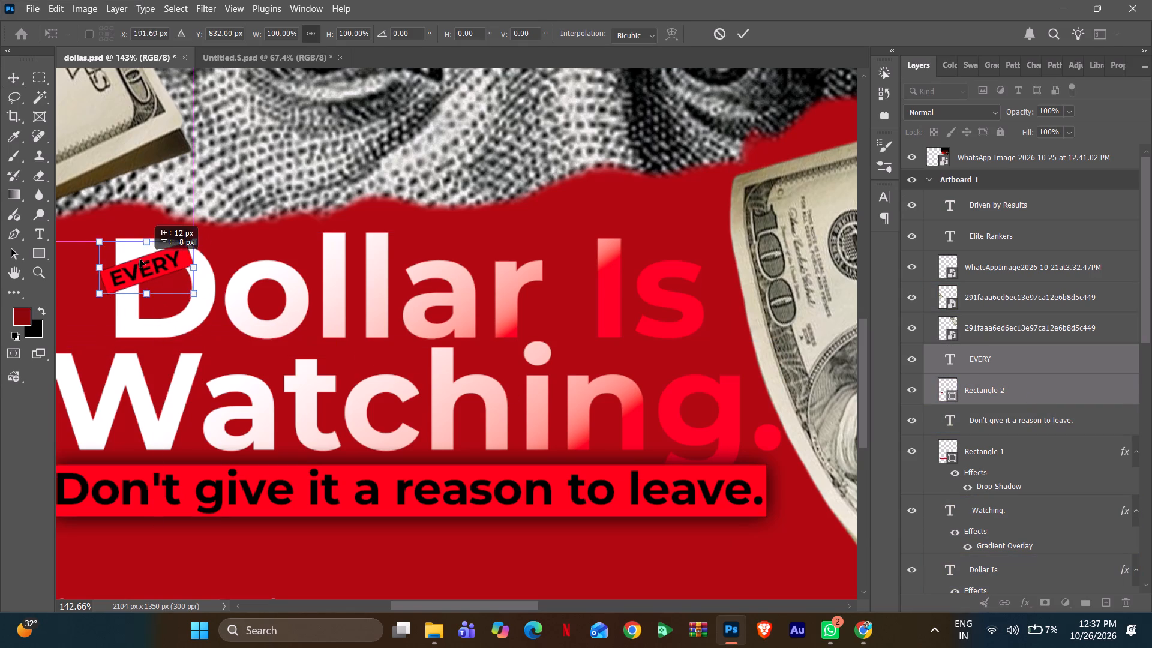
drag(140, 259, 114, 234)
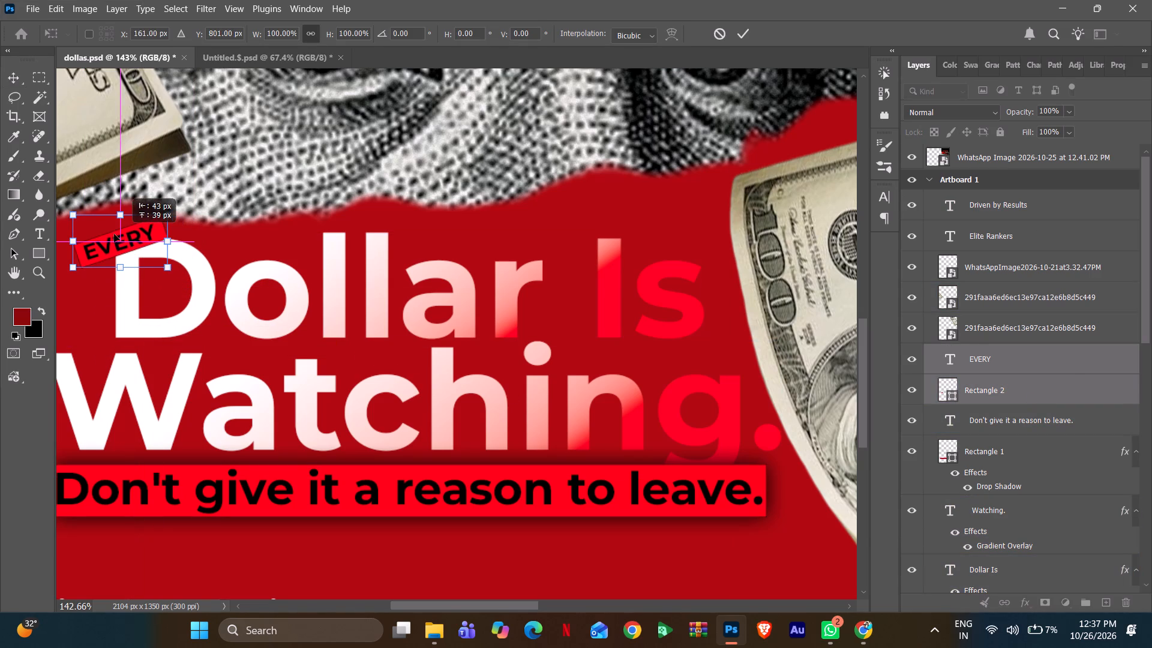
drag(114, 234, 112, 227)
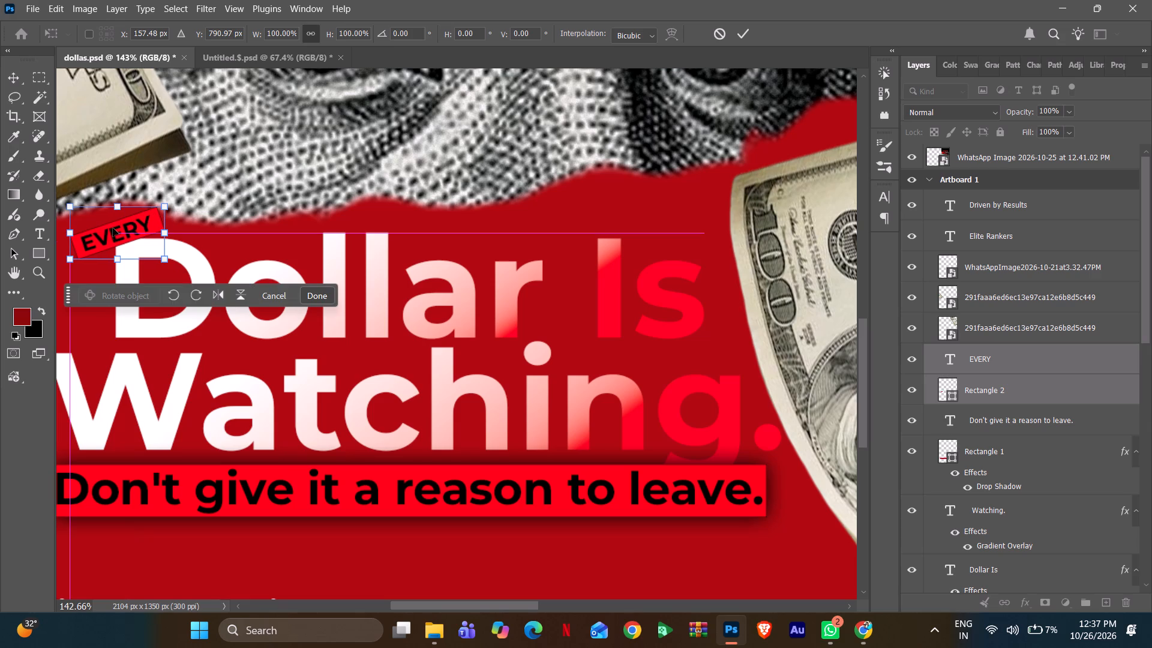
drag(122, 236, 128, 235)
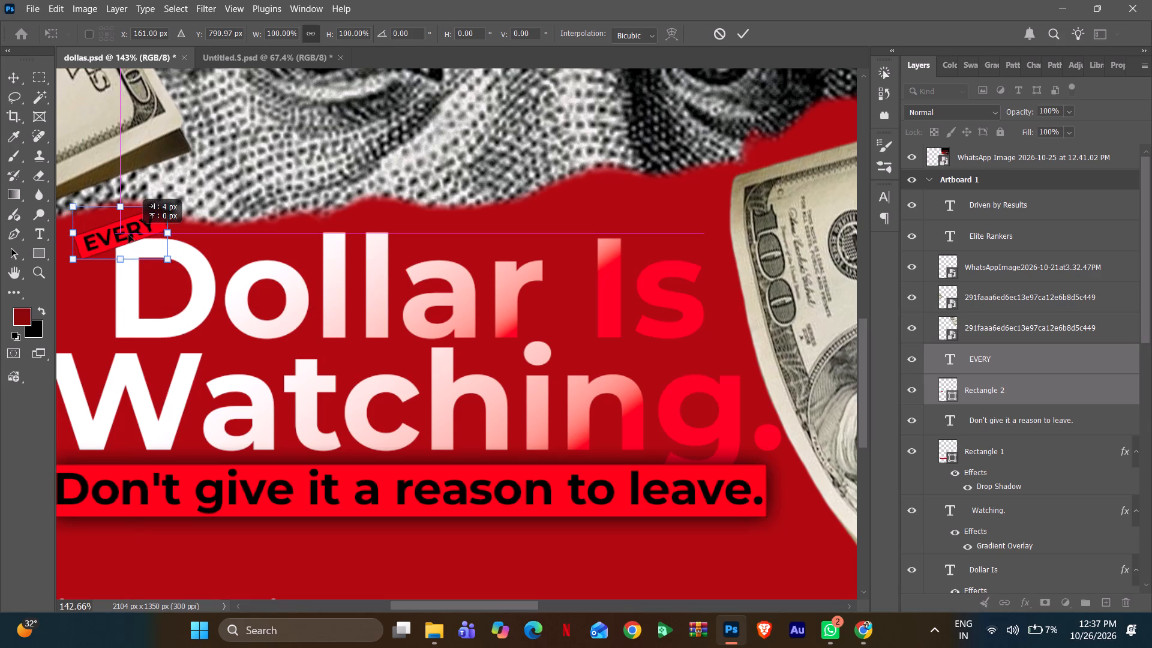
drag(128, 235, 129, 237)
key(Up)
key(Up)
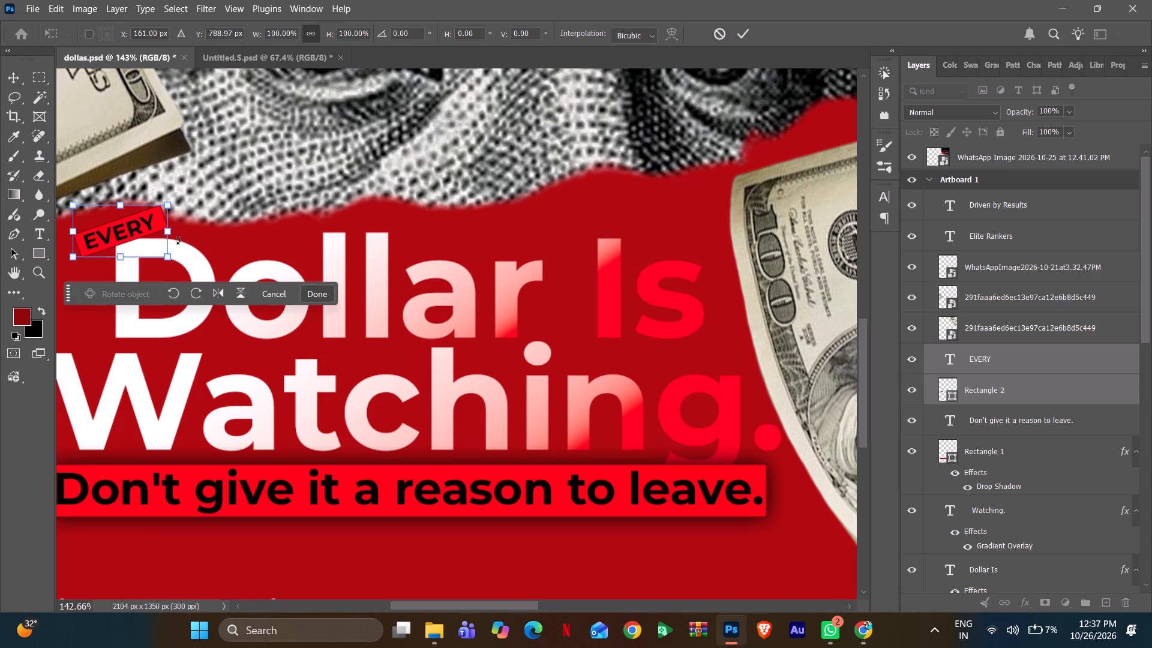
key(Down)
key(Down)
key(Down)
key(Down)
key(Down)
key(Down)
key(Down)
key(Down)
key(Down)
key(Down)
key(Down)
key(Down)
key(Down)
key(Down)
key(Down)
key(Down)
key(Down)
key(Down)
key(Down)
key(Down)
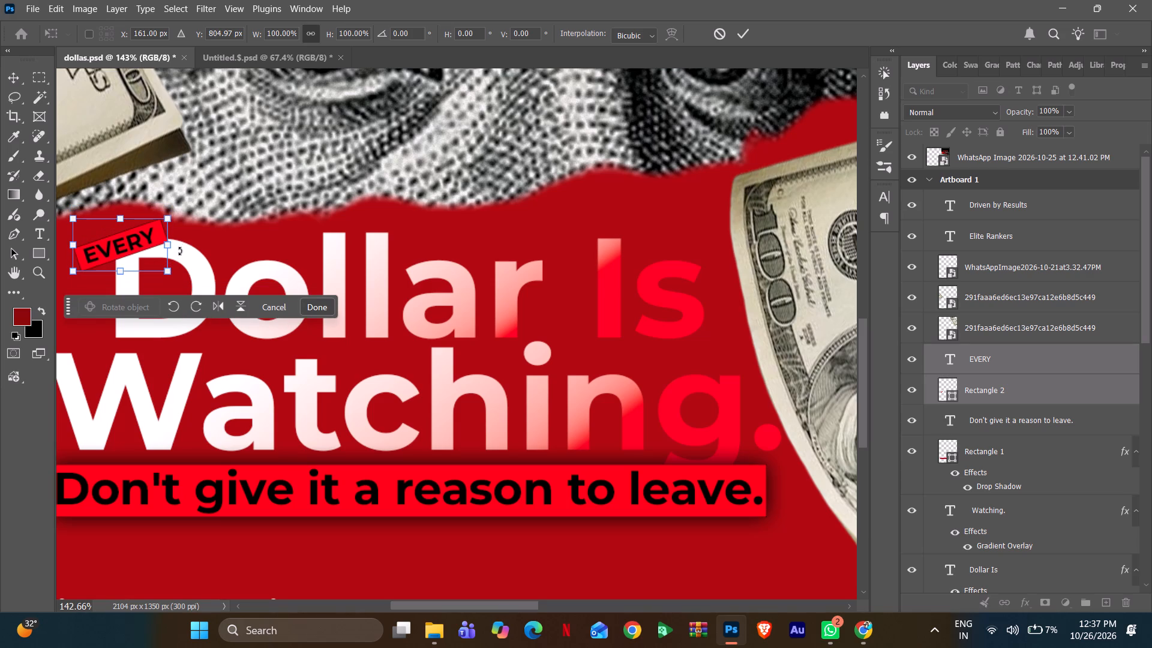
Rotate the "EVERY" text and its red label counterclockwise to an angle of -6.80° and apply the transform.
drag(179, 239, 179, 227)
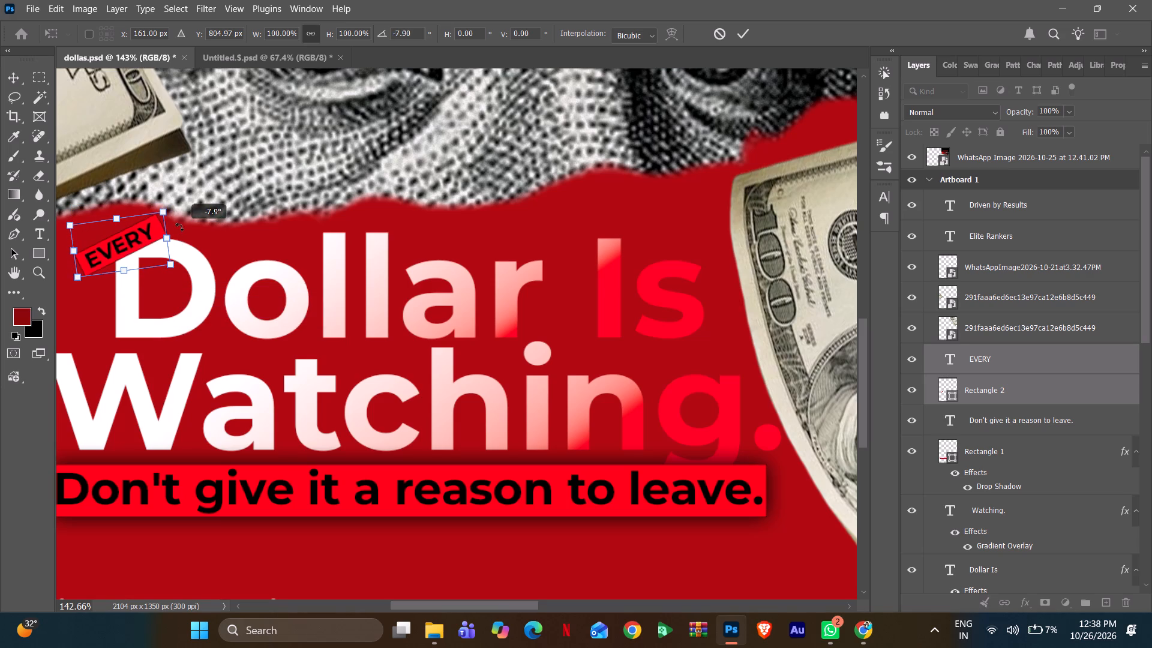
drag(179, 227, 179, 225)
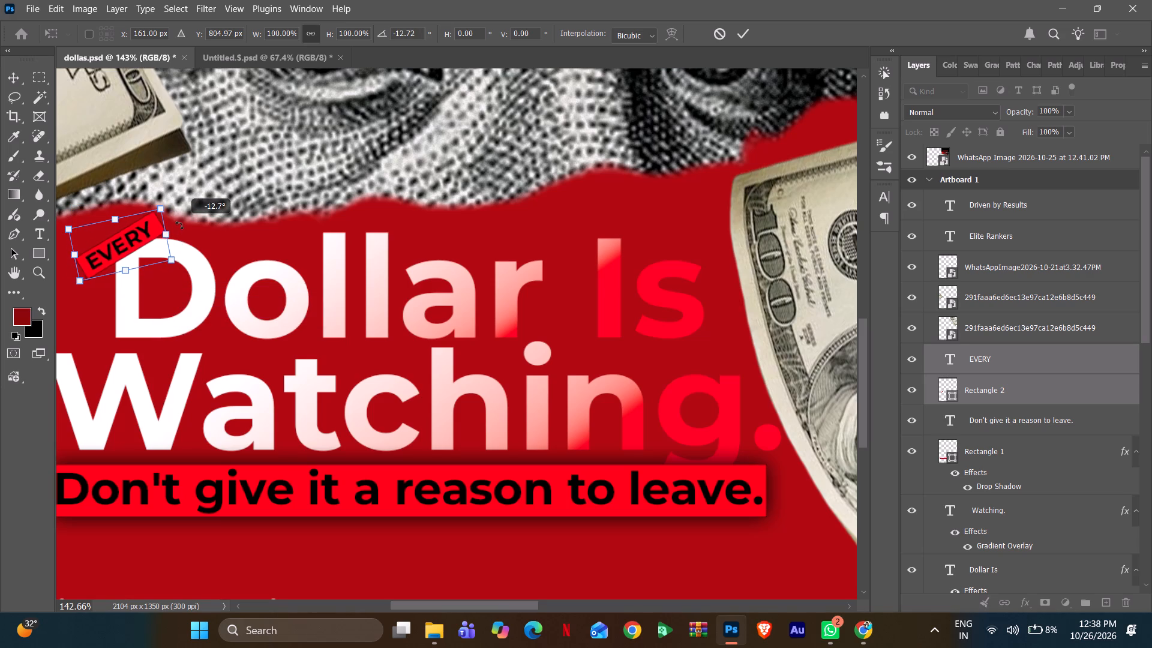
drag(179, 225, 179, 232)
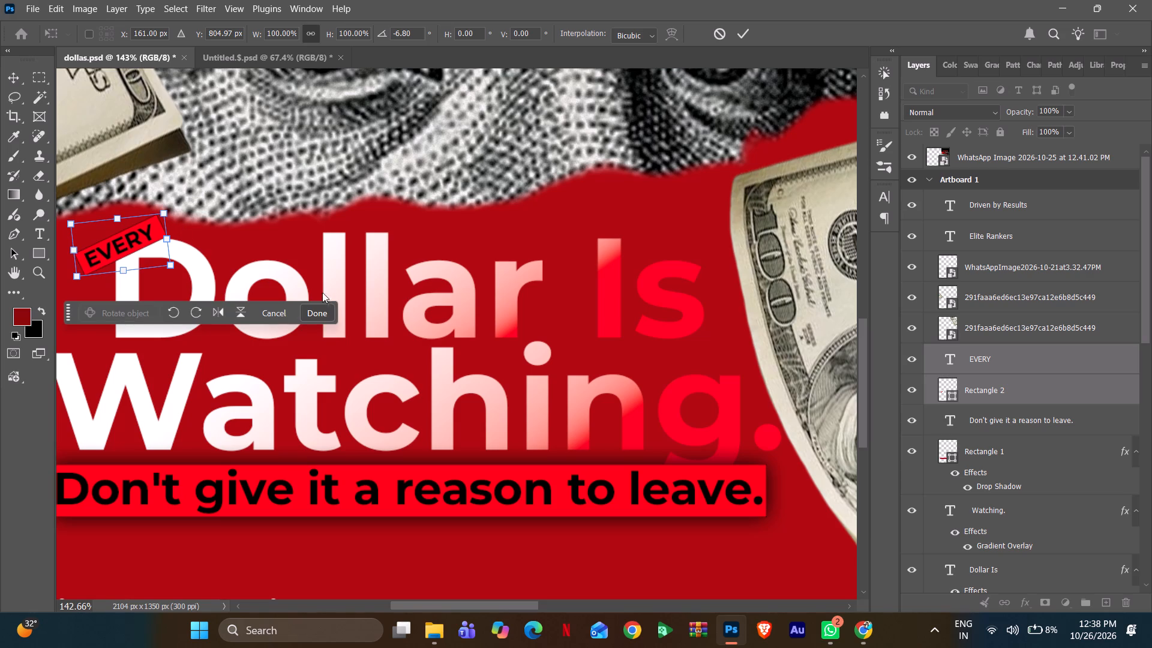
click(323, 310)
key(0)
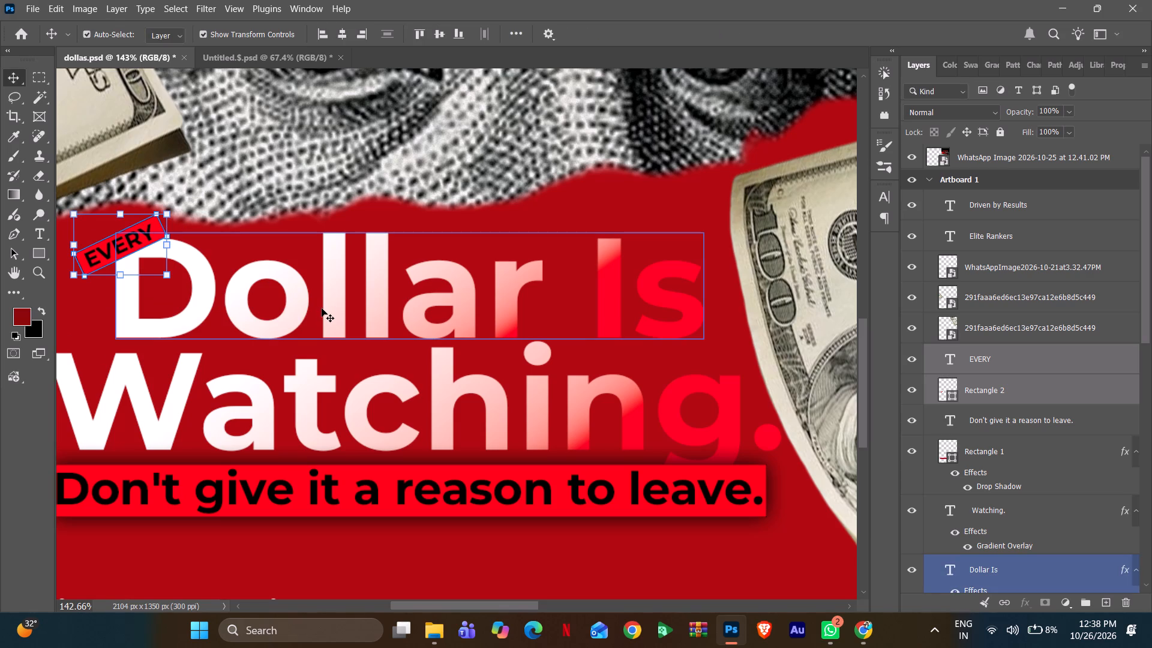
Nudge the "EVERY" text and its red label about 2 px right and 2 px down over the corner of the "D".
key(Right)
key(Right)
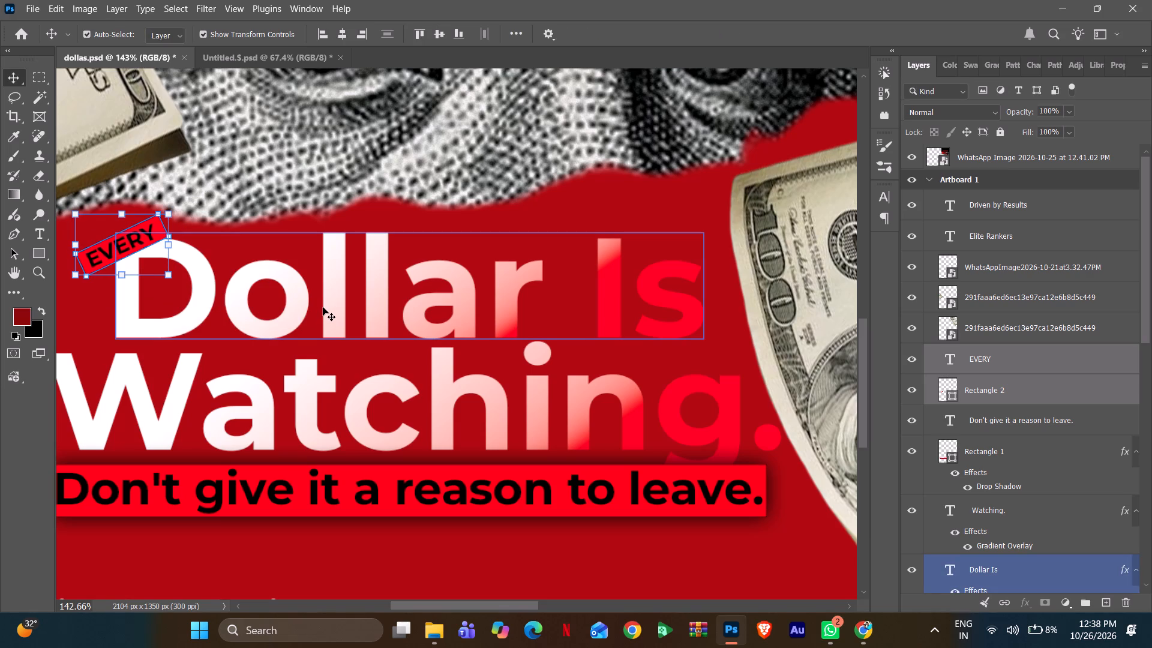
key(Left)
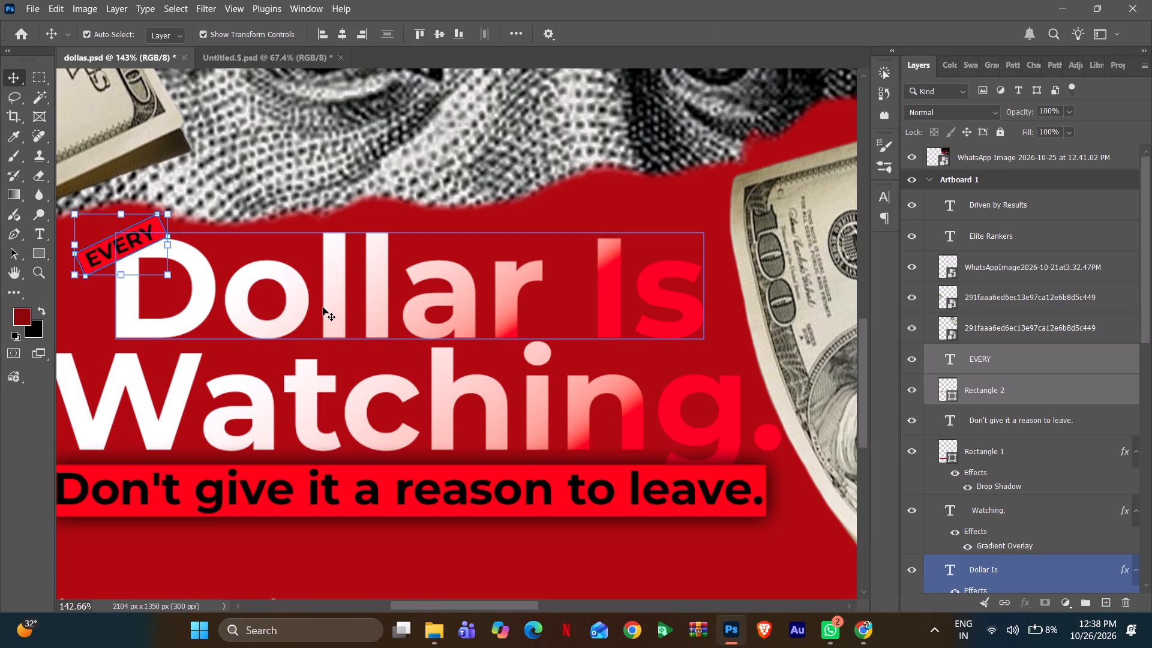
key(Down)
key(Down)
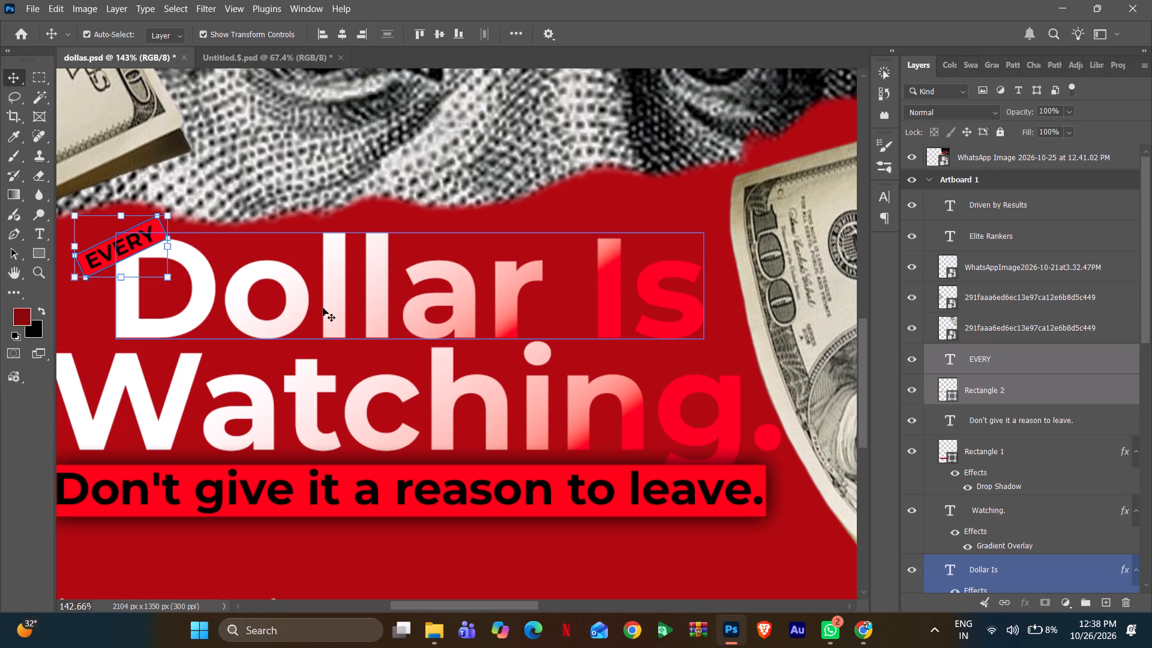
key(Right)
click(375, 177)
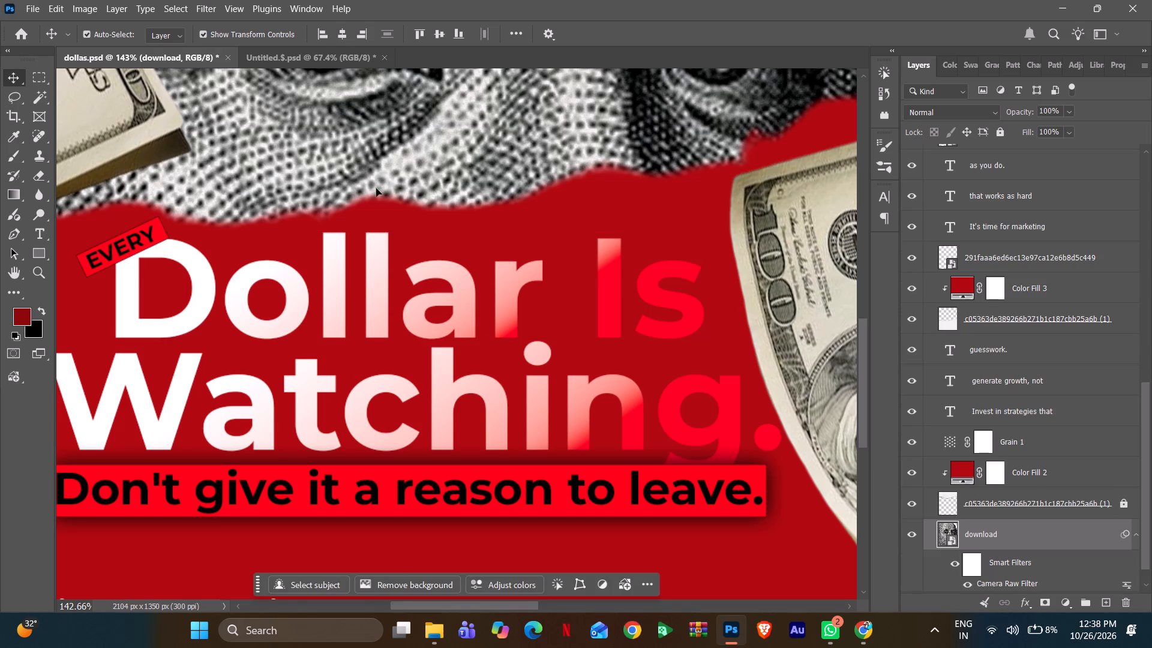
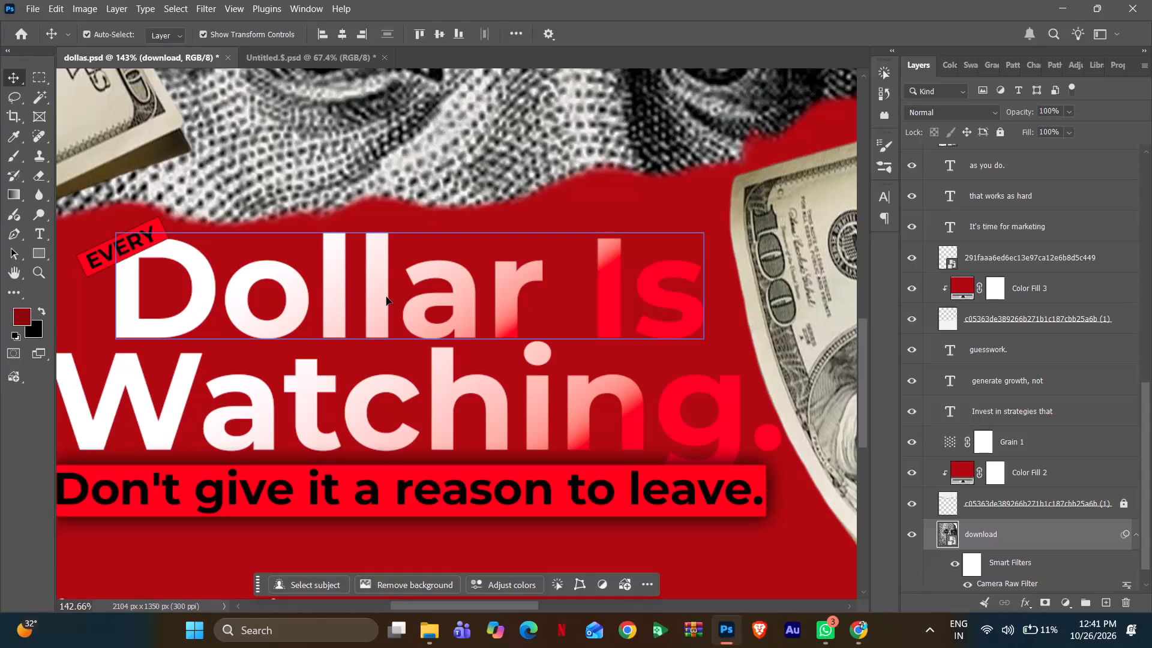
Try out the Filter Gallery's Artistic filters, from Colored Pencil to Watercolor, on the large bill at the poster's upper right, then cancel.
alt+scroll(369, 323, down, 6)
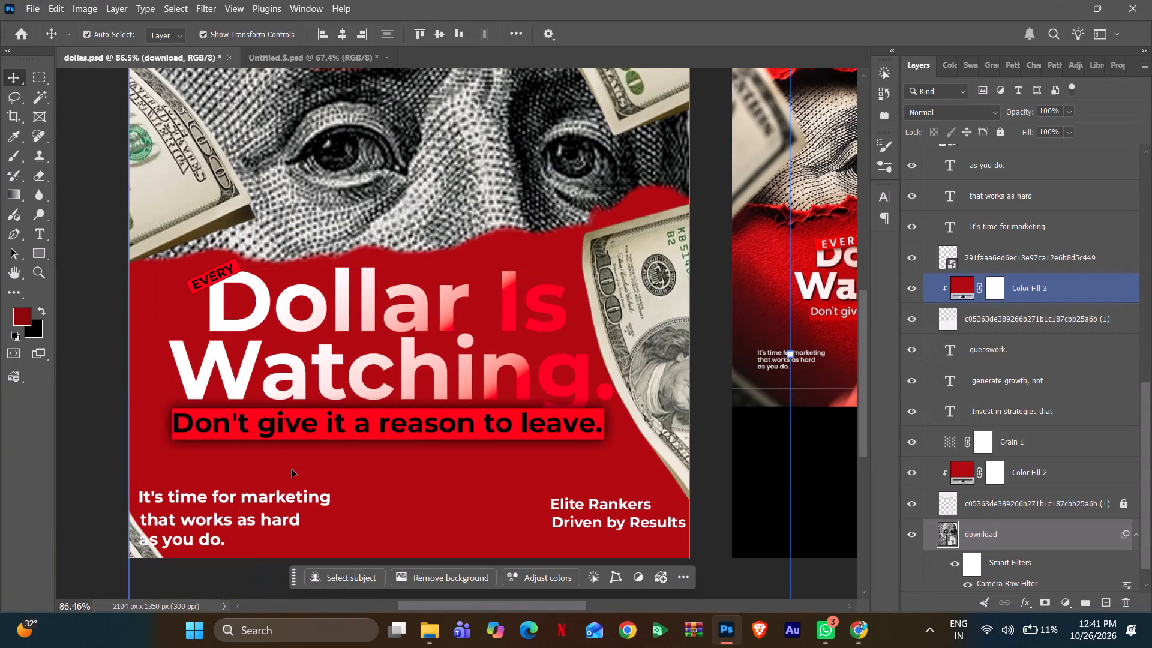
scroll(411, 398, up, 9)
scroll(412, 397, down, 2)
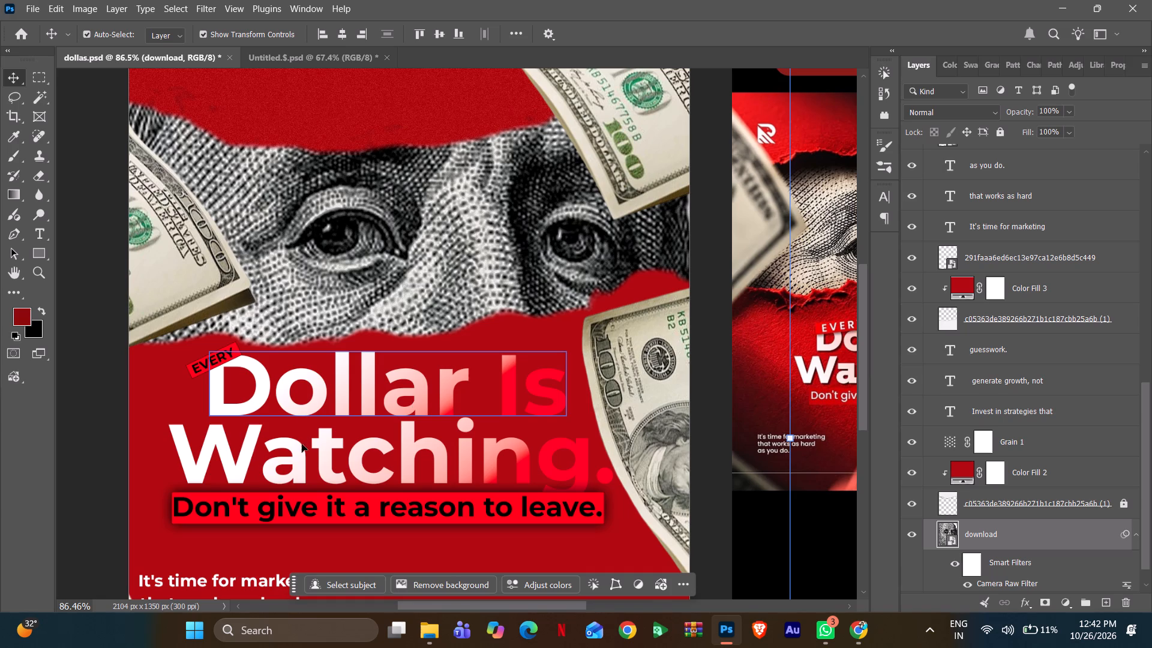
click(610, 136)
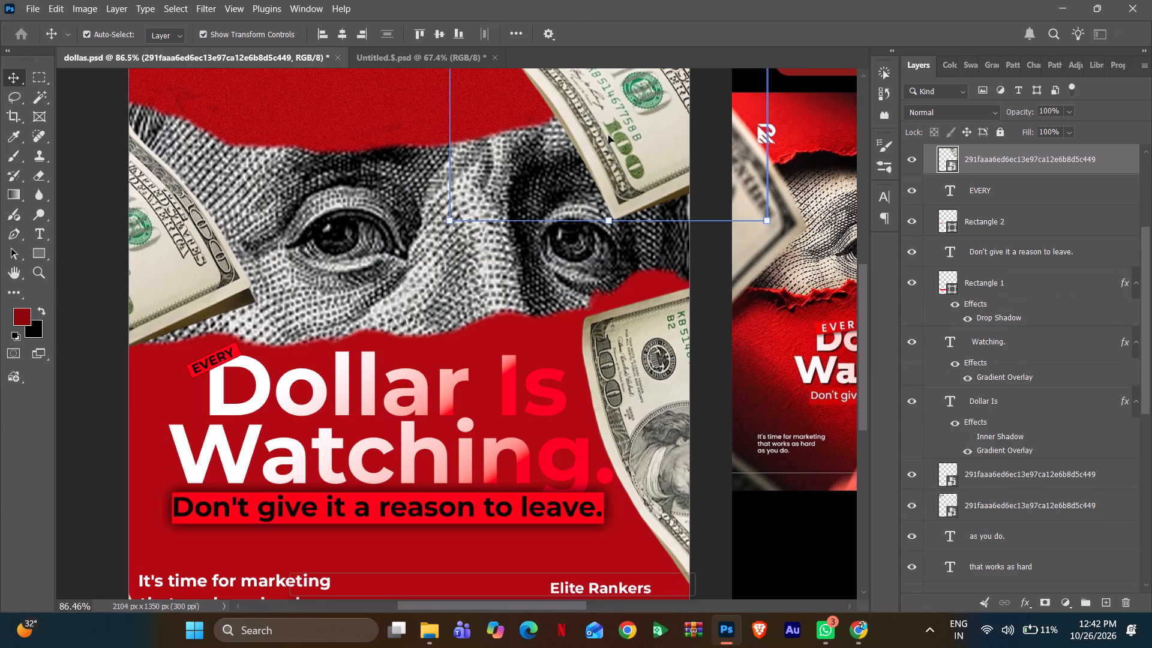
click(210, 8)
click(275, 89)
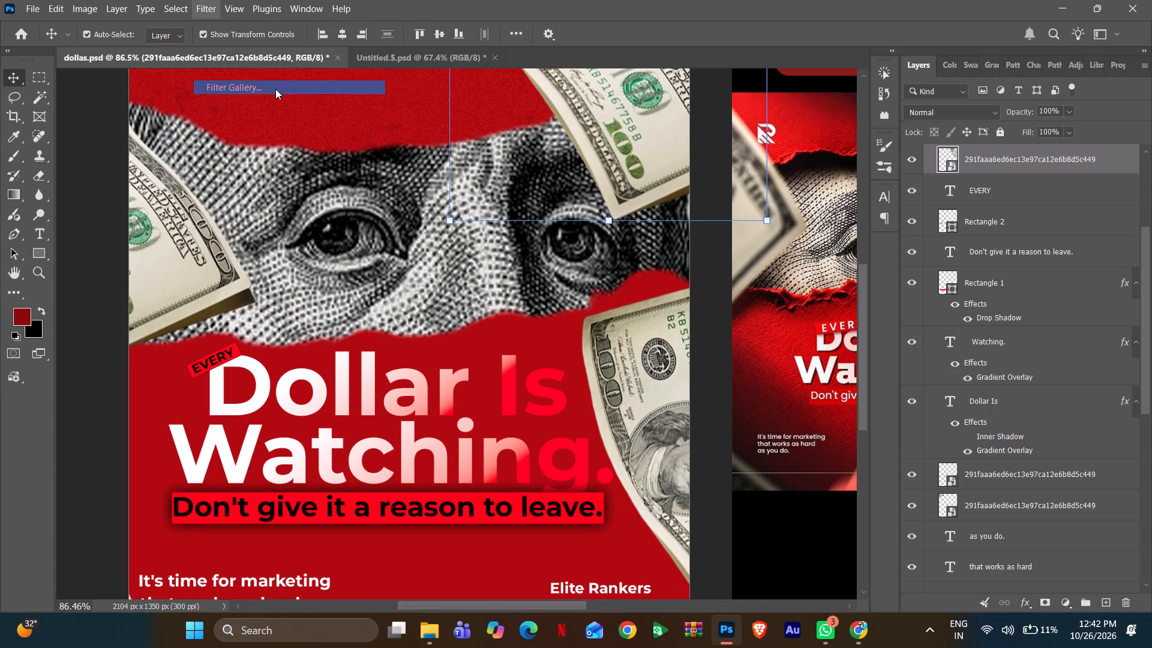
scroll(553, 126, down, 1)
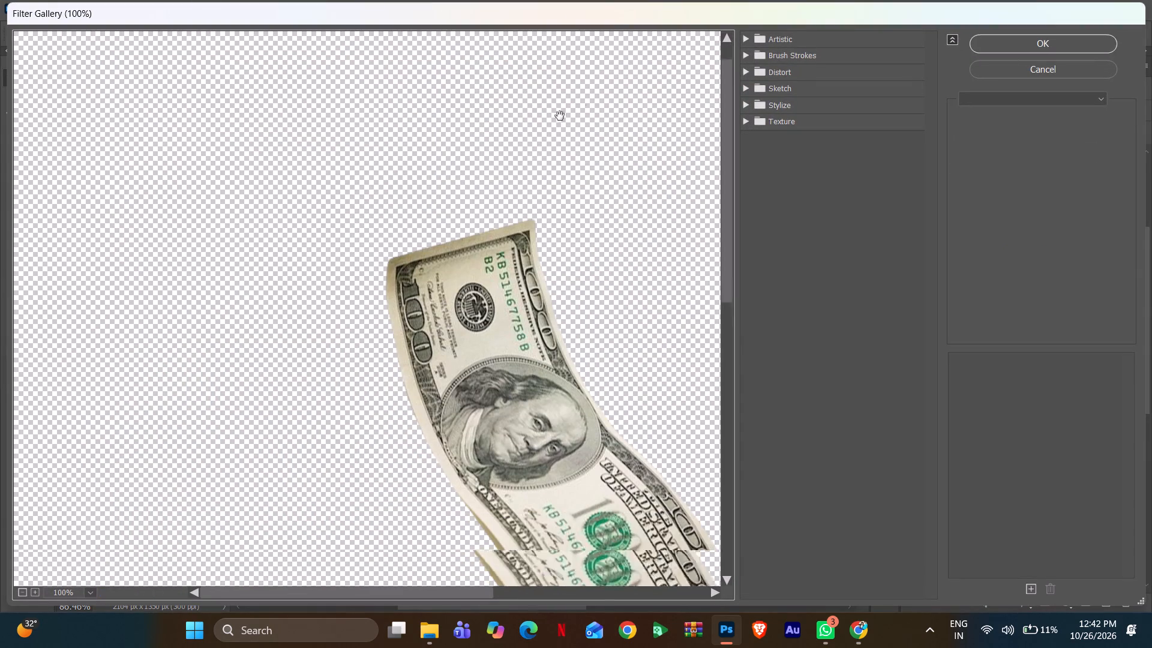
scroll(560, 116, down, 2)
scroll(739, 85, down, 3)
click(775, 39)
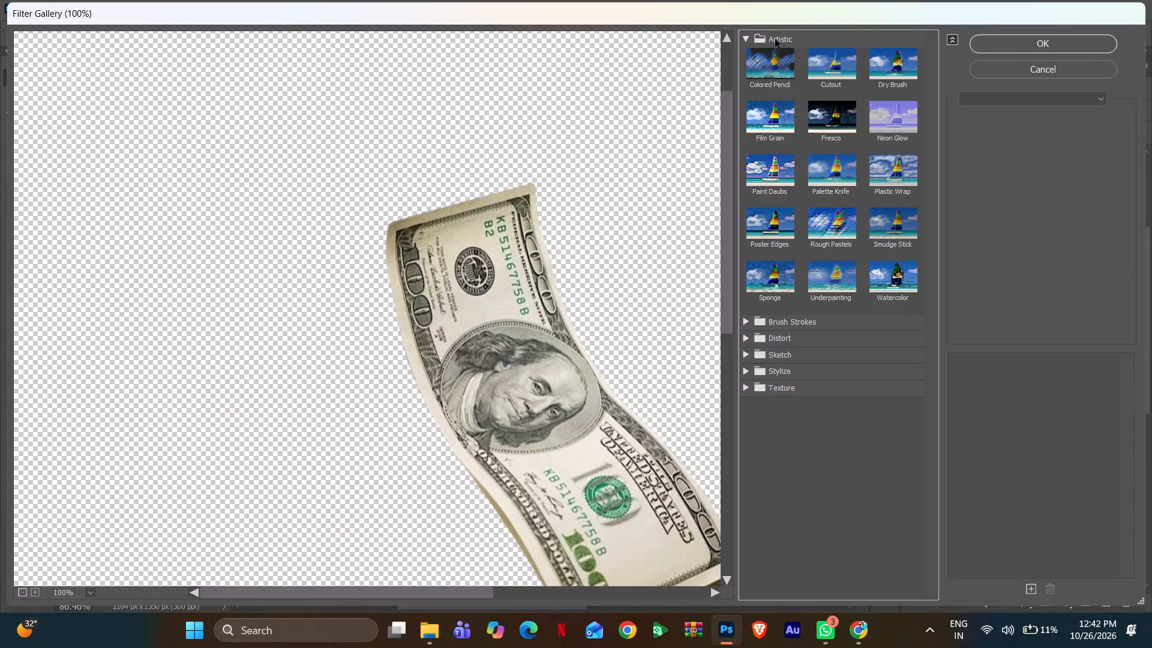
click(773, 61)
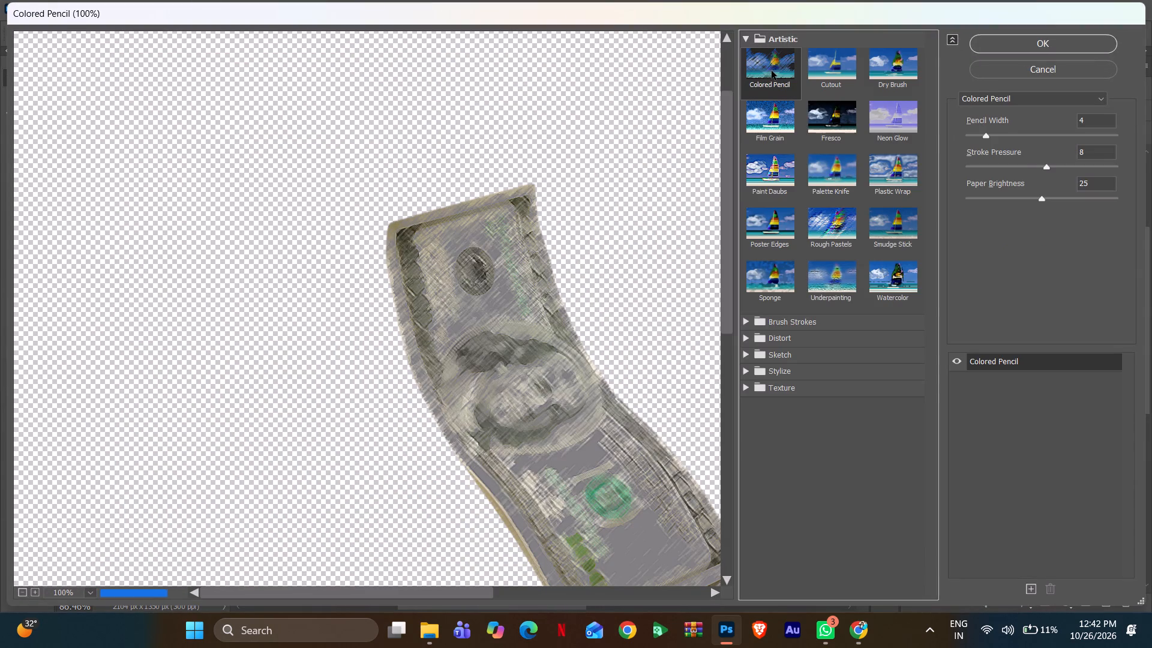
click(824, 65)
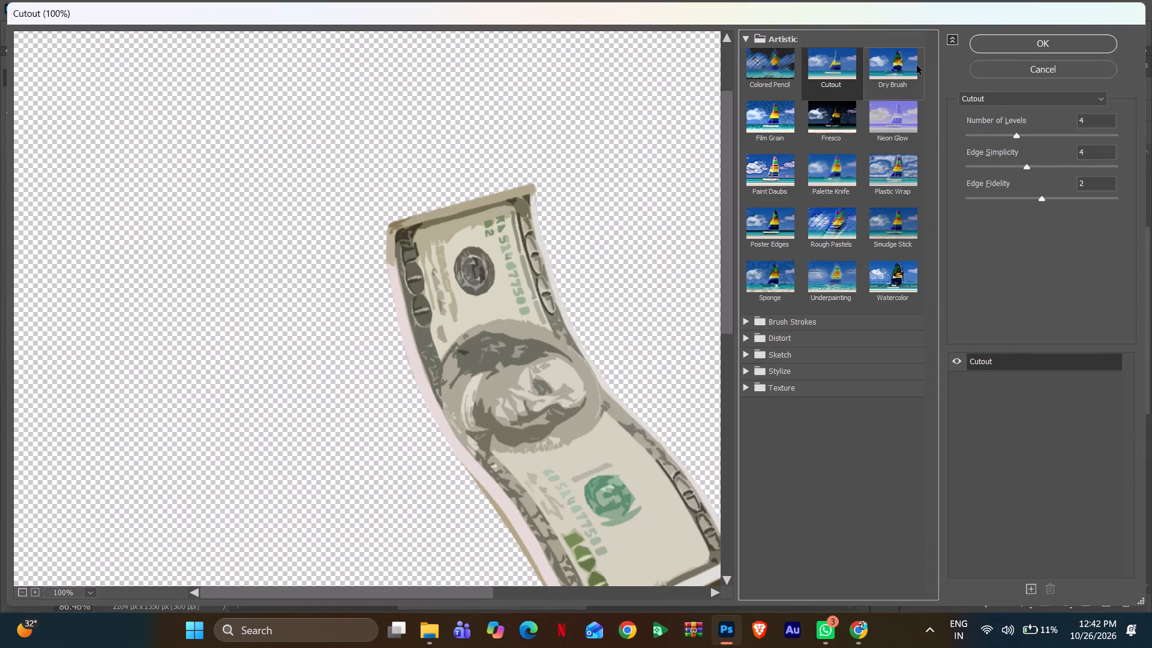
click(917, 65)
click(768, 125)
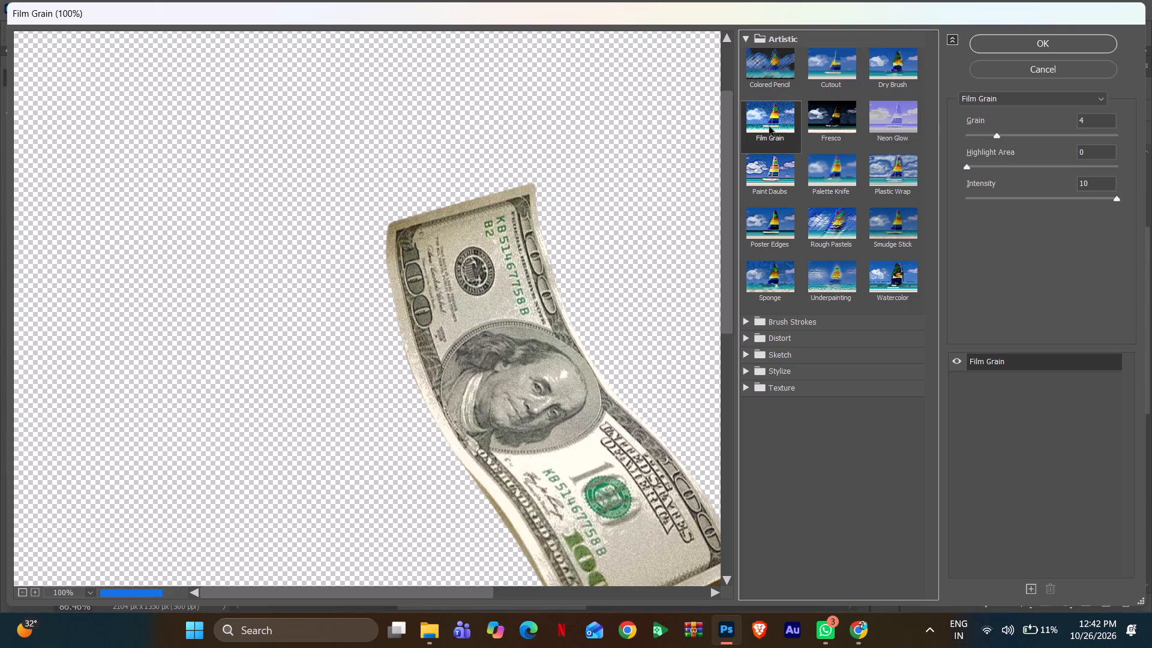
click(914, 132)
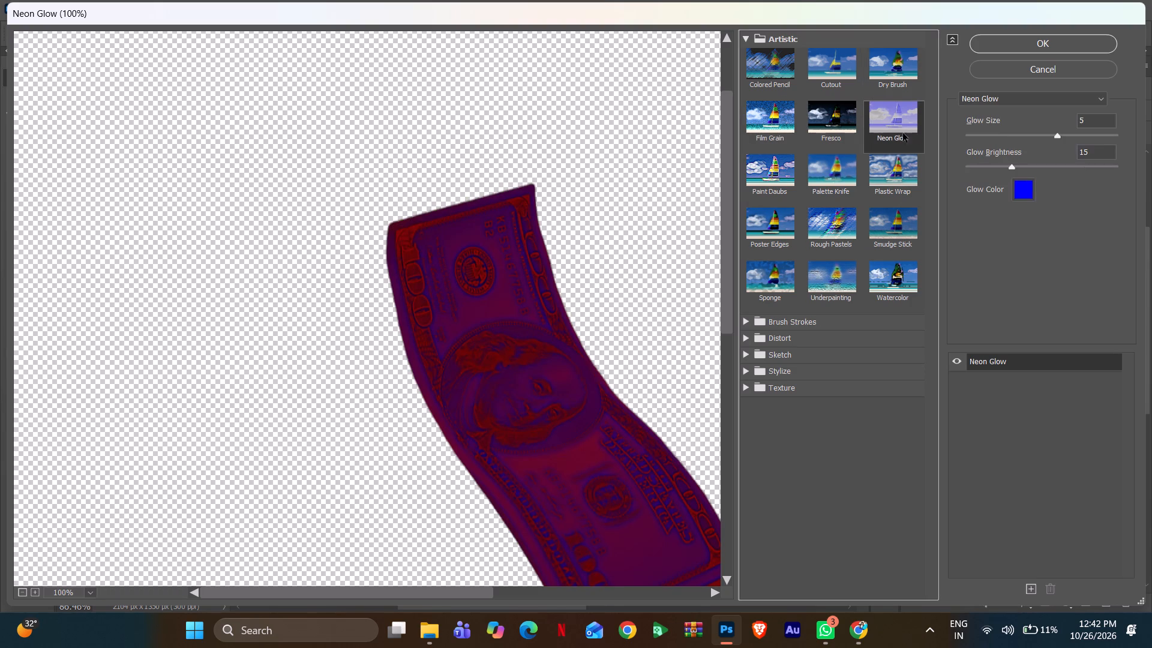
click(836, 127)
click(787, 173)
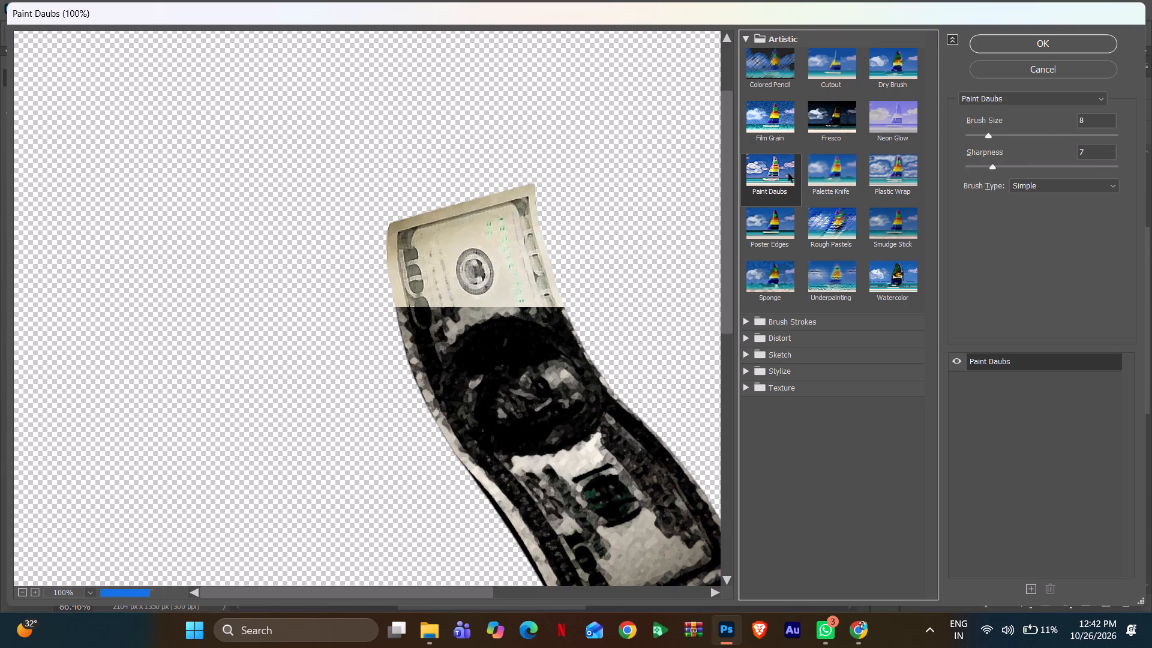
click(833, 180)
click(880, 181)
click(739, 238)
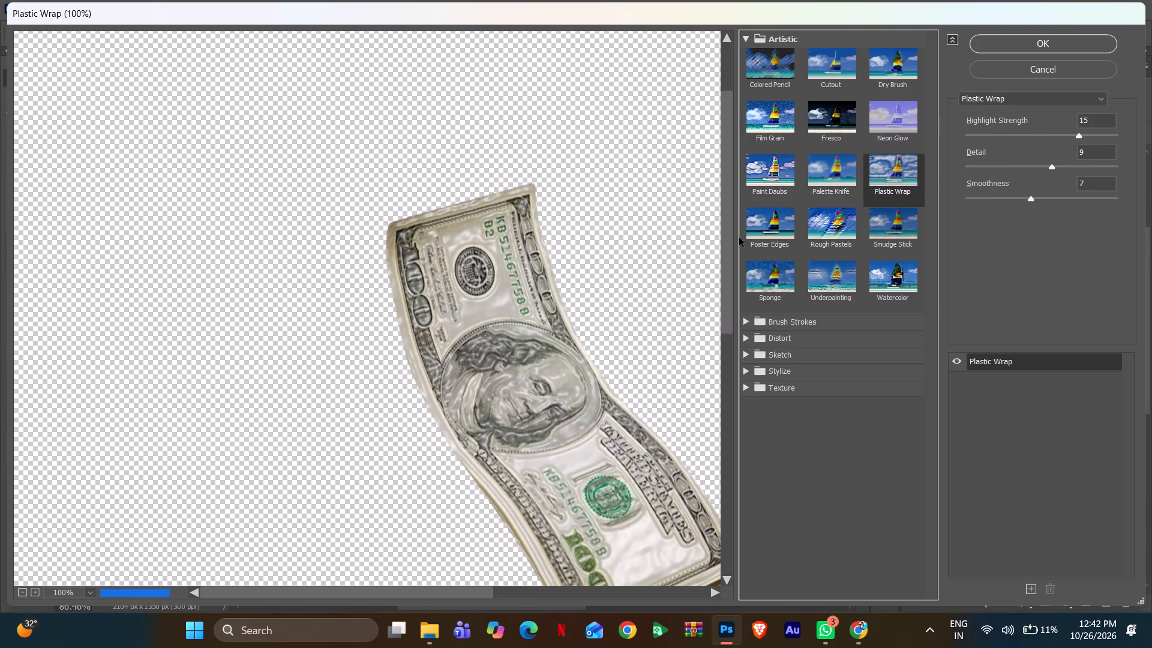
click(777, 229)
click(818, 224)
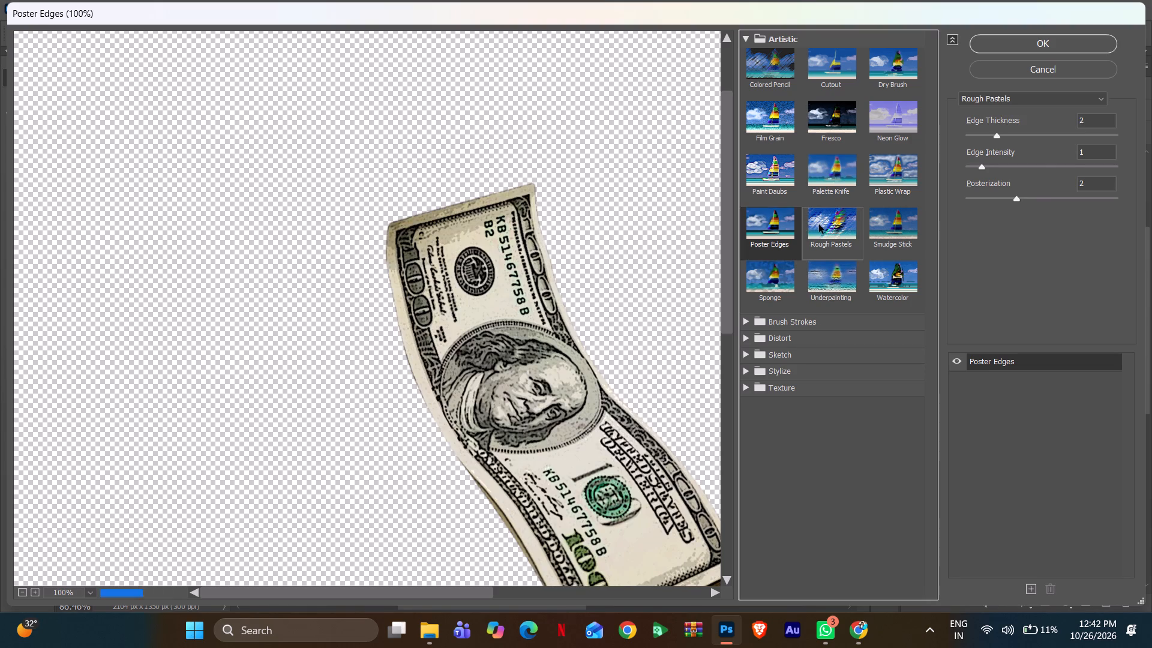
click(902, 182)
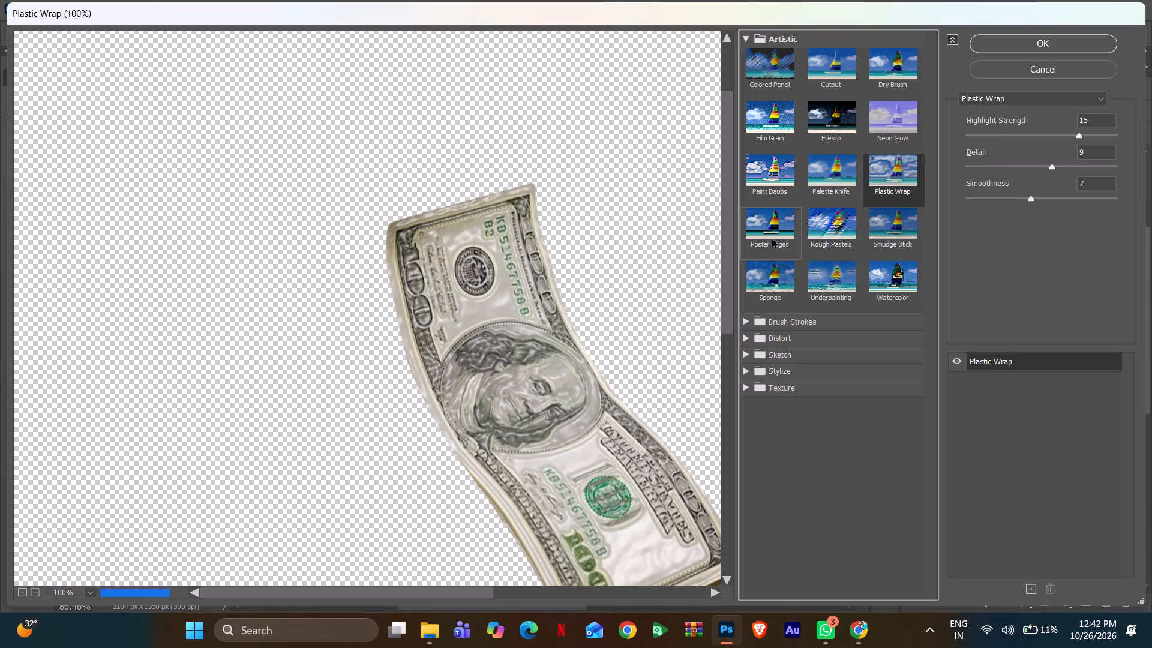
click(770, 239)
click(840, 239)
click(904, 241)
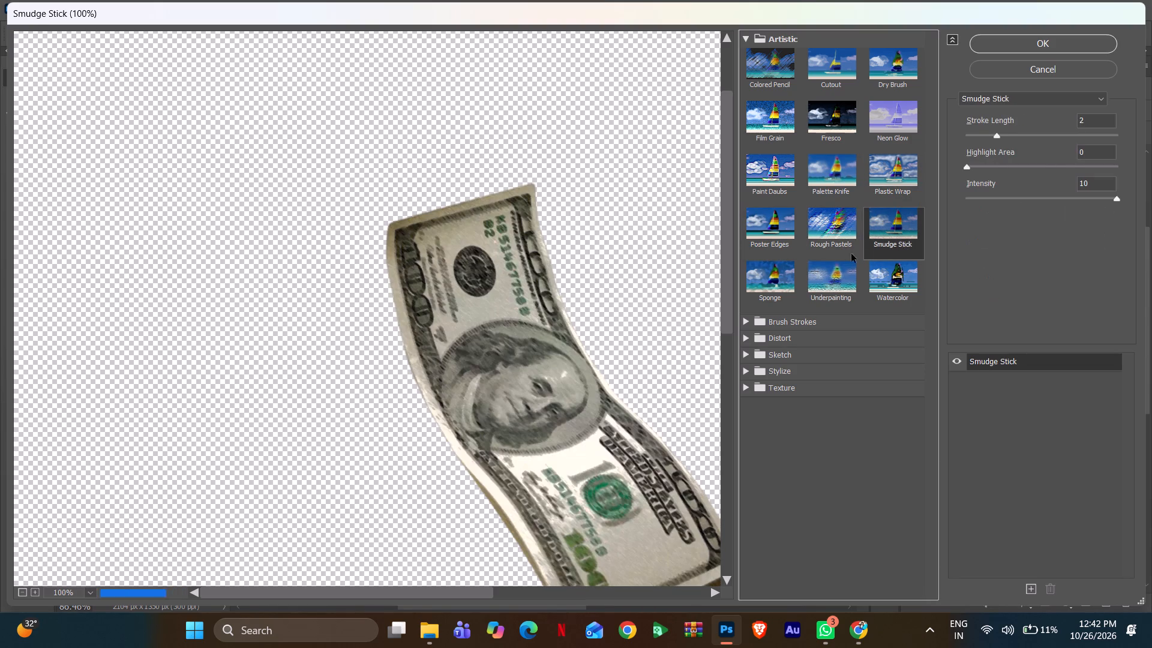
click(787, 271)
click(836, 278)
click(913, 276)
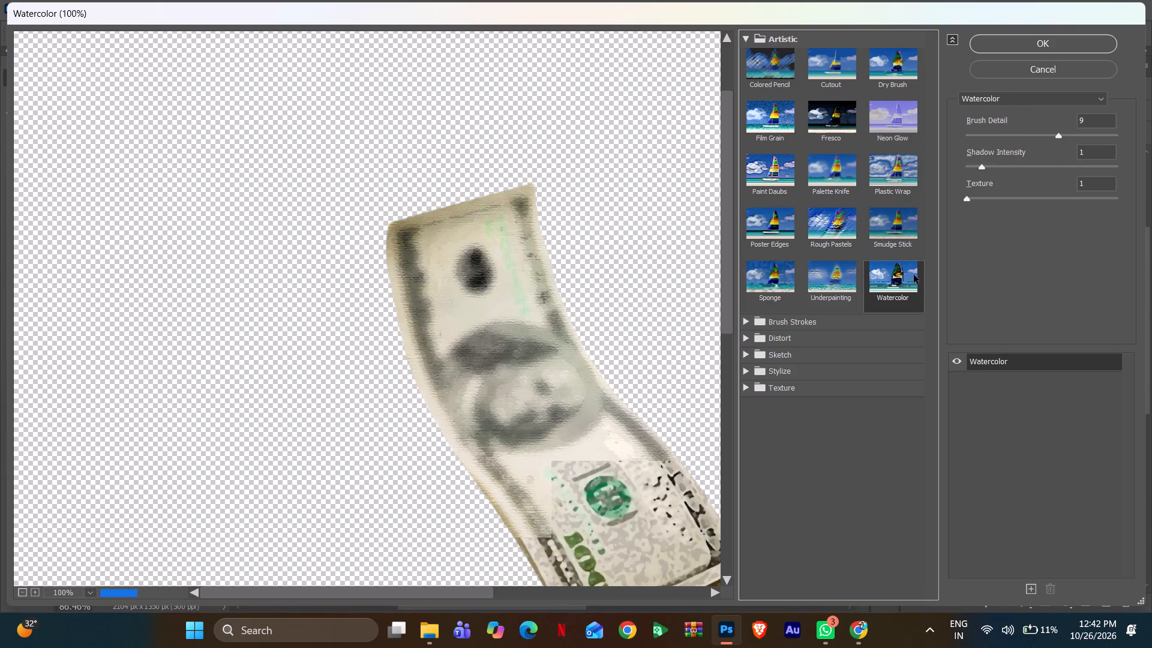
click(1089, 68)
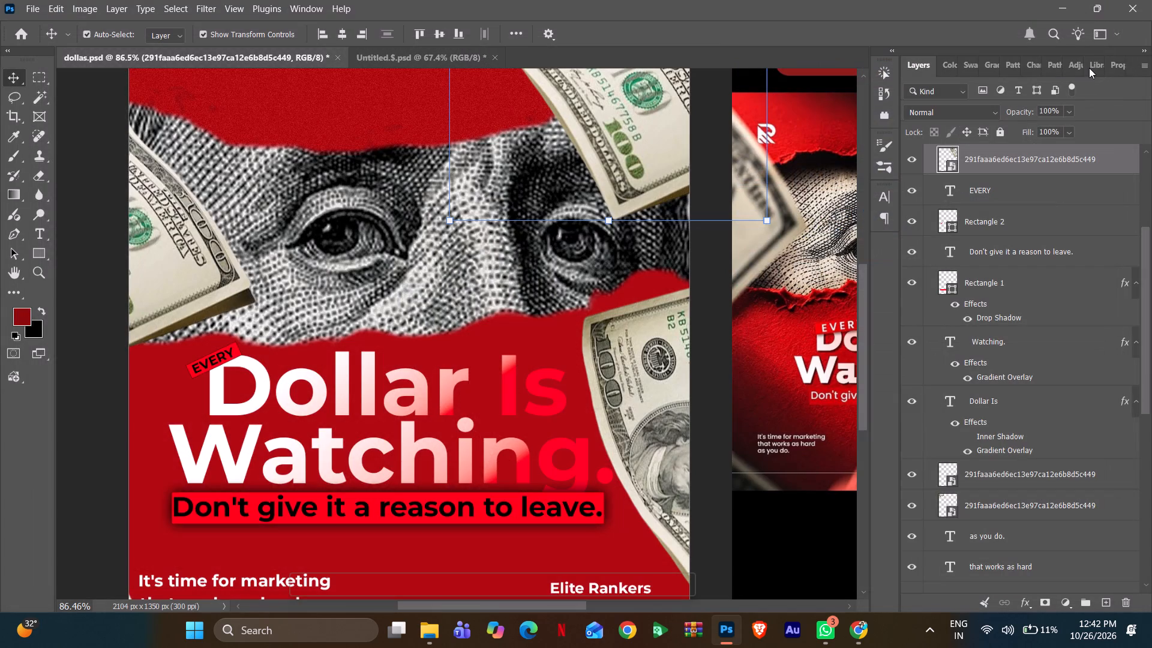
Move the upper-right bill's layer down the stack to sit between Grain 1 and Color Fill 2, beneath the "Invest in strategies" text.
double_click(623, 165)
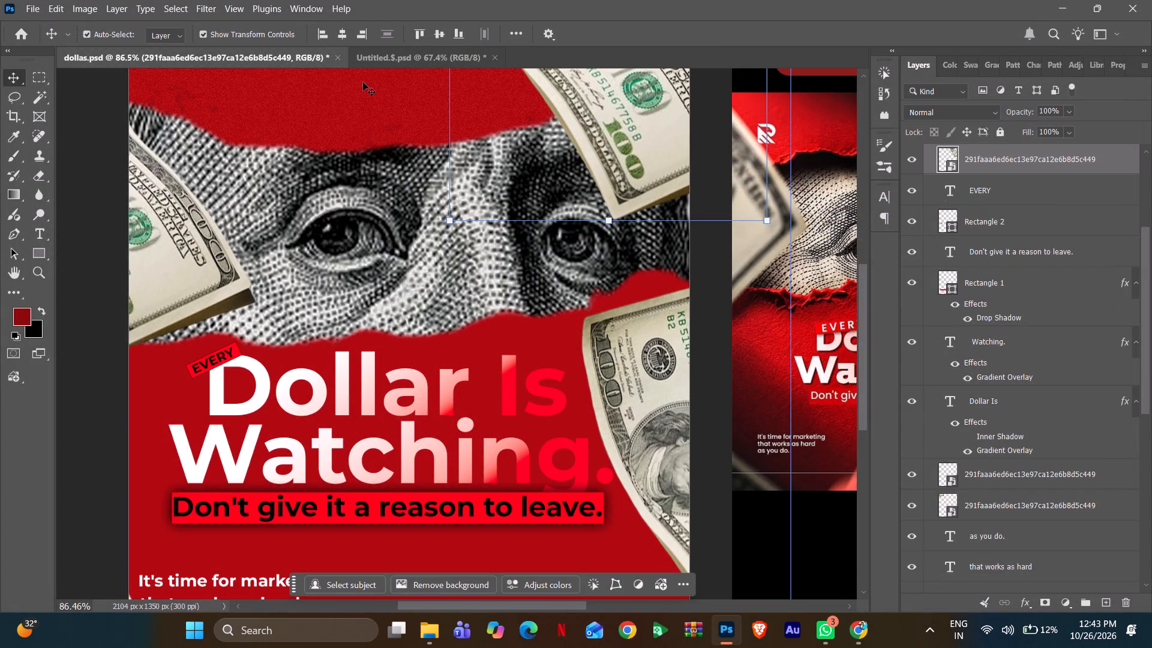
scroll(649, 156, up, 3)
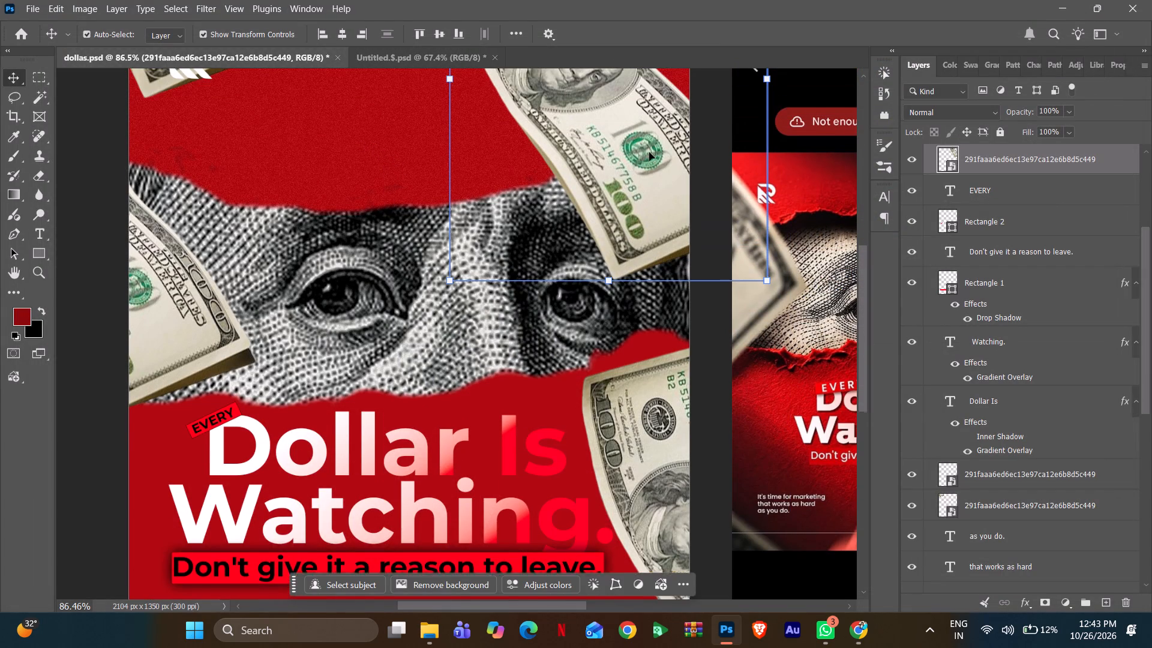
scroll(649, 152, up, 13)
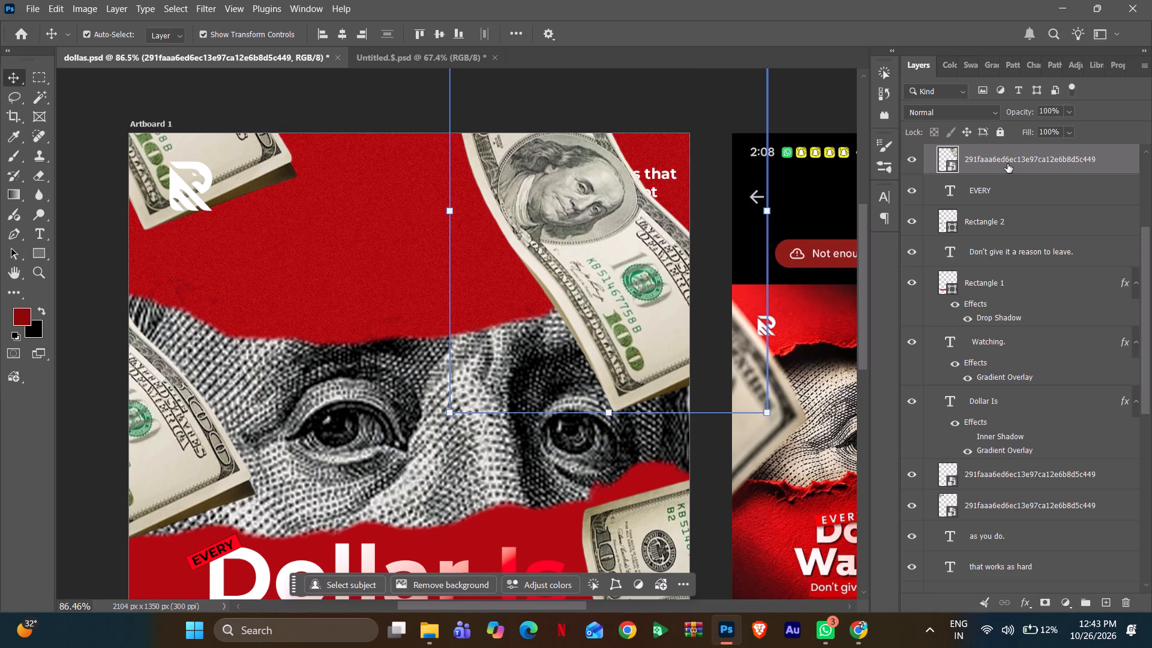
drag(1007, 163, 1016, 555)
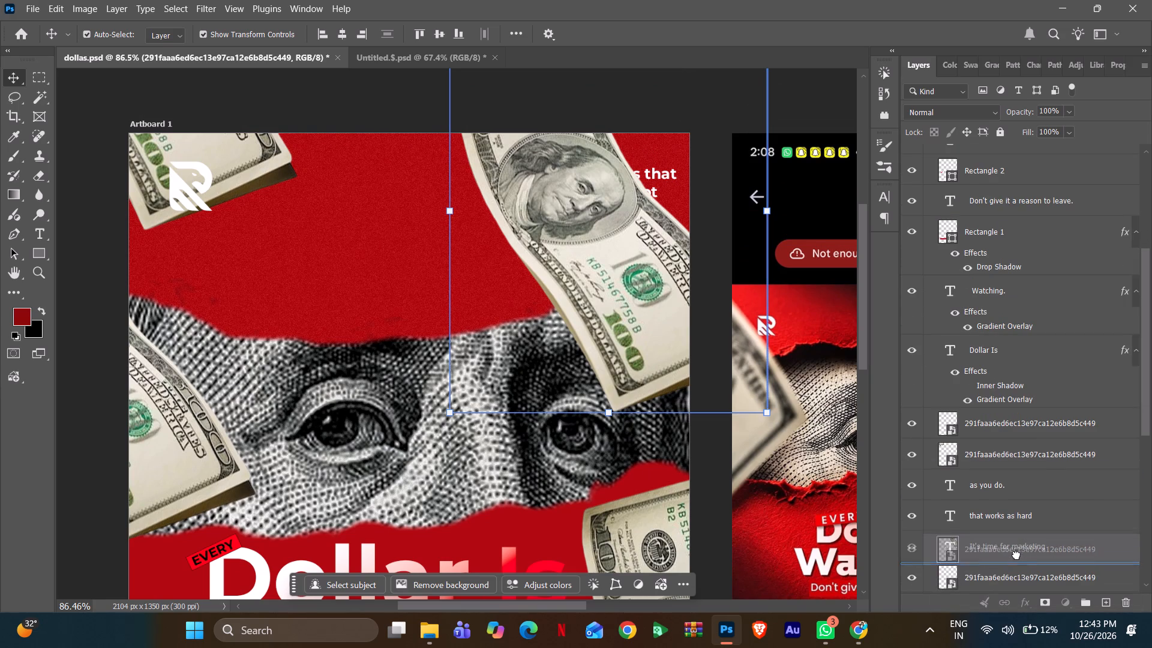
drag(1016, 555, 1022, 595)
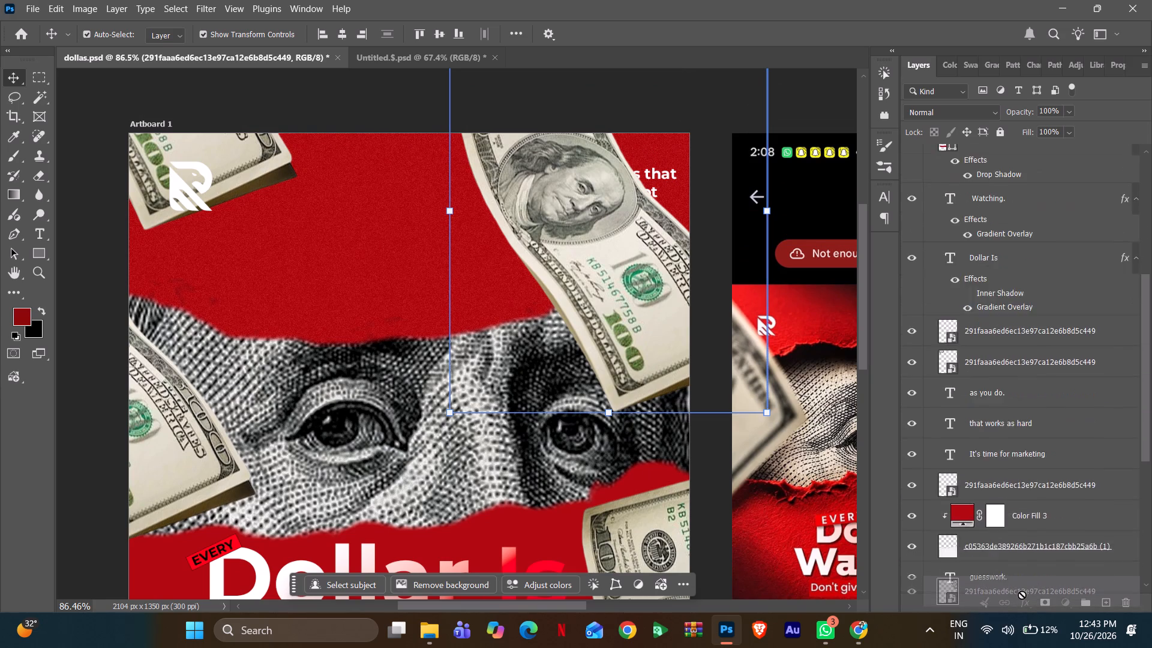
drag(1022, 595, 1022, 595)
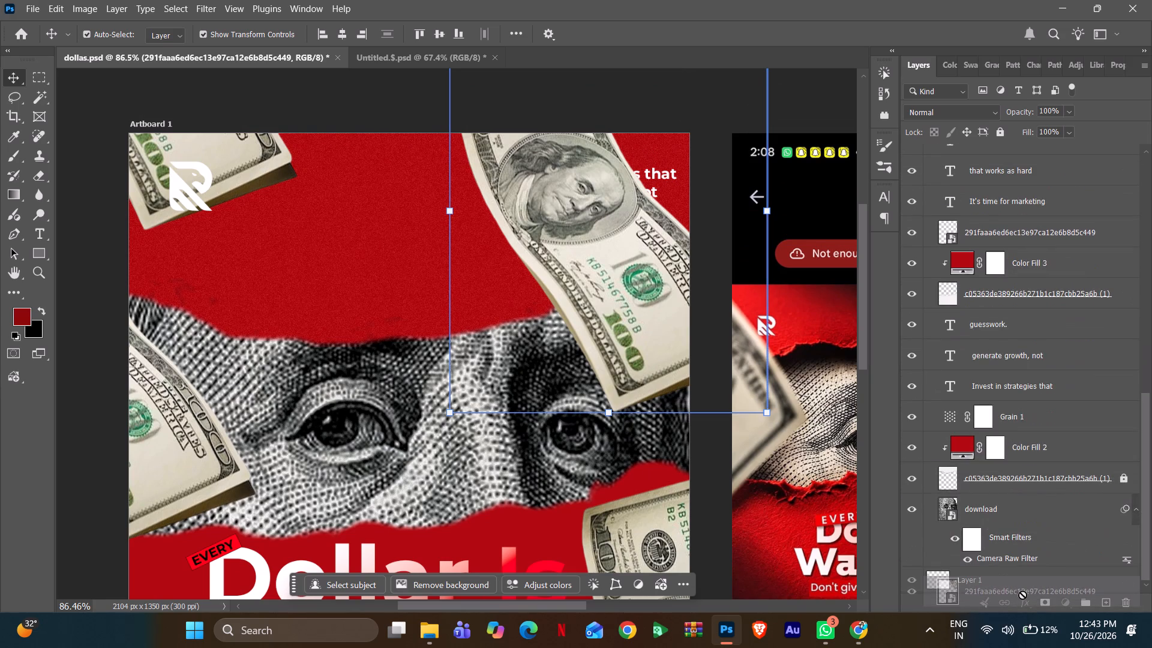
drag(1022, 595, 1017, 535)
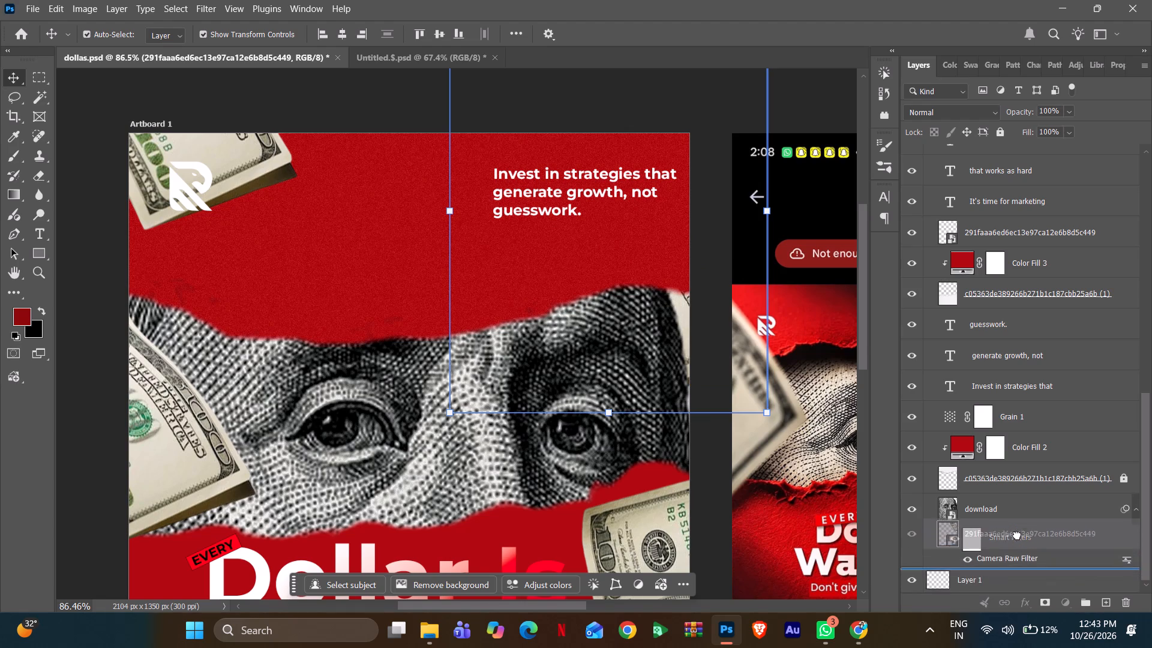
drag(1017, 535, 1011, 440)
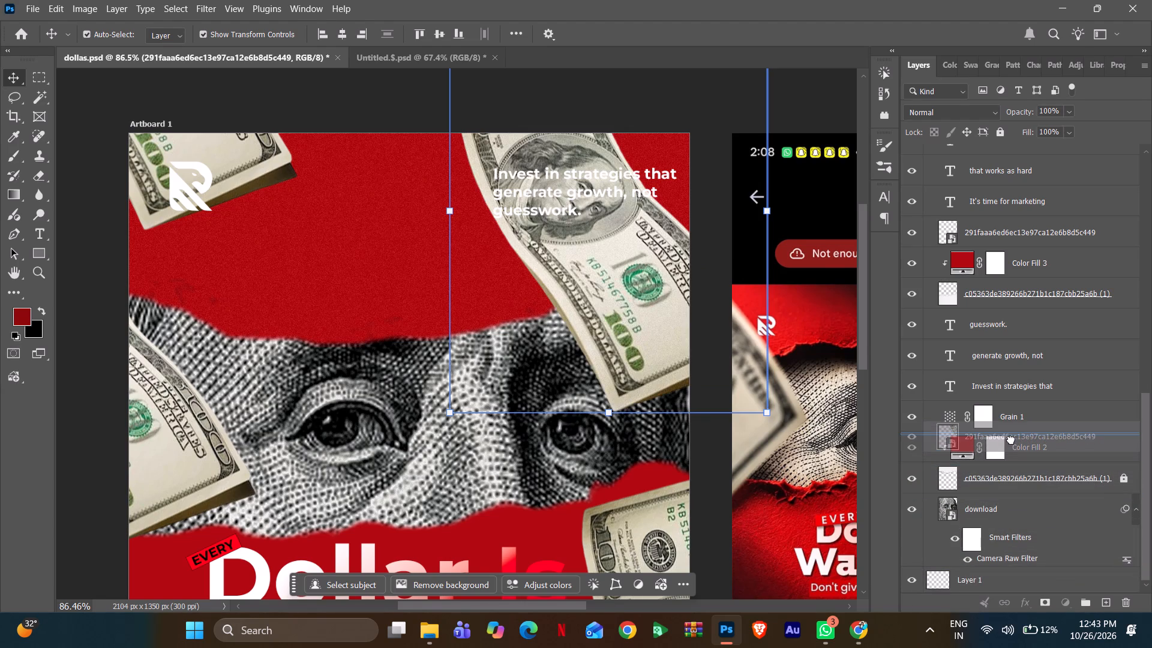
drag(1011, 440, 997, 373)
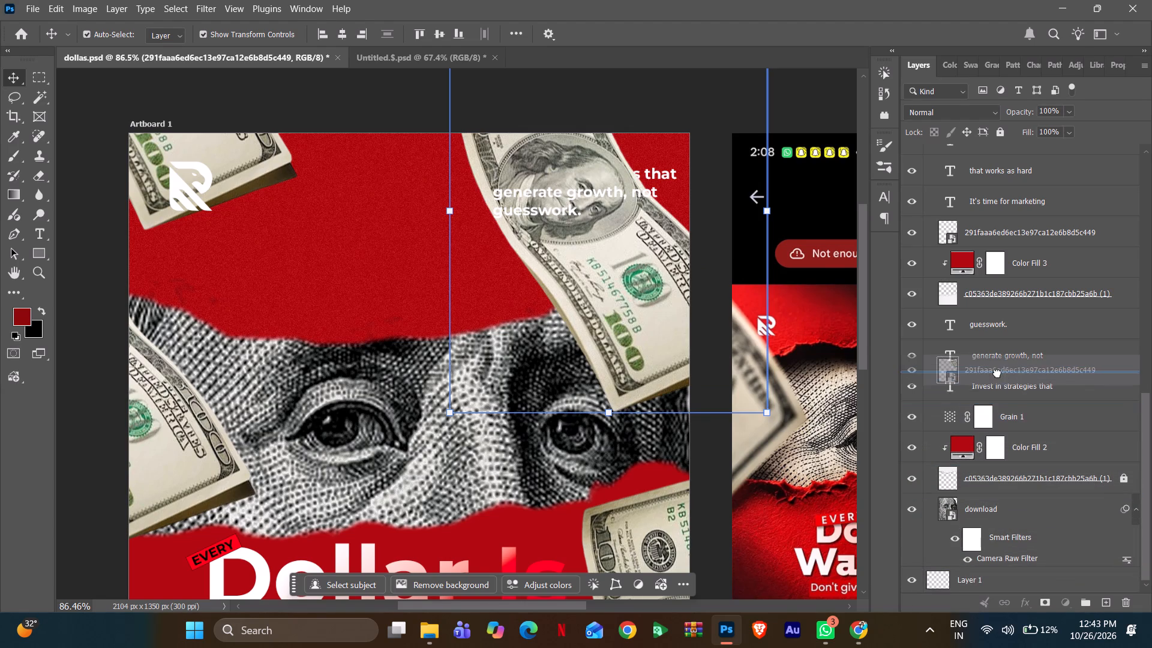
drag(997, 373, 996, 422)
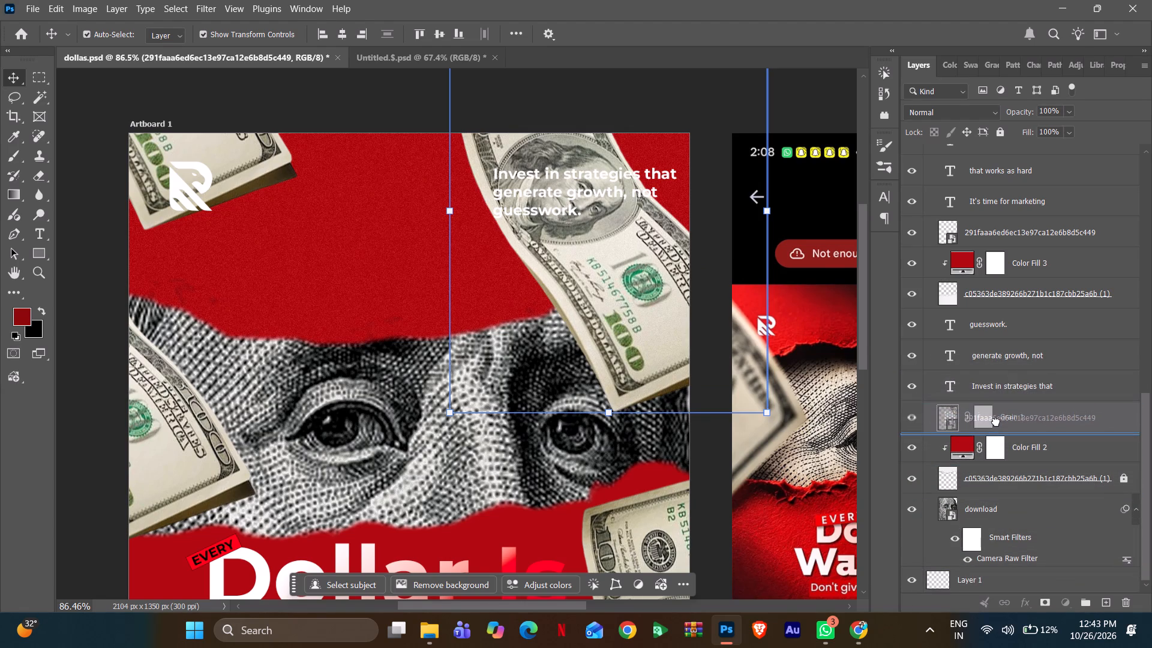
drag(996, 422, 996, 422)
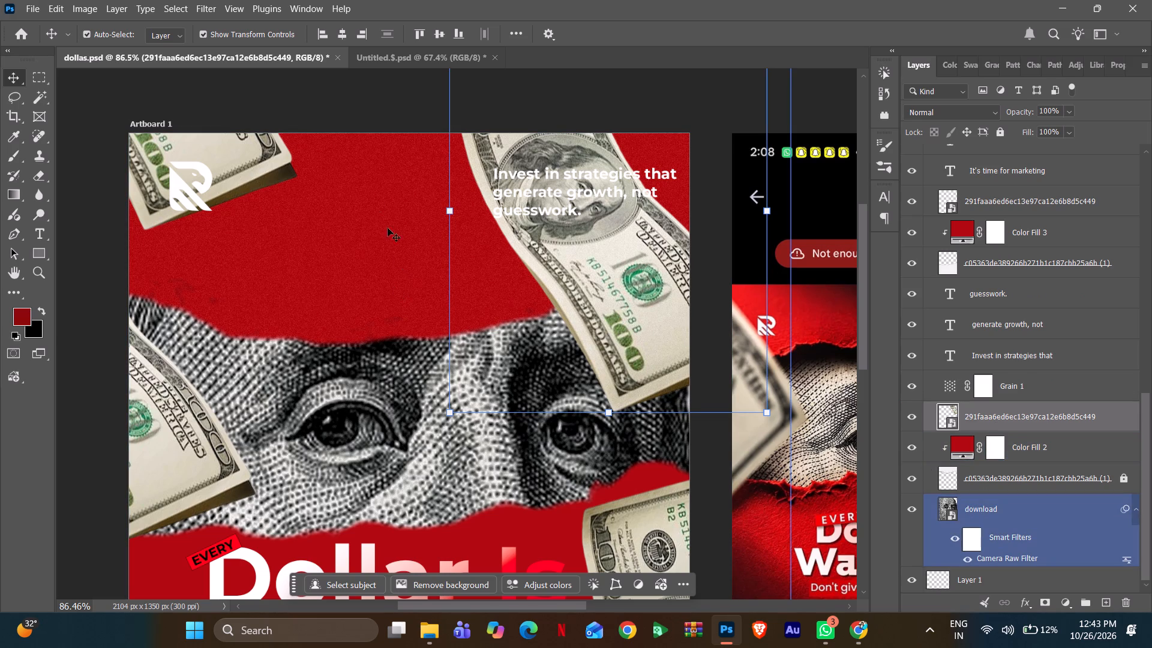
Apply the basic Blur filter to the upper-right bill as a smart filter.
click(202, 13)
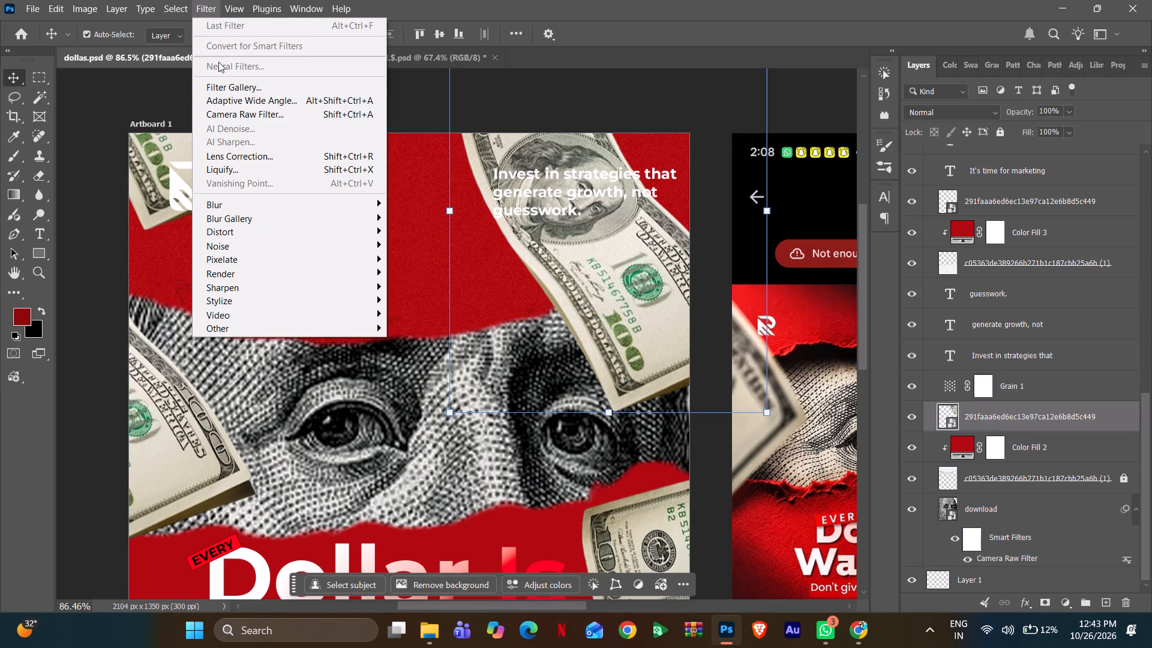
click(241, 200)
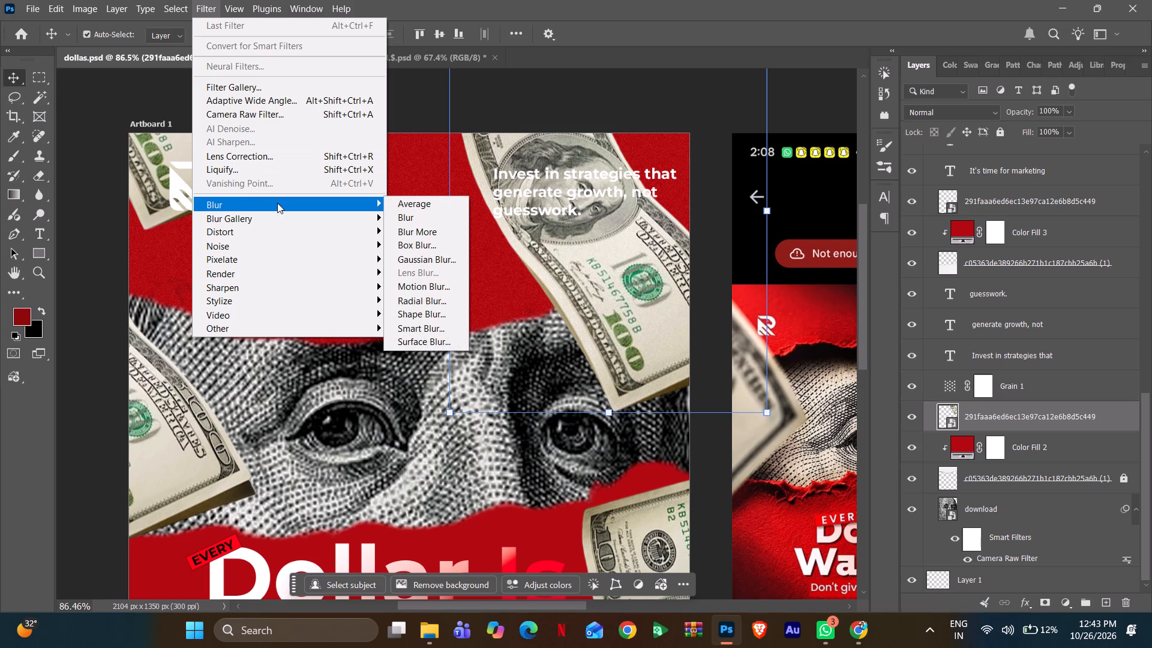
click(416, 215)
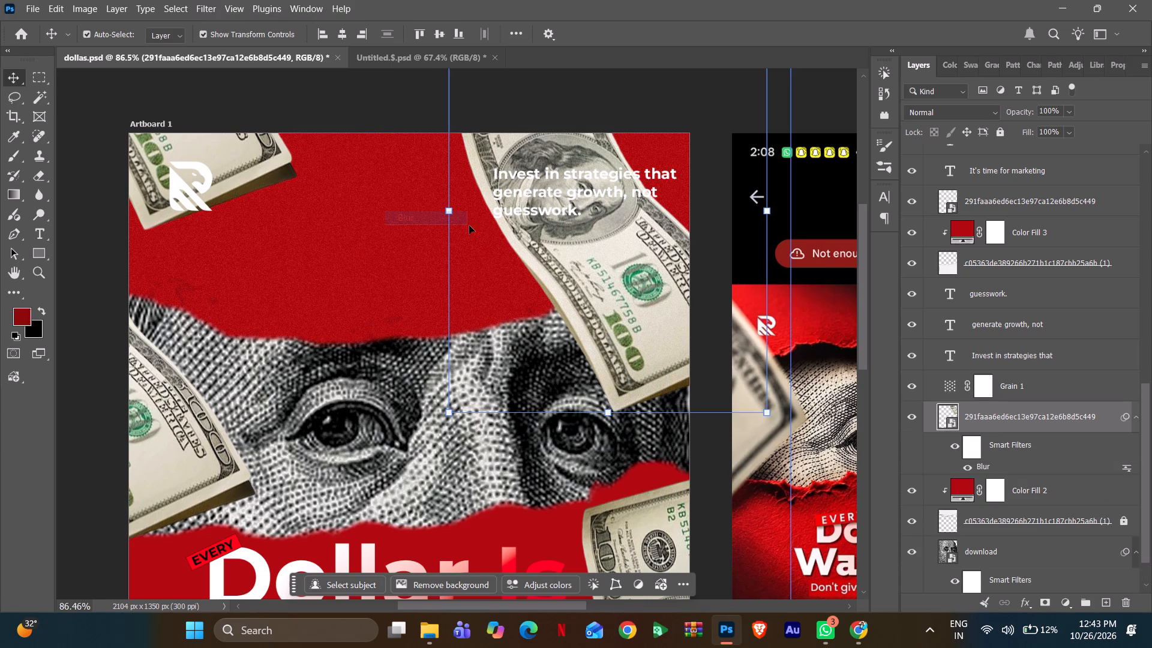
click(571, 232)
double_click(571, 232)
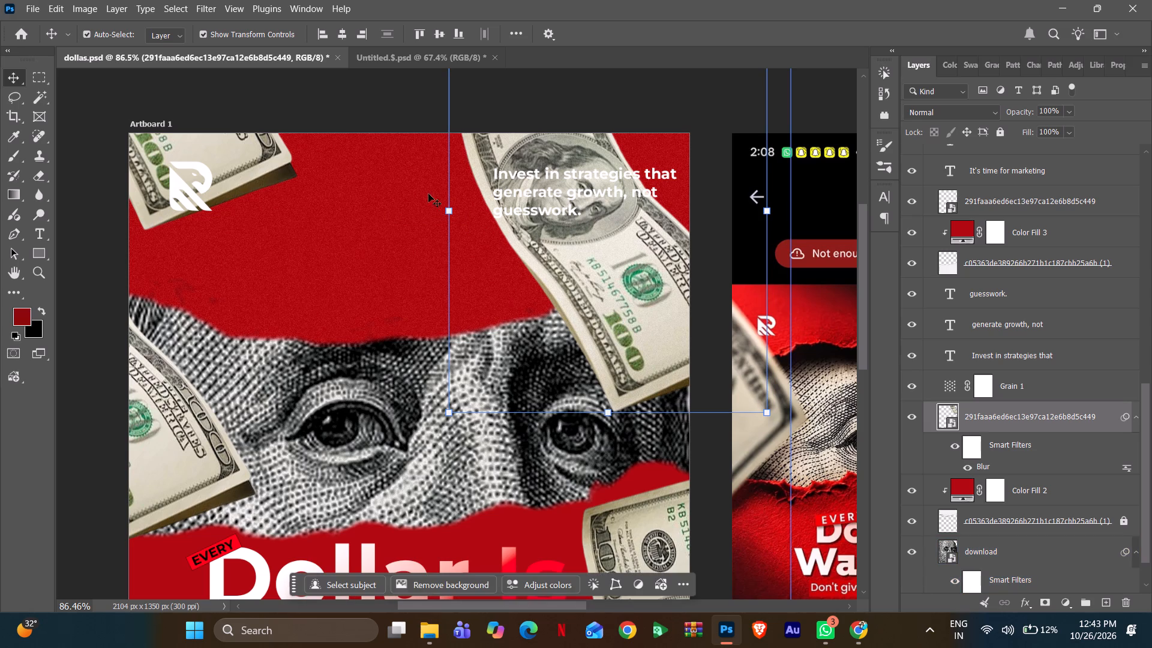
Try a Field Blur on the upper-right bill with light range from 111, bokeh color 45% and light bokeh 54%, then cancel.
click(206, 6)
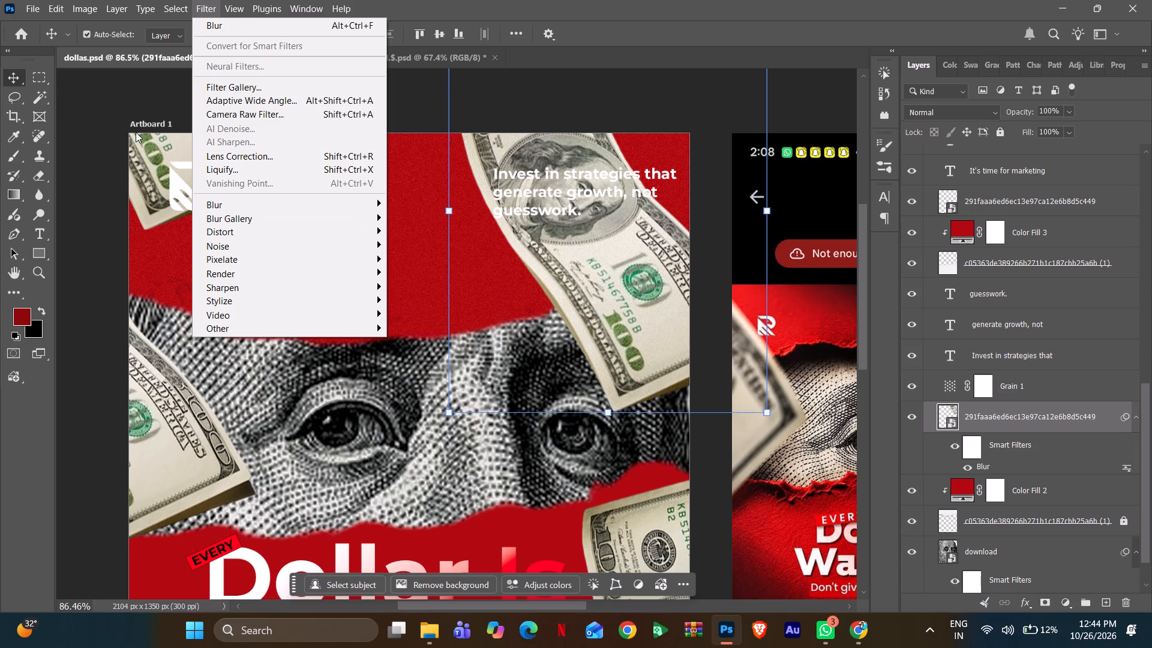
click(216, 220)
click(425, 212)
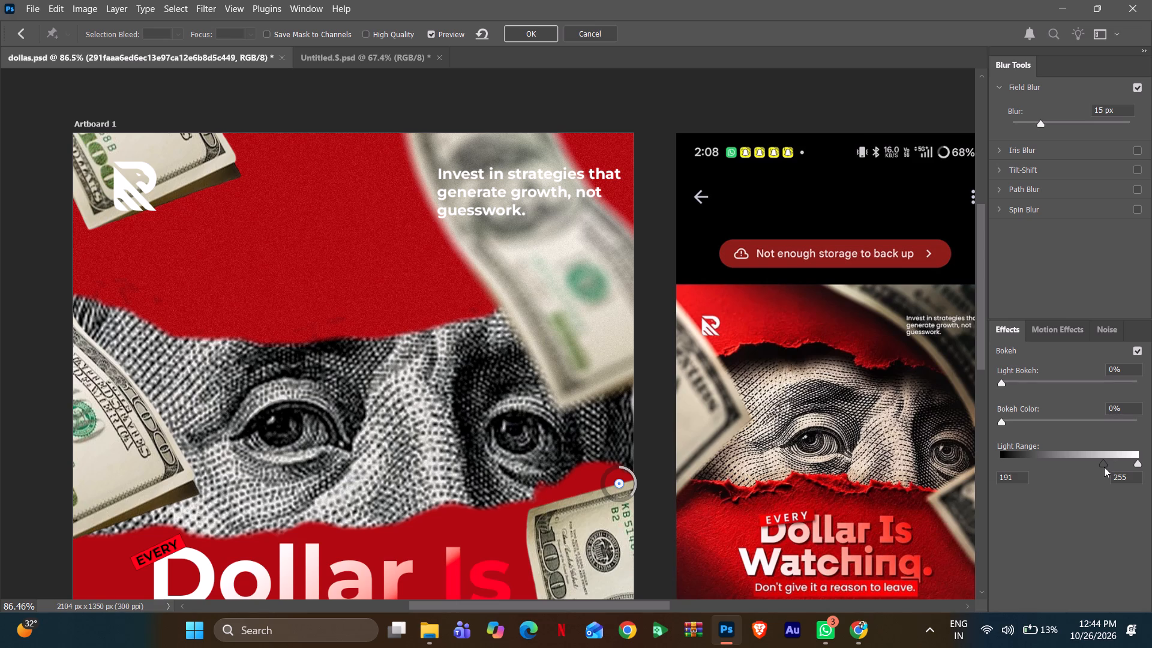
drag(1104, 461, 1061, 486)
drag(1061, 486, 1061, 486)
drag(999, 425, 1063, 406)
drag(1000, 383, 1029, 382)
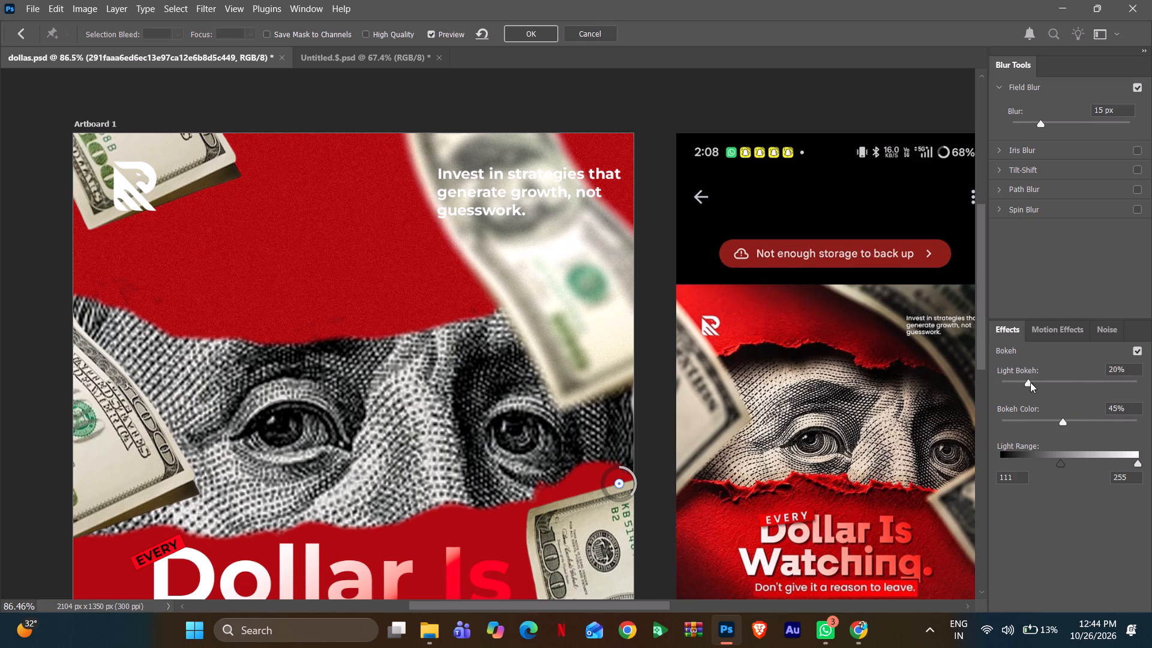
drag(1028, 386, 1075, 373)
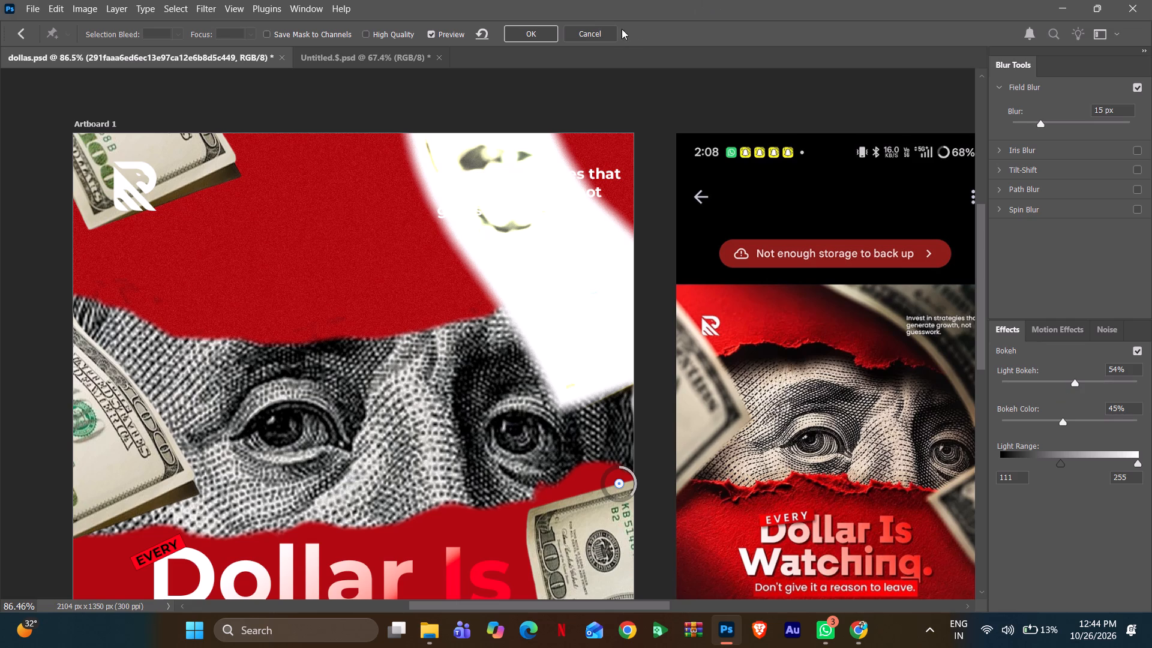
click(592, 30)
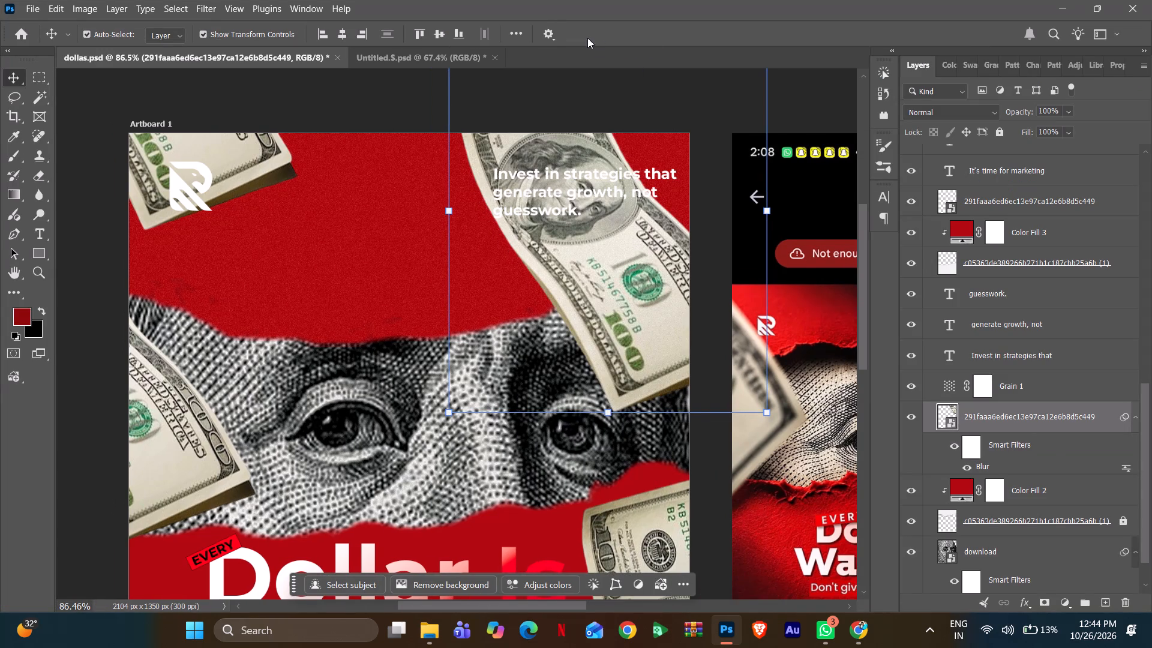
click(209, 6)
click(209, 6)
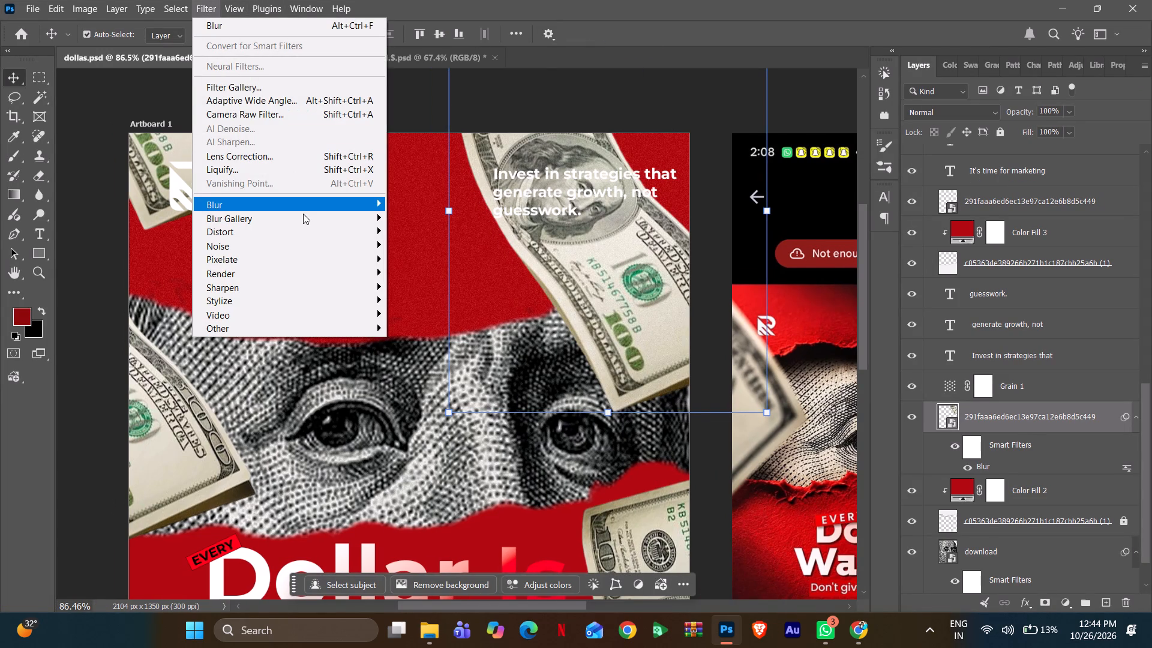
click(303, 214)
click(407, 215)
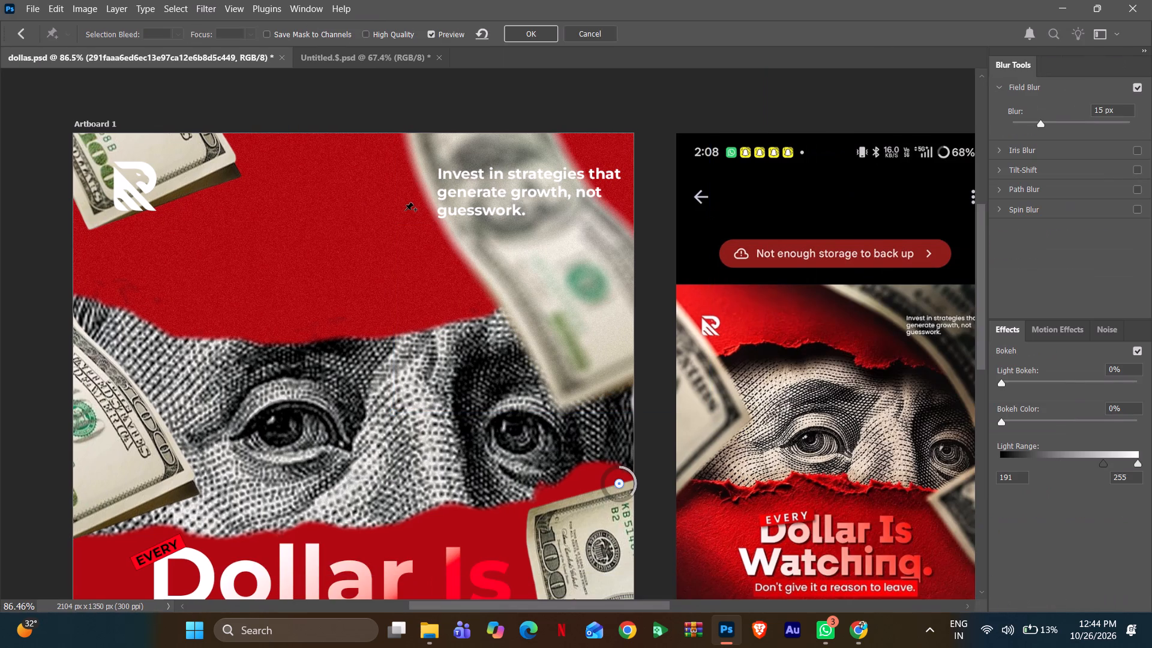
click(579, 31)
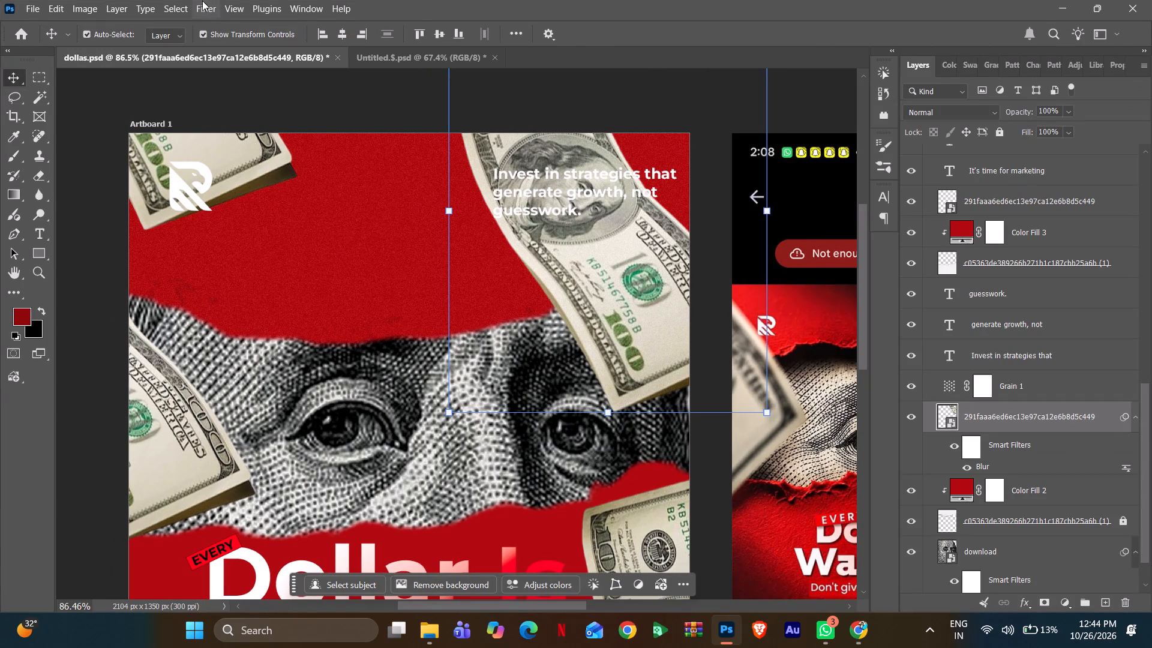
Apply the Blur More filter to the upper-right bill as a second smart filter.
click(203, 8)
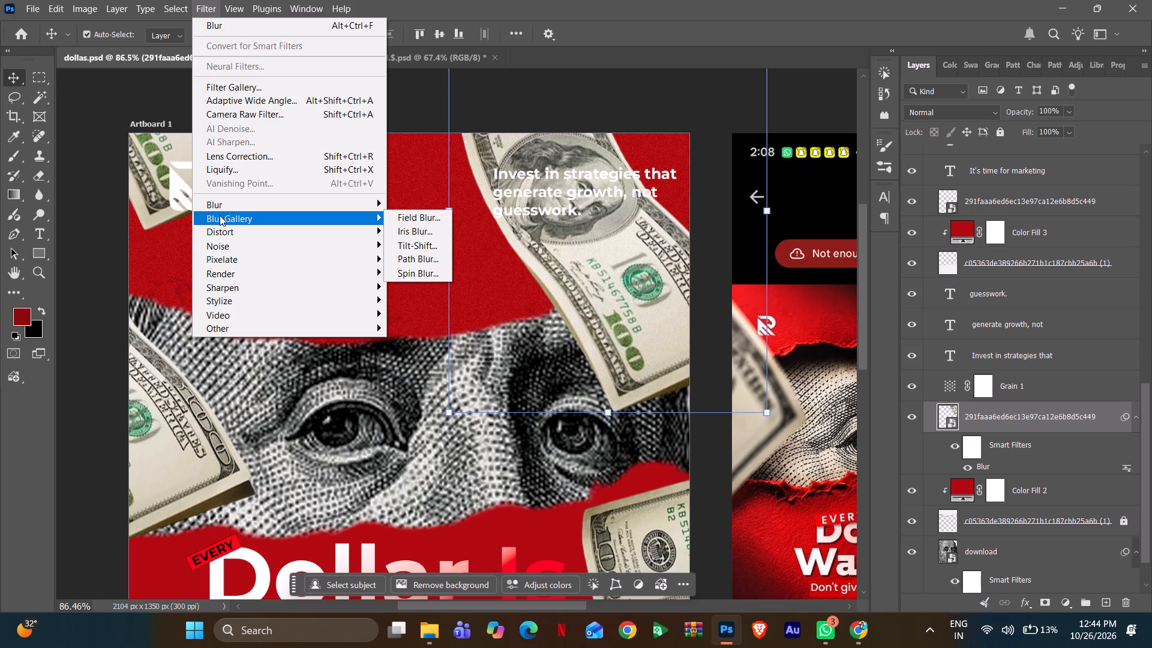
click(240, 218)
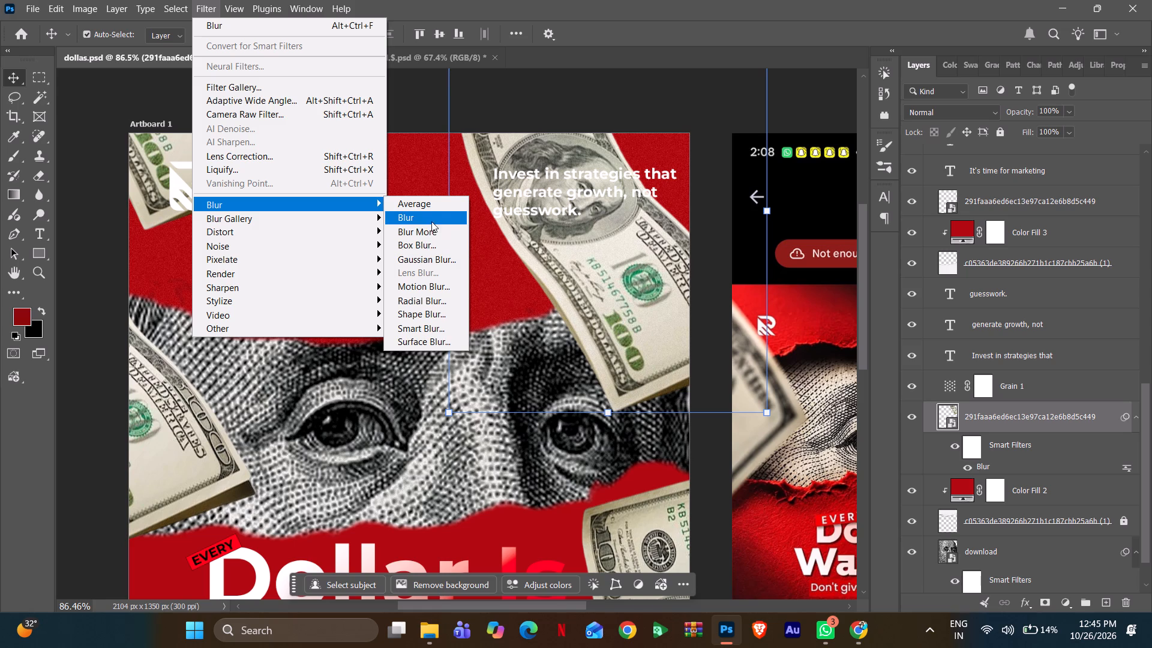
click(432, 234)
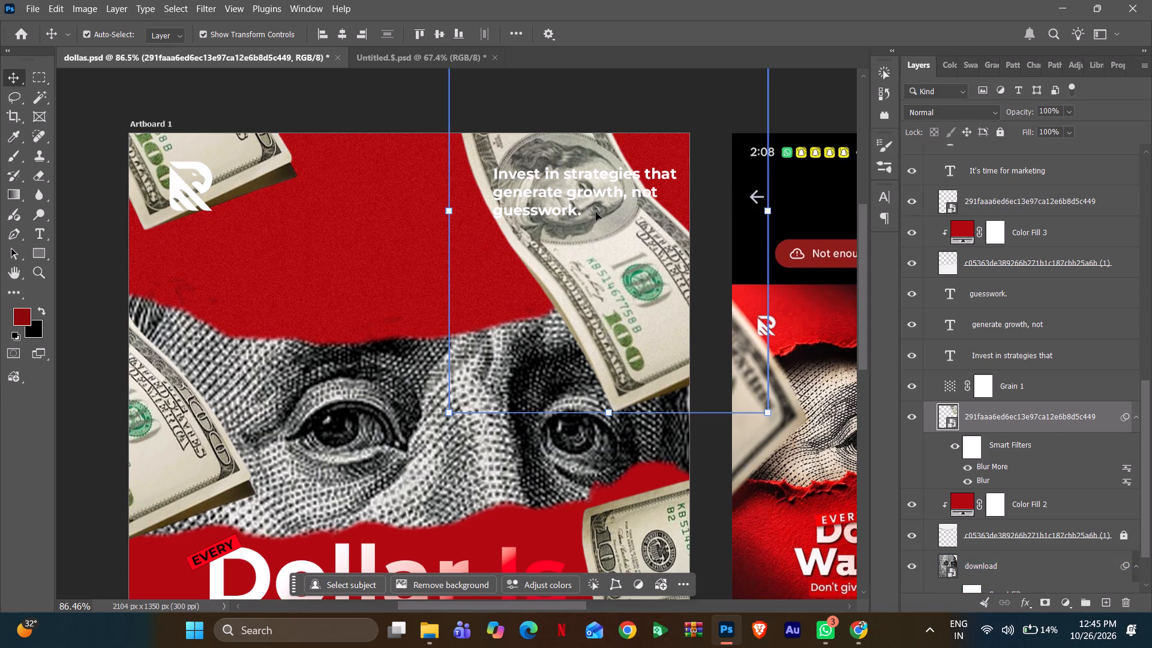
Hide the upper-right bill's Blur and Blur More effects along with its whole Smart Filters group.
scroll(1151, 324, down, 7)
scroll(1103, 356, down, 2)
scroll(1102, 360, up, 1)
scroll(1101, 361, down, 16)
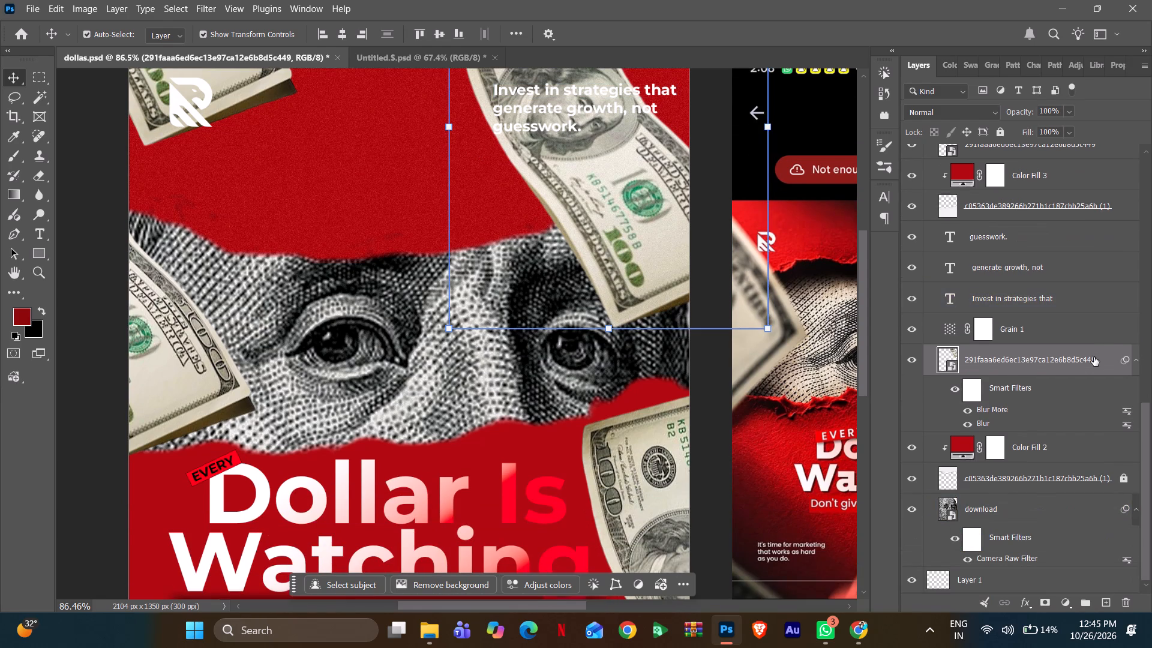
scroll(1094, 357, up, 6)
scroll(1094, 357, down, 6)
scroll(1094, 357, up, 5)
scroll(1094, 357, down, 5)
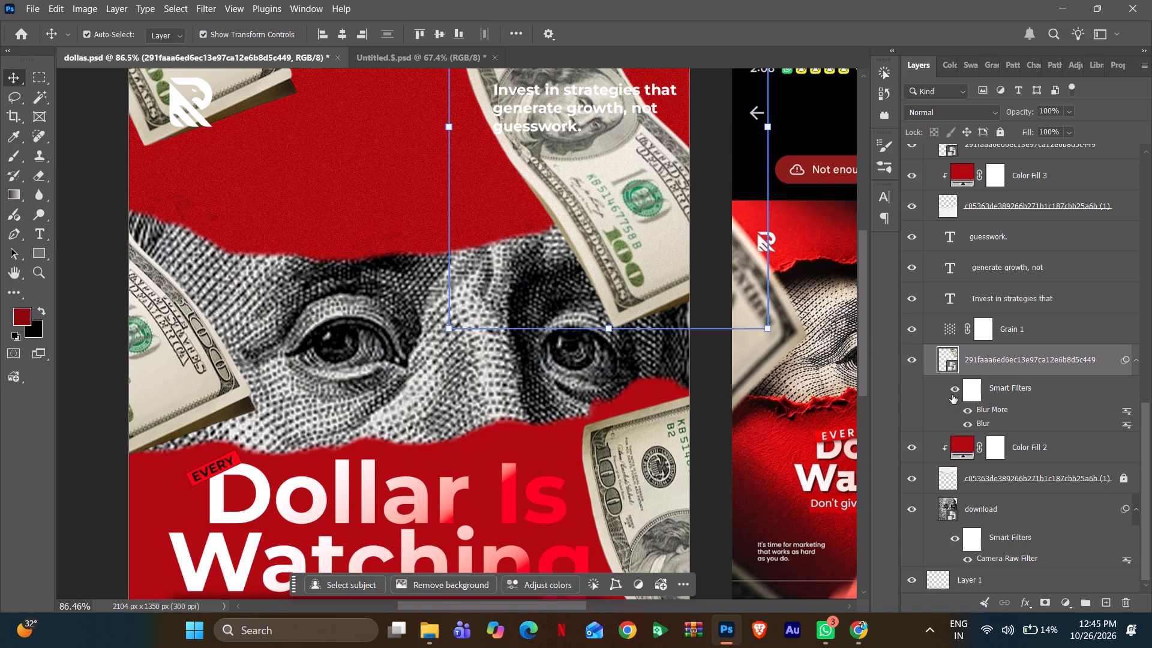
click(955, 389)
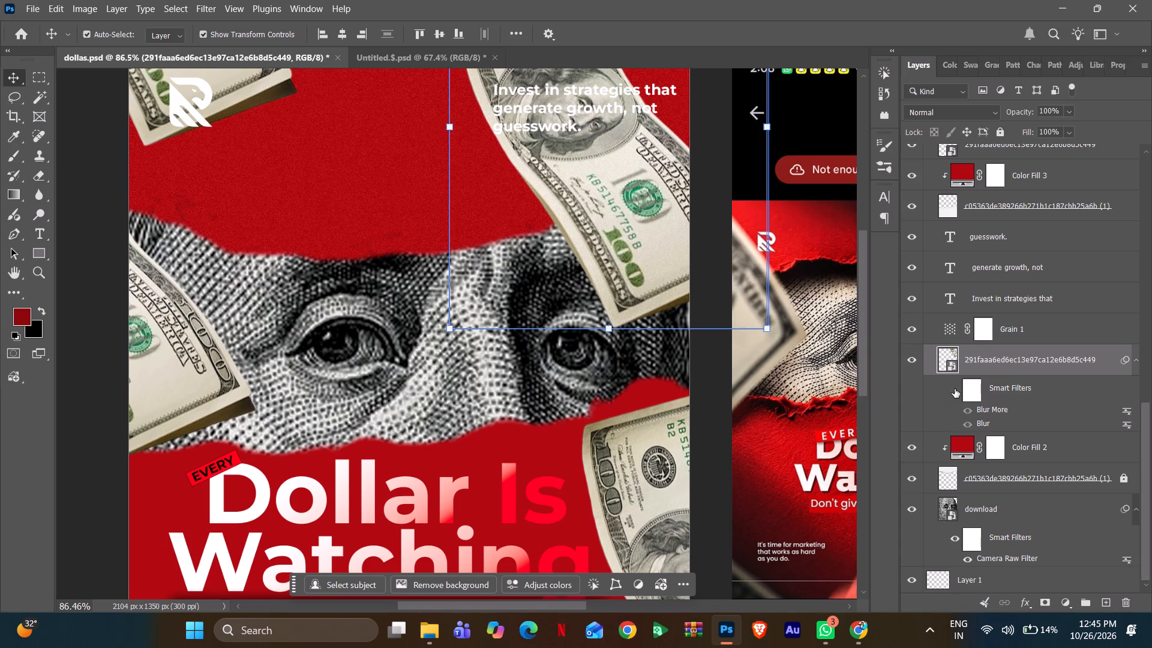
click(965, 413)
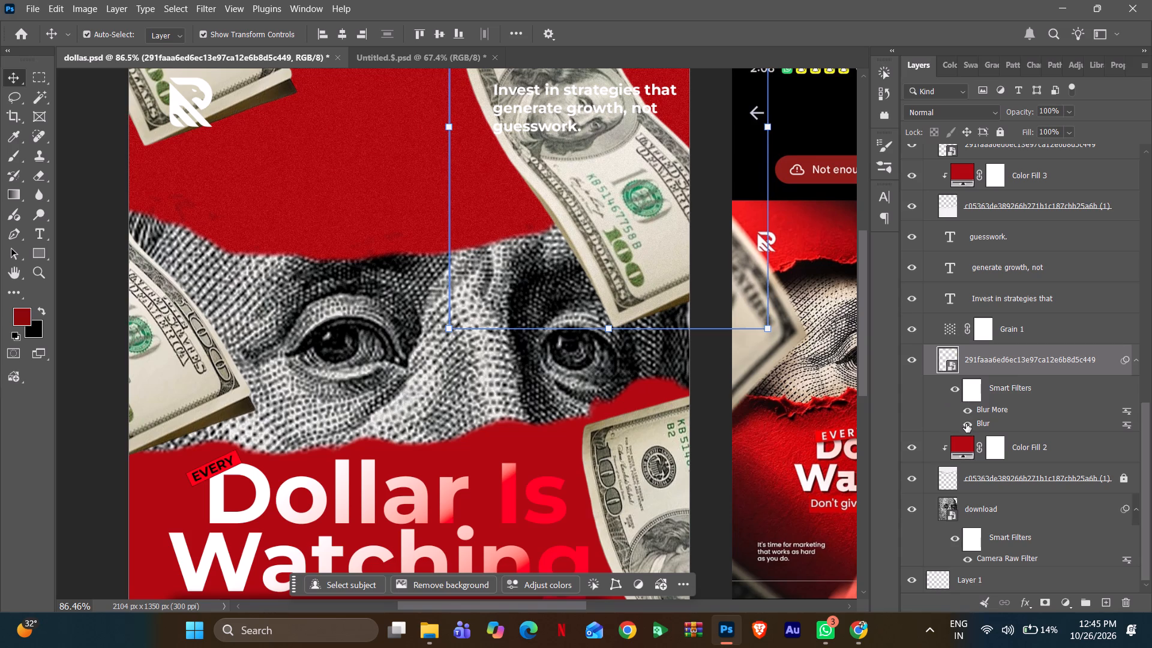
click(966, 422)
click(965, 406)
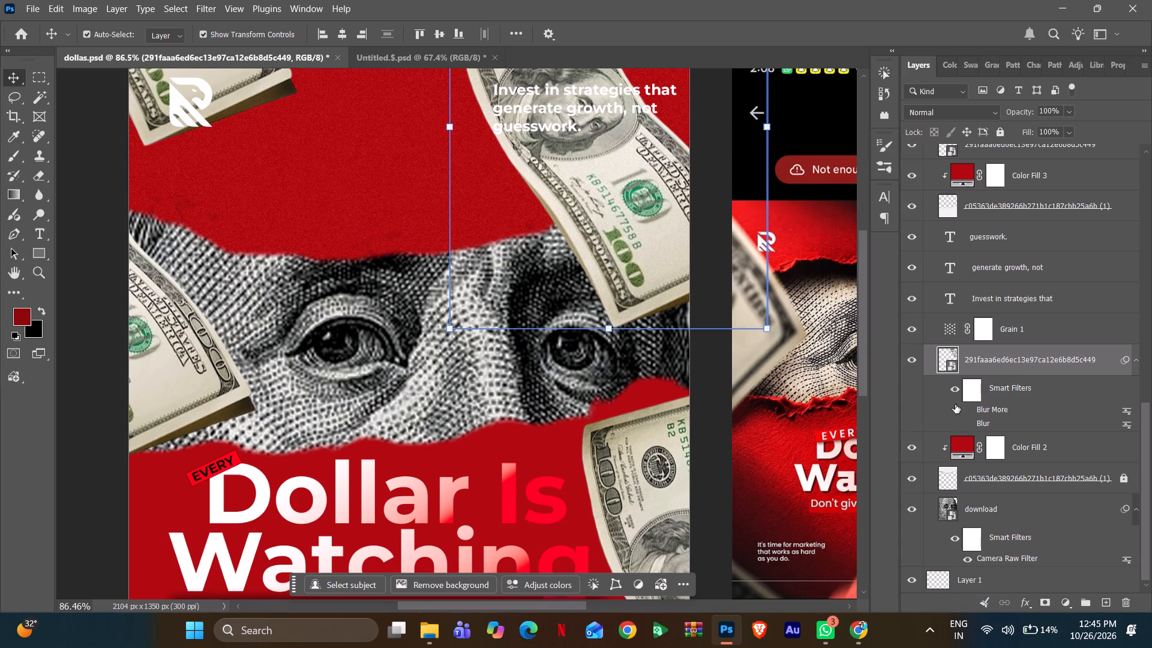
click(954, 394)
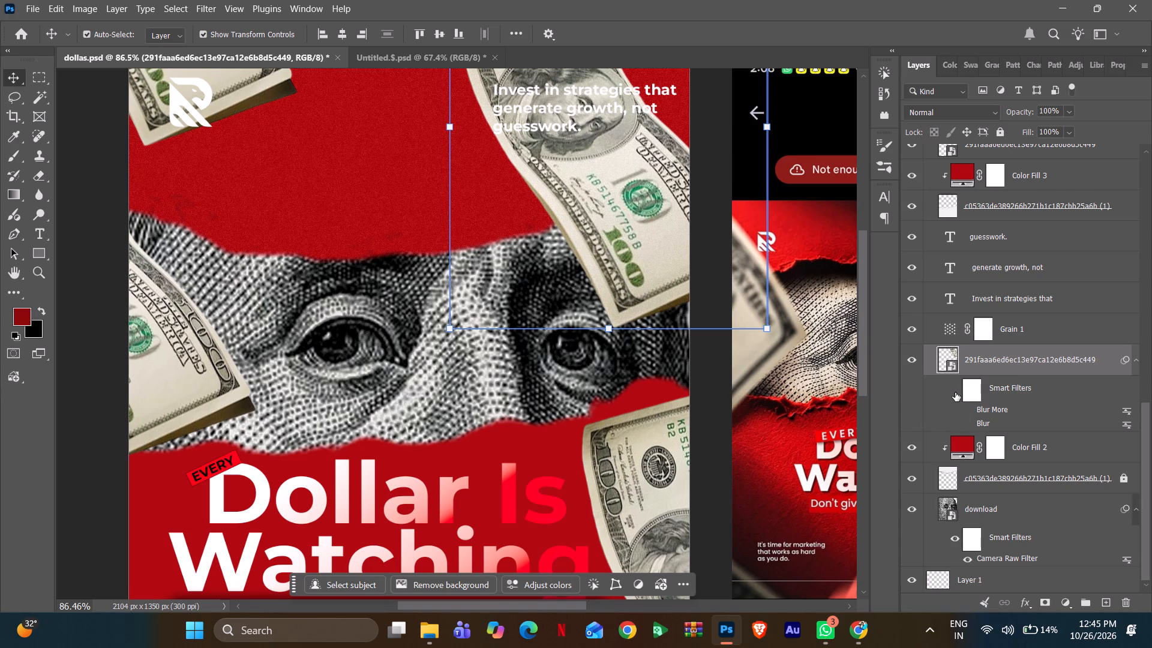
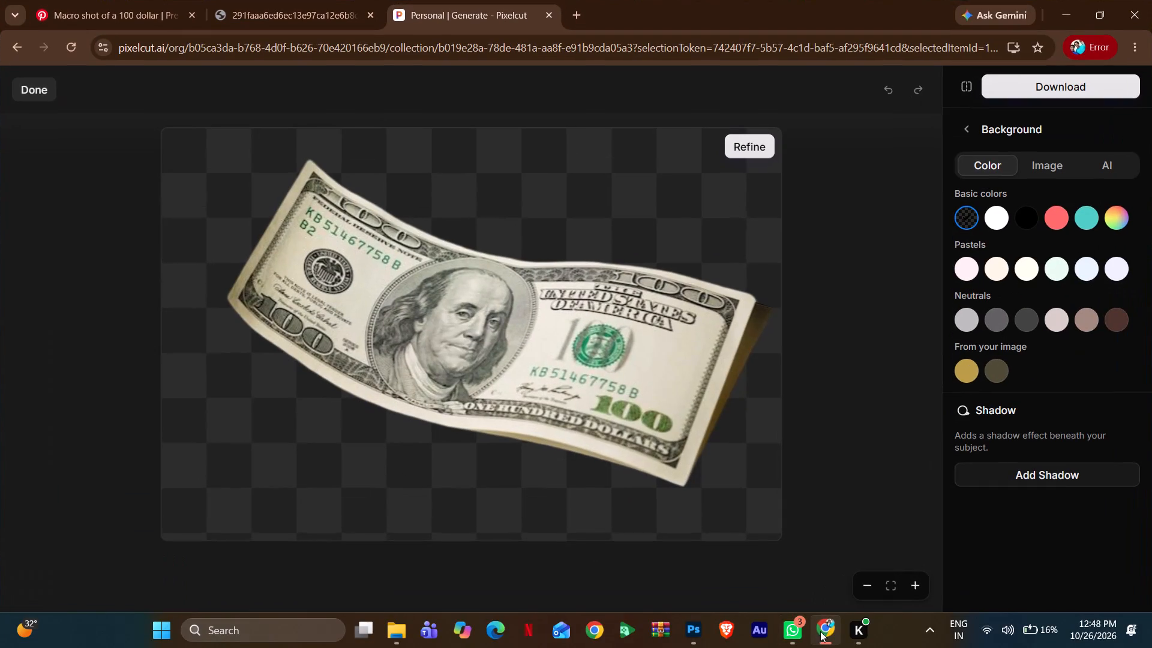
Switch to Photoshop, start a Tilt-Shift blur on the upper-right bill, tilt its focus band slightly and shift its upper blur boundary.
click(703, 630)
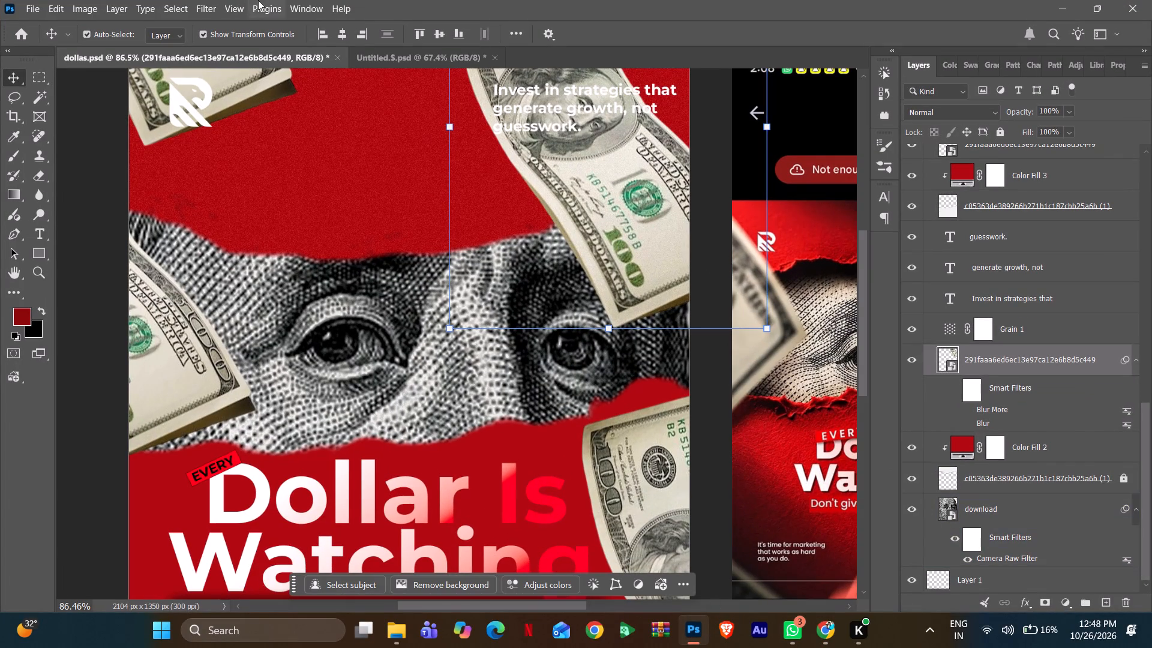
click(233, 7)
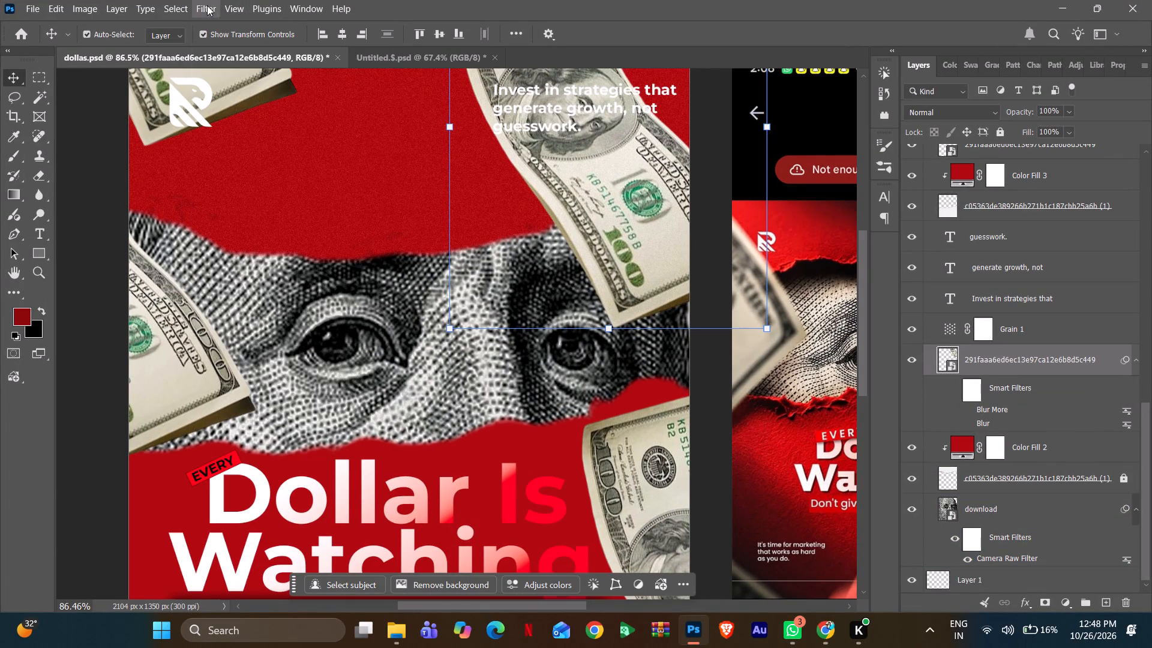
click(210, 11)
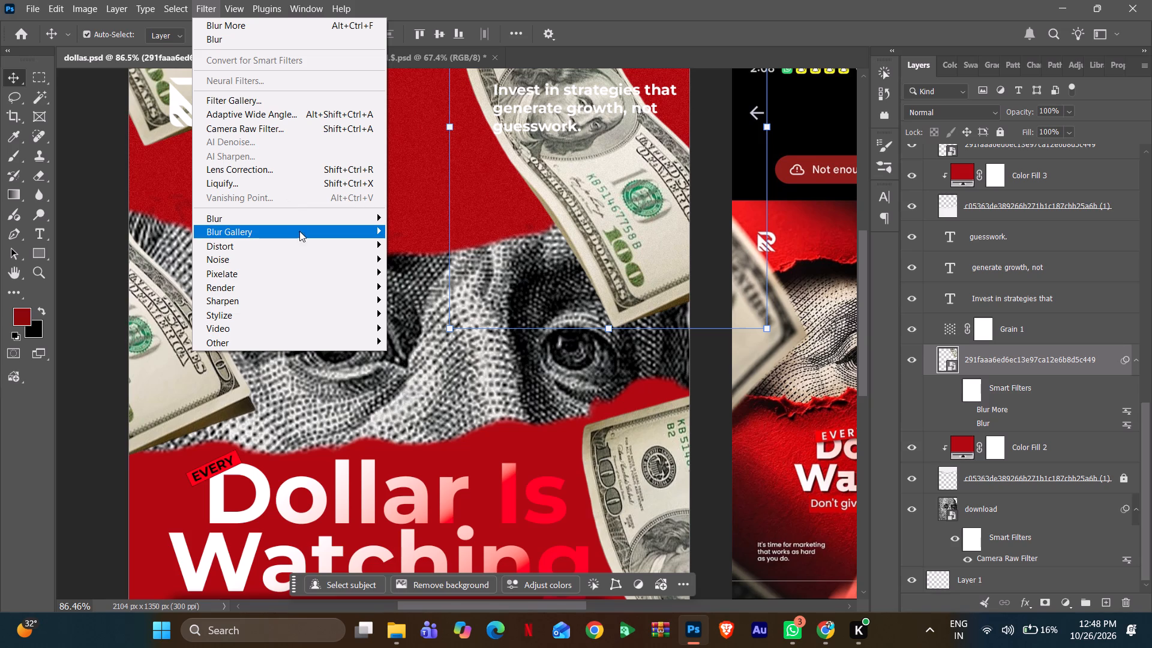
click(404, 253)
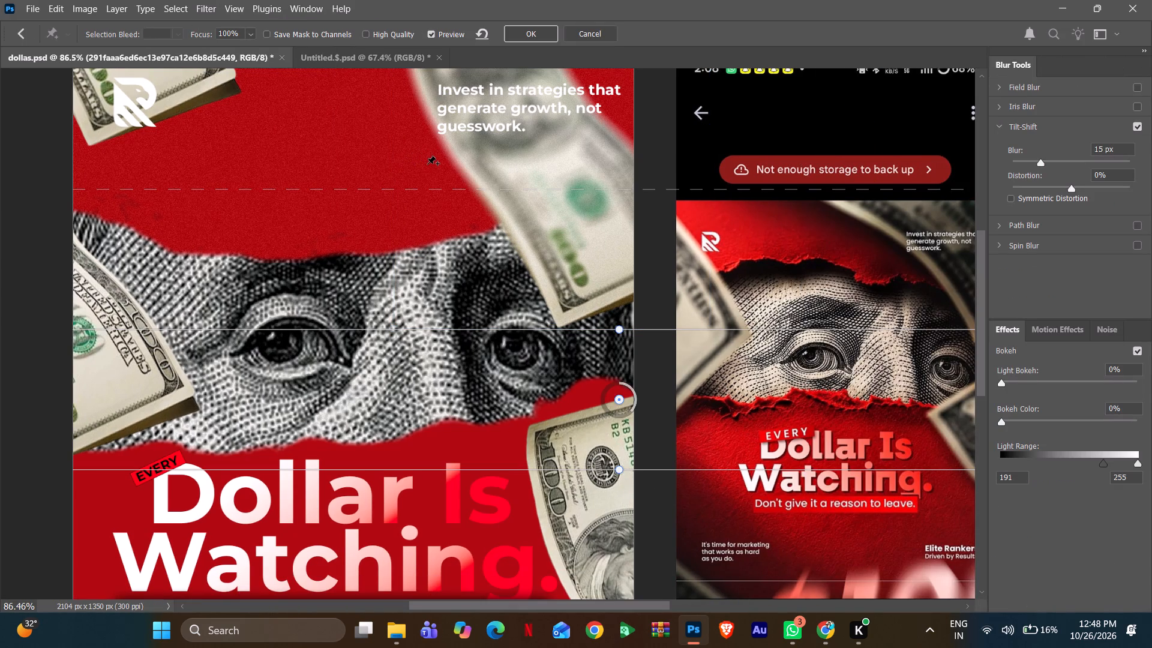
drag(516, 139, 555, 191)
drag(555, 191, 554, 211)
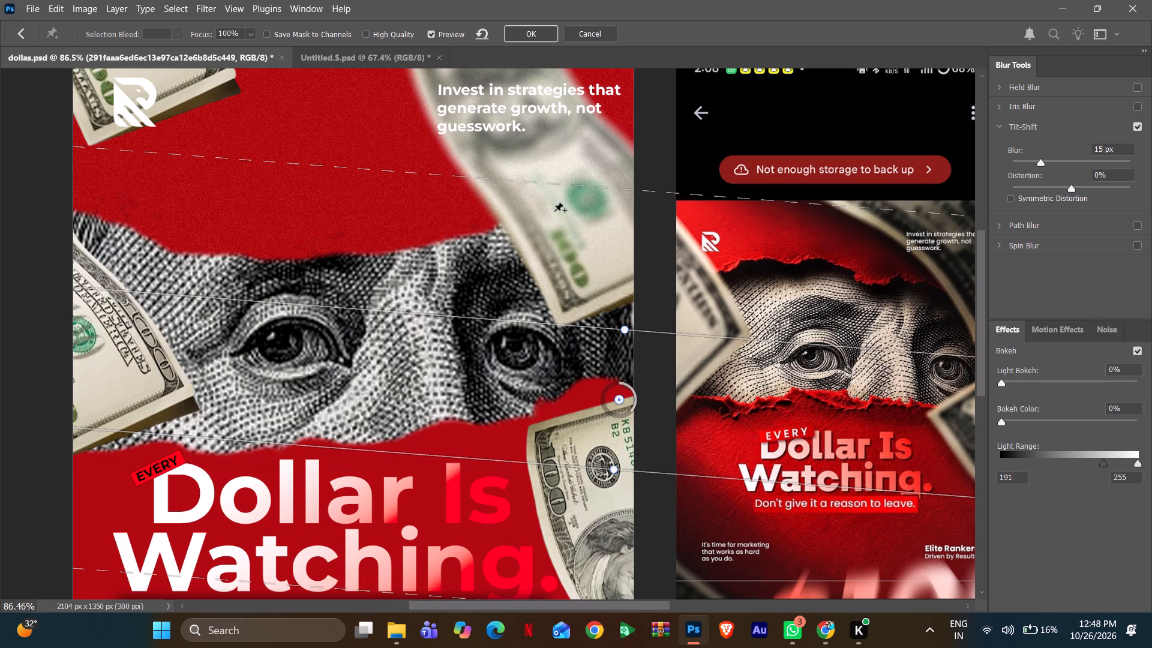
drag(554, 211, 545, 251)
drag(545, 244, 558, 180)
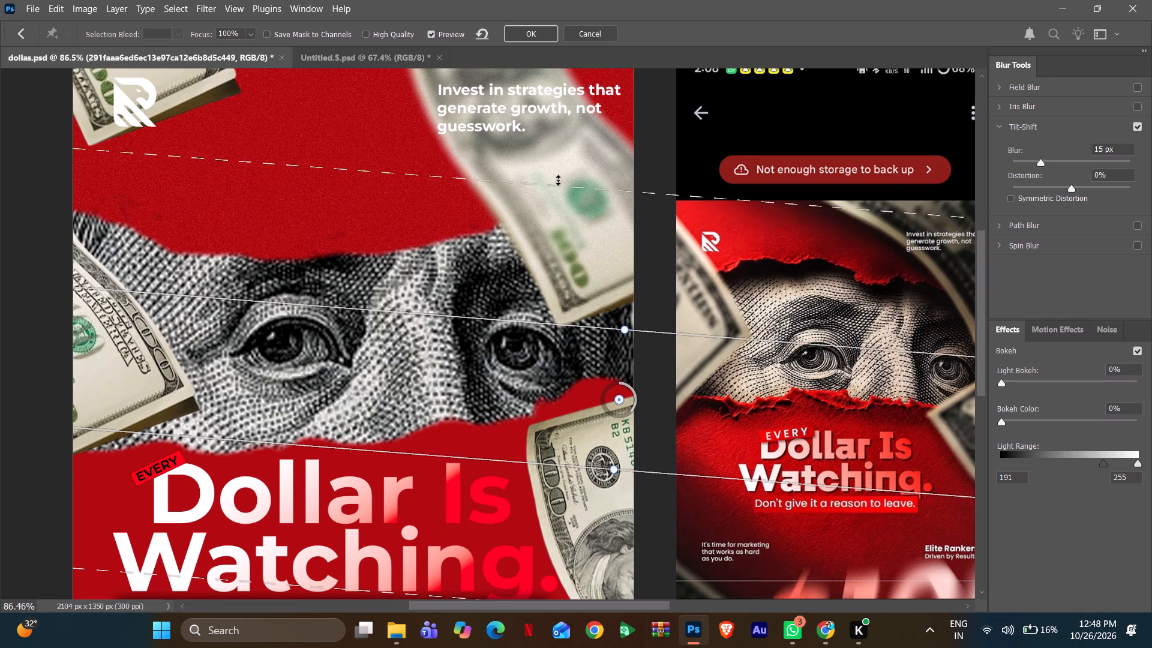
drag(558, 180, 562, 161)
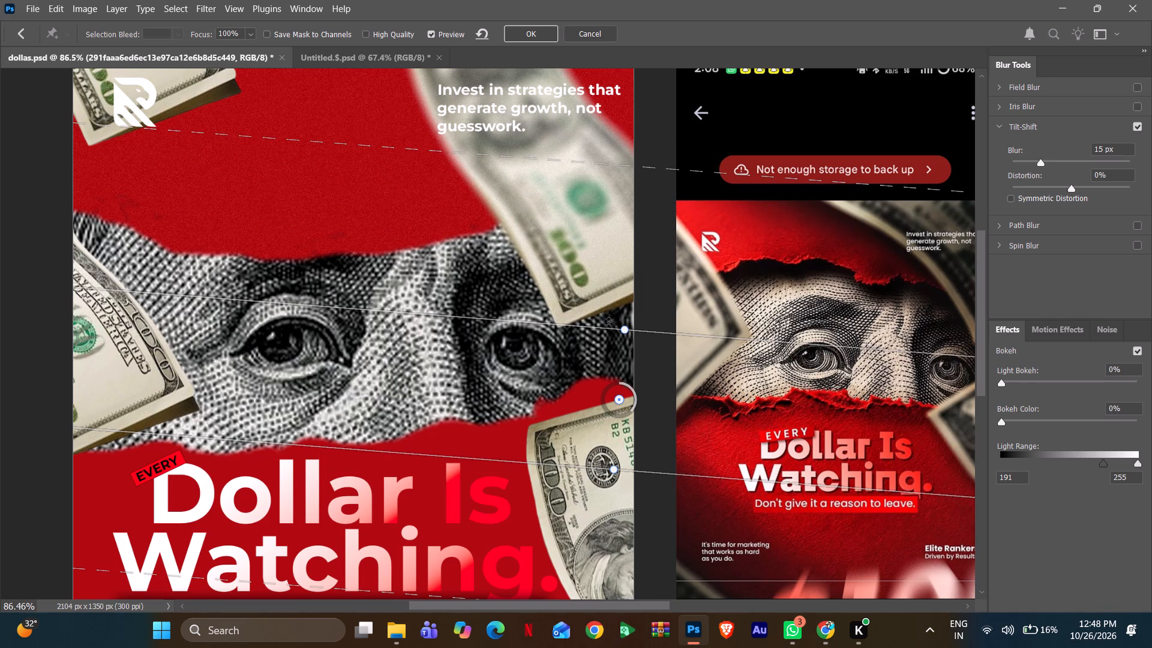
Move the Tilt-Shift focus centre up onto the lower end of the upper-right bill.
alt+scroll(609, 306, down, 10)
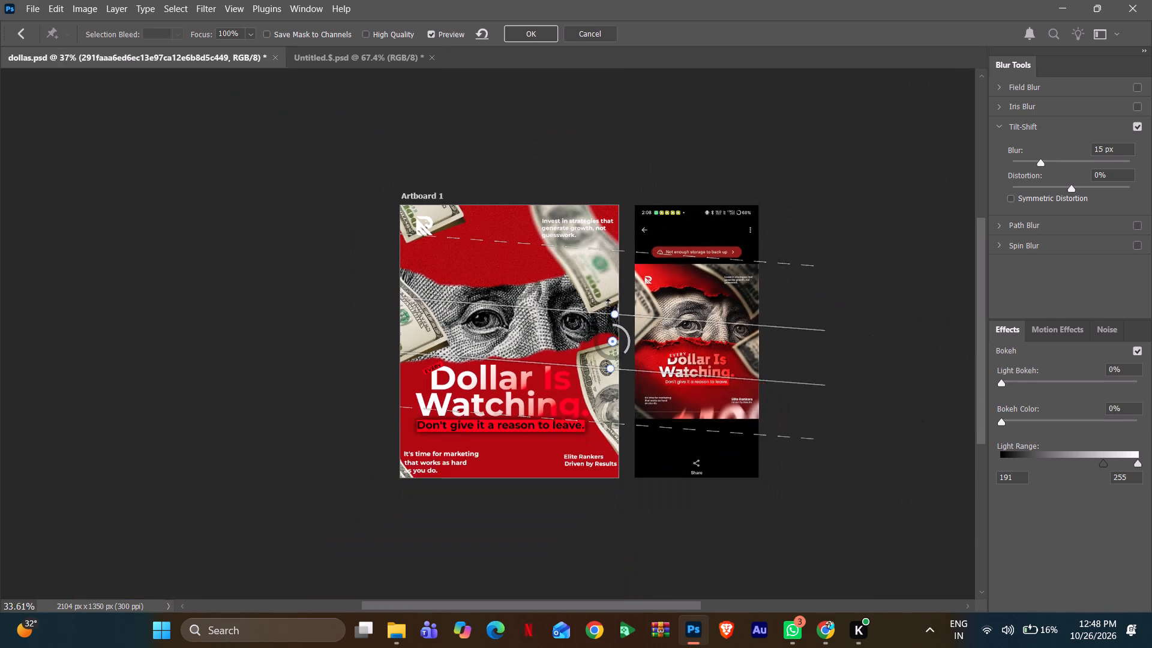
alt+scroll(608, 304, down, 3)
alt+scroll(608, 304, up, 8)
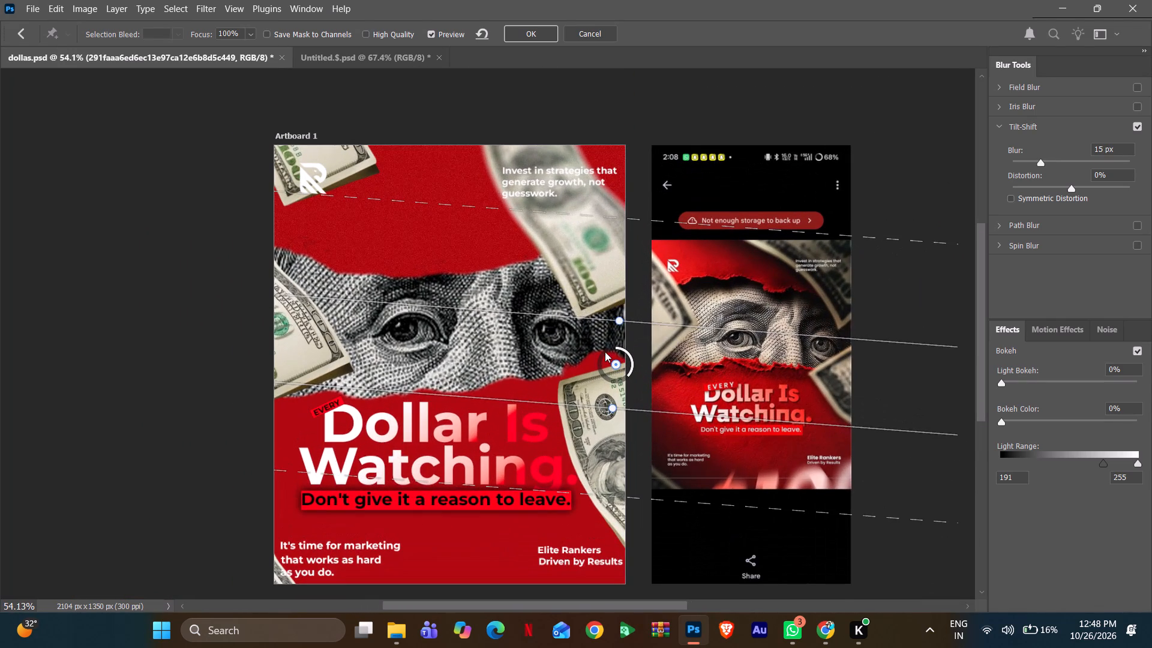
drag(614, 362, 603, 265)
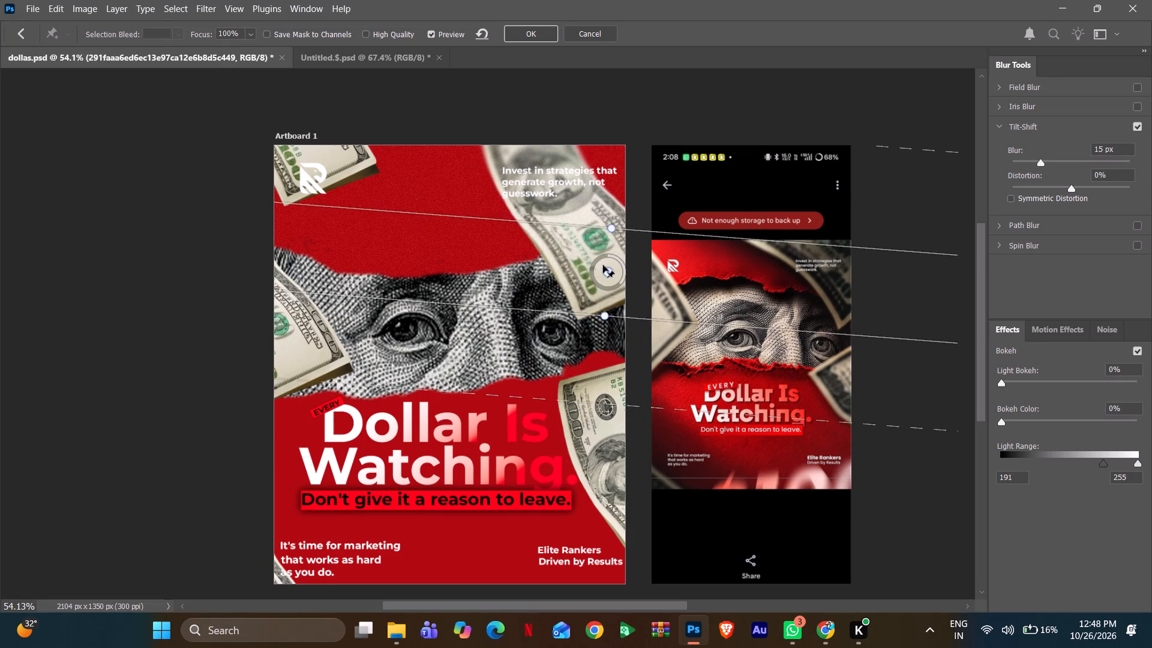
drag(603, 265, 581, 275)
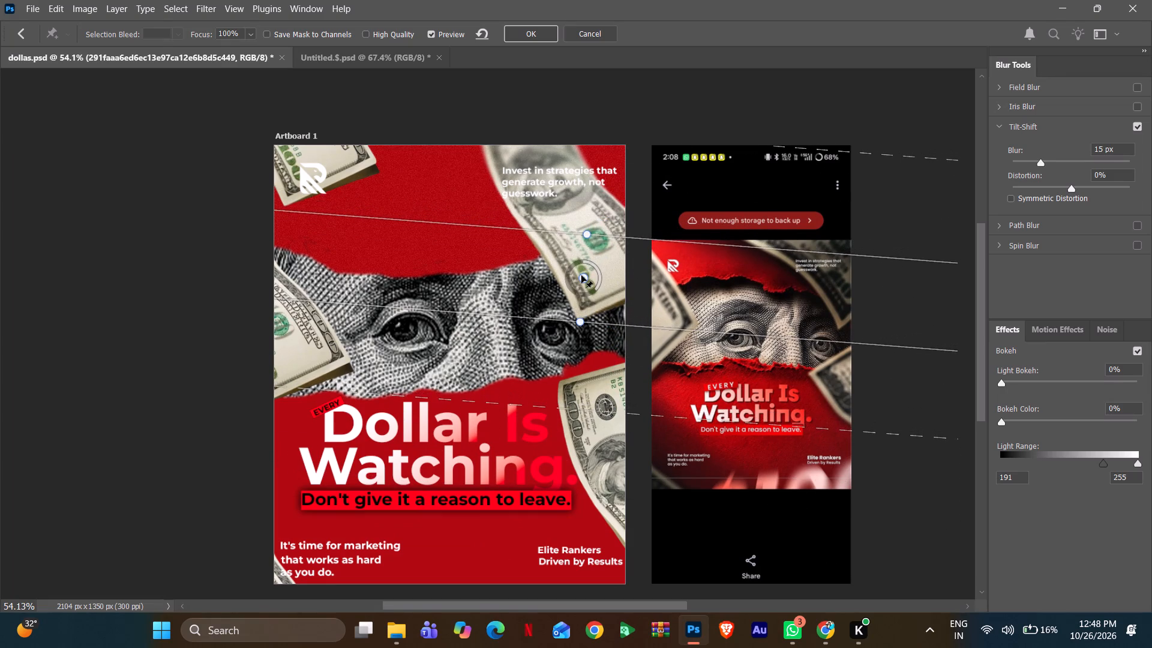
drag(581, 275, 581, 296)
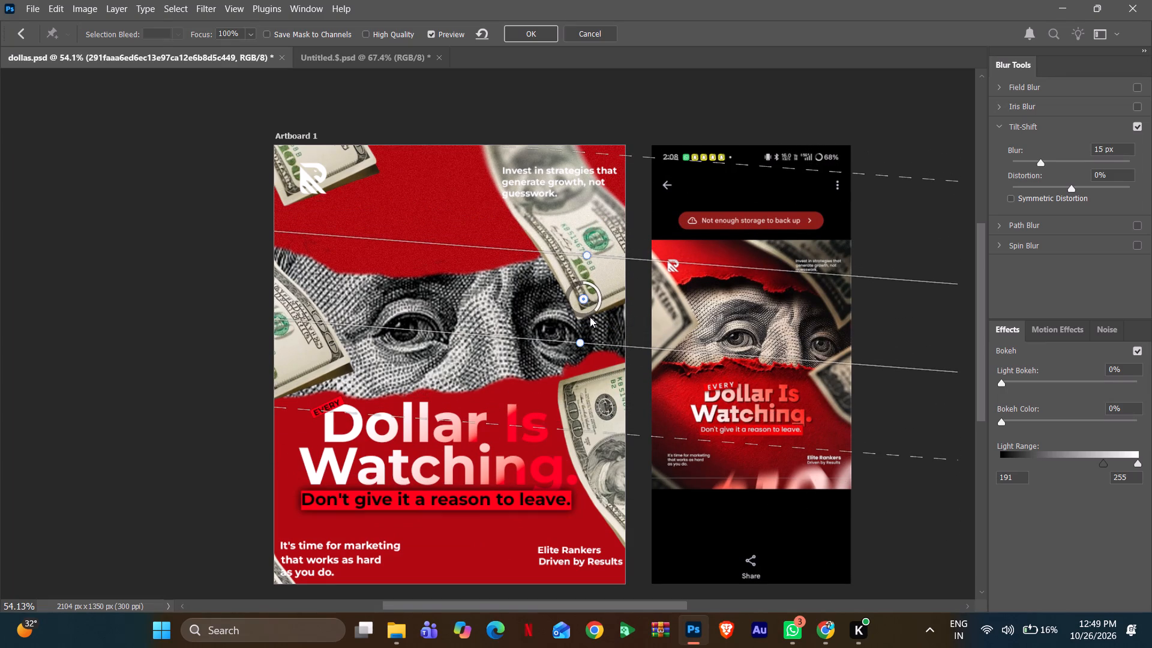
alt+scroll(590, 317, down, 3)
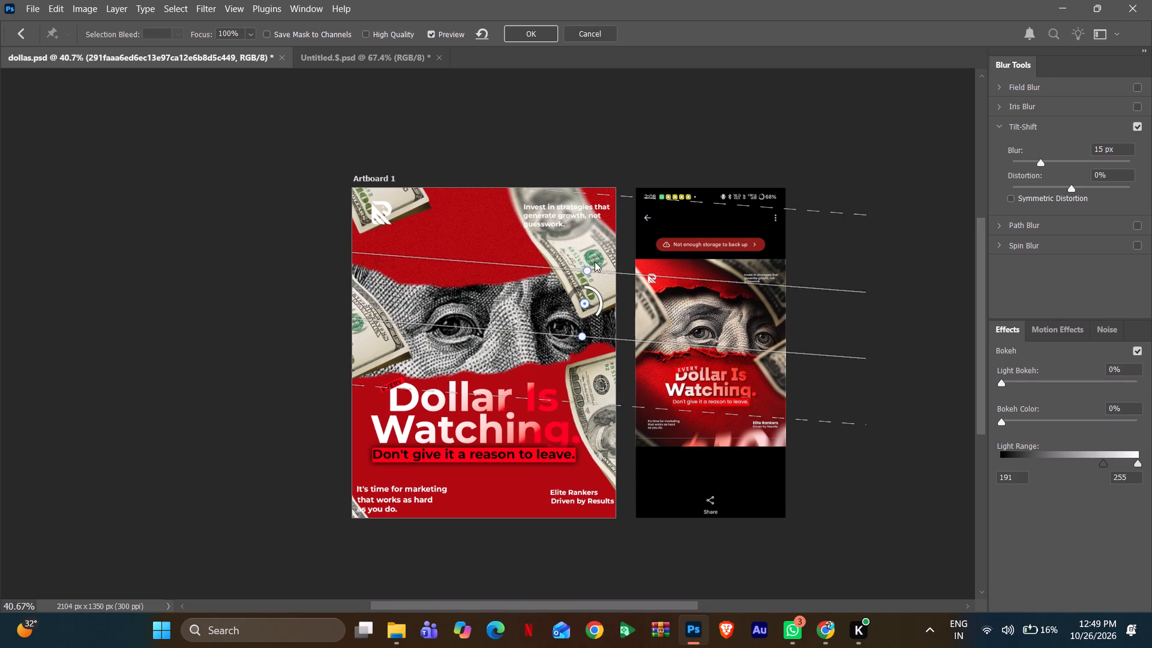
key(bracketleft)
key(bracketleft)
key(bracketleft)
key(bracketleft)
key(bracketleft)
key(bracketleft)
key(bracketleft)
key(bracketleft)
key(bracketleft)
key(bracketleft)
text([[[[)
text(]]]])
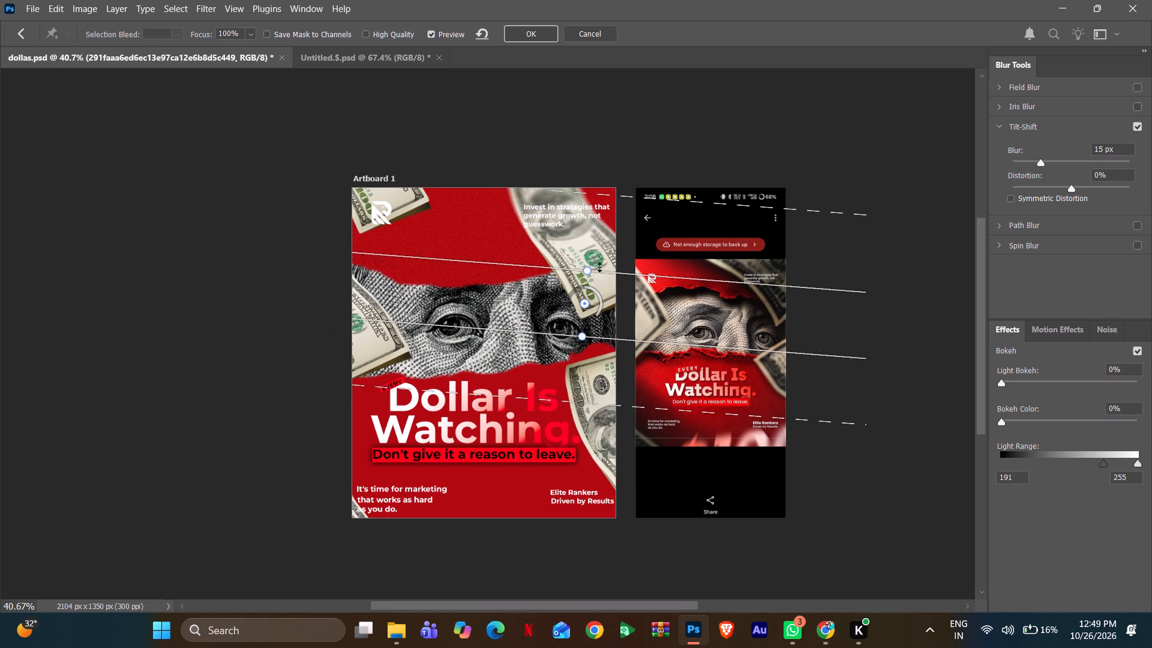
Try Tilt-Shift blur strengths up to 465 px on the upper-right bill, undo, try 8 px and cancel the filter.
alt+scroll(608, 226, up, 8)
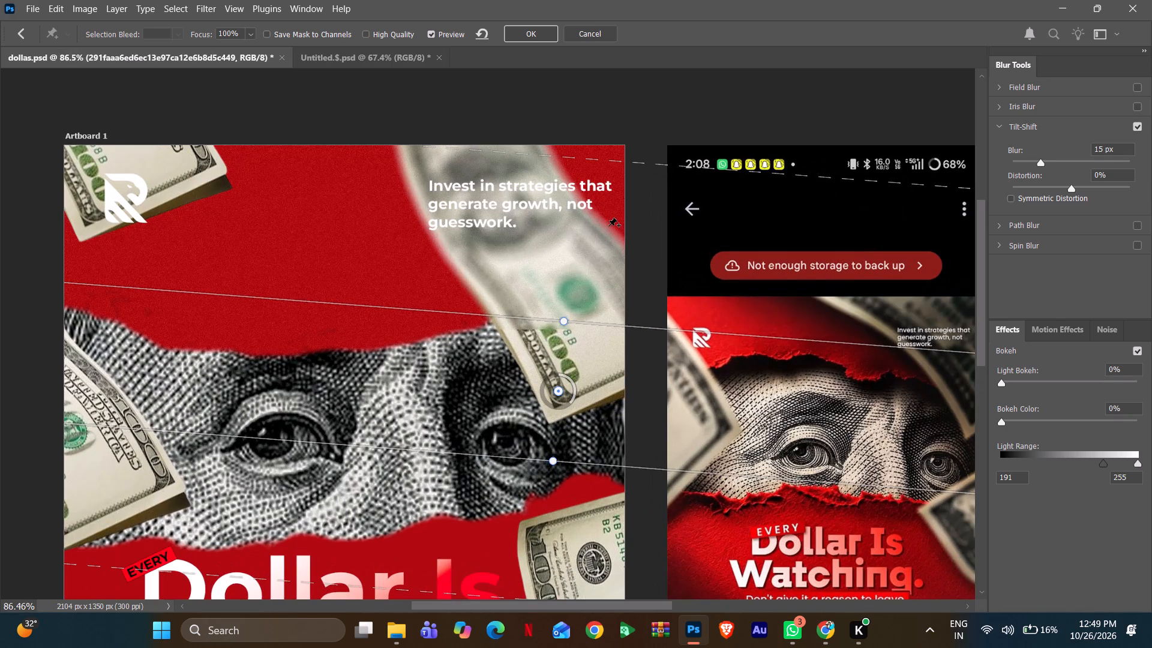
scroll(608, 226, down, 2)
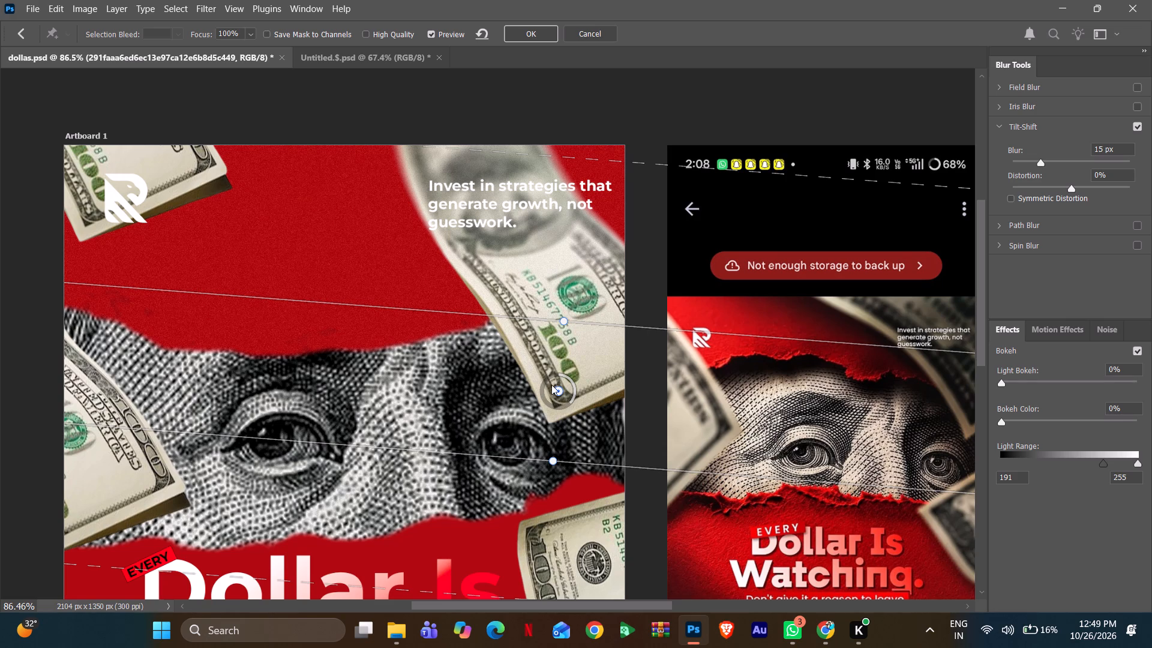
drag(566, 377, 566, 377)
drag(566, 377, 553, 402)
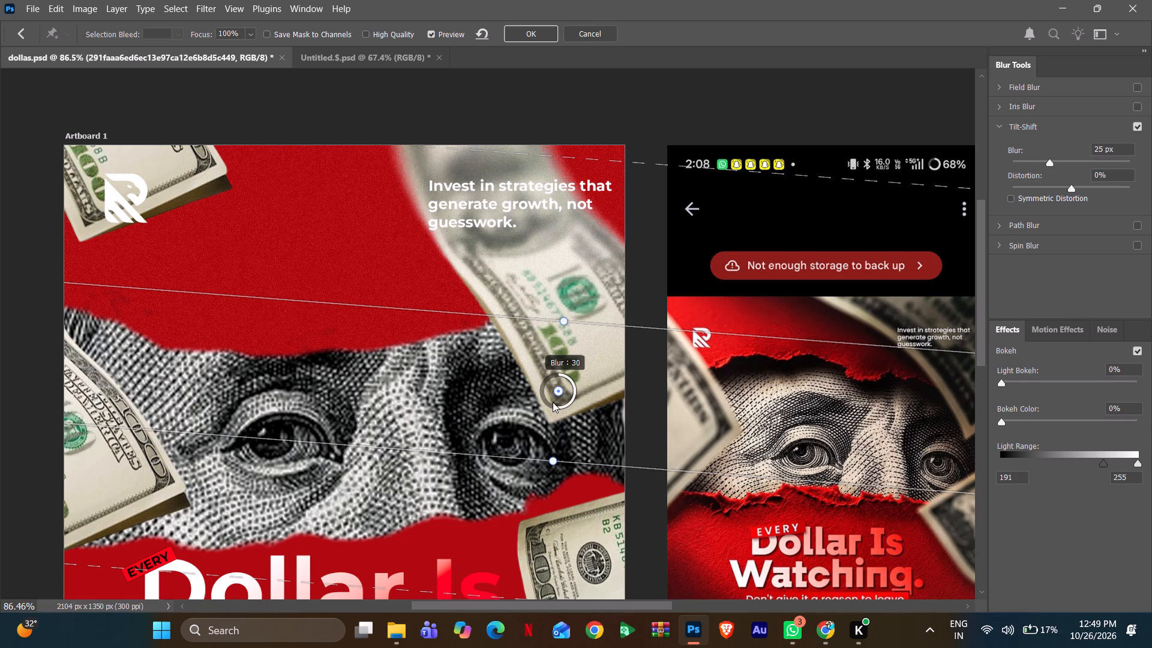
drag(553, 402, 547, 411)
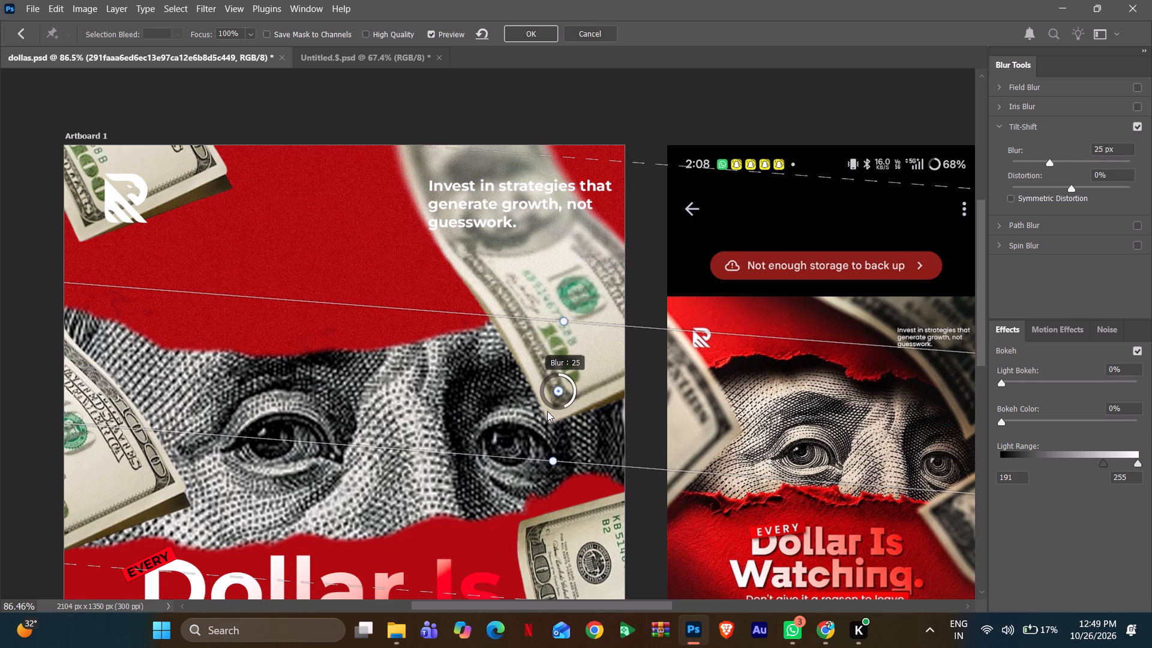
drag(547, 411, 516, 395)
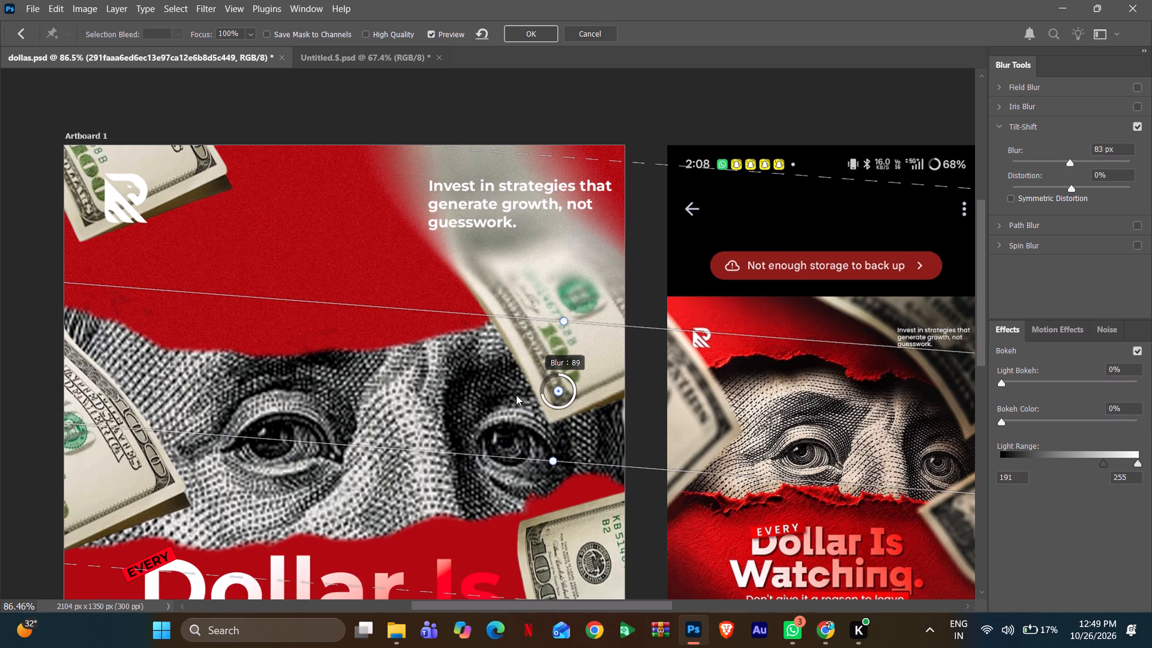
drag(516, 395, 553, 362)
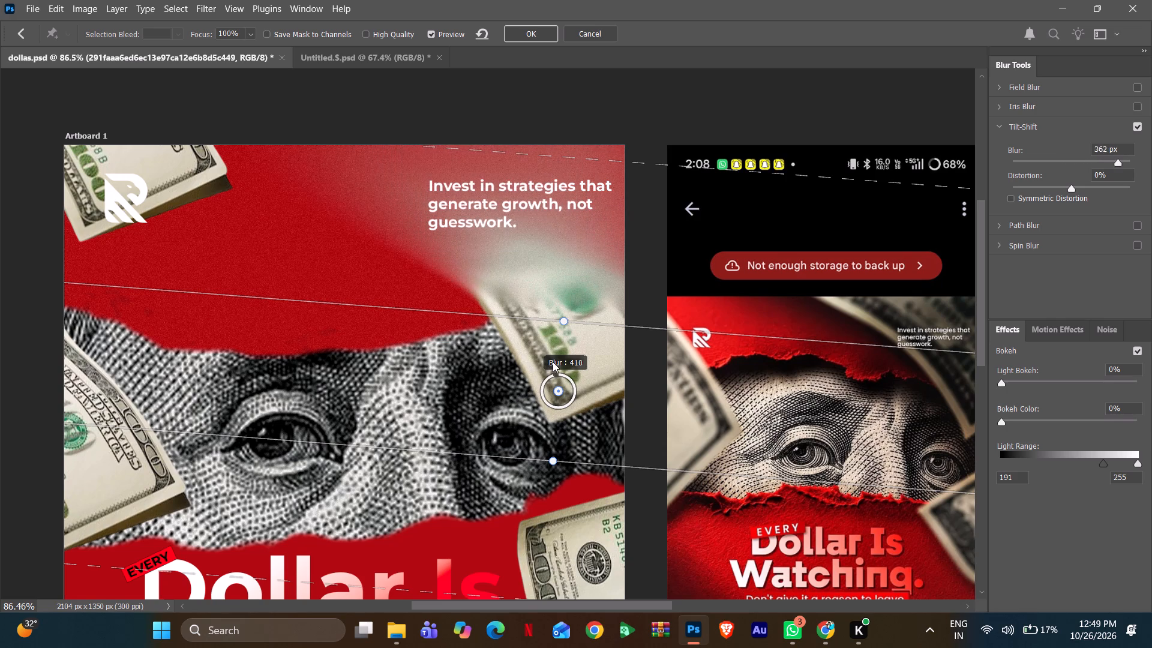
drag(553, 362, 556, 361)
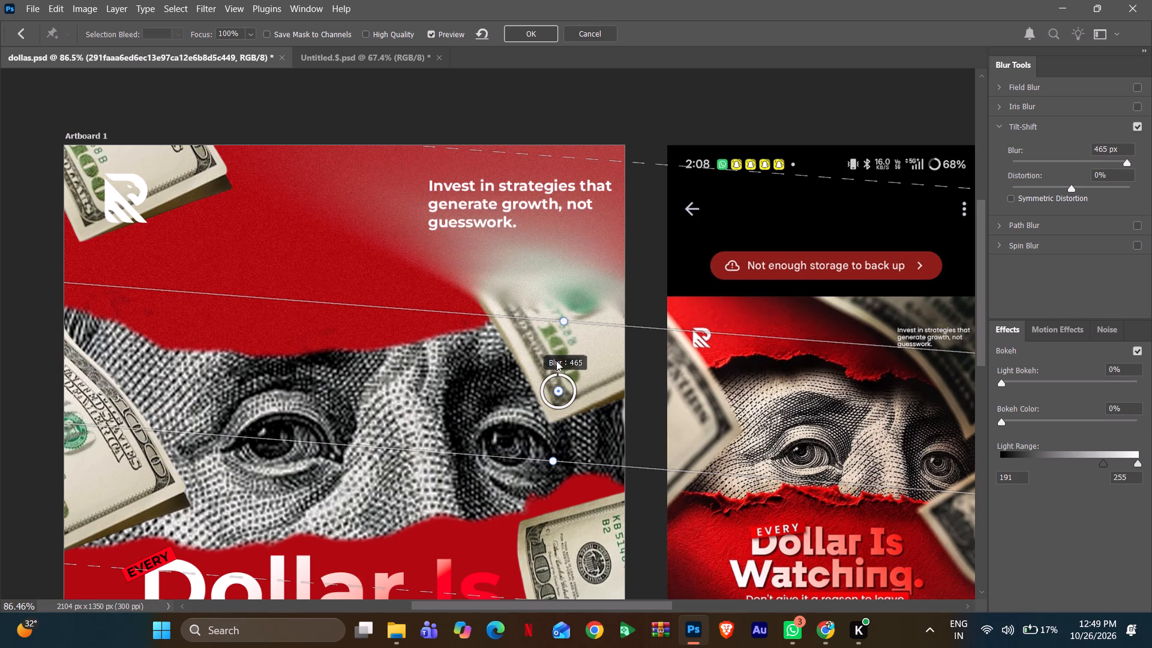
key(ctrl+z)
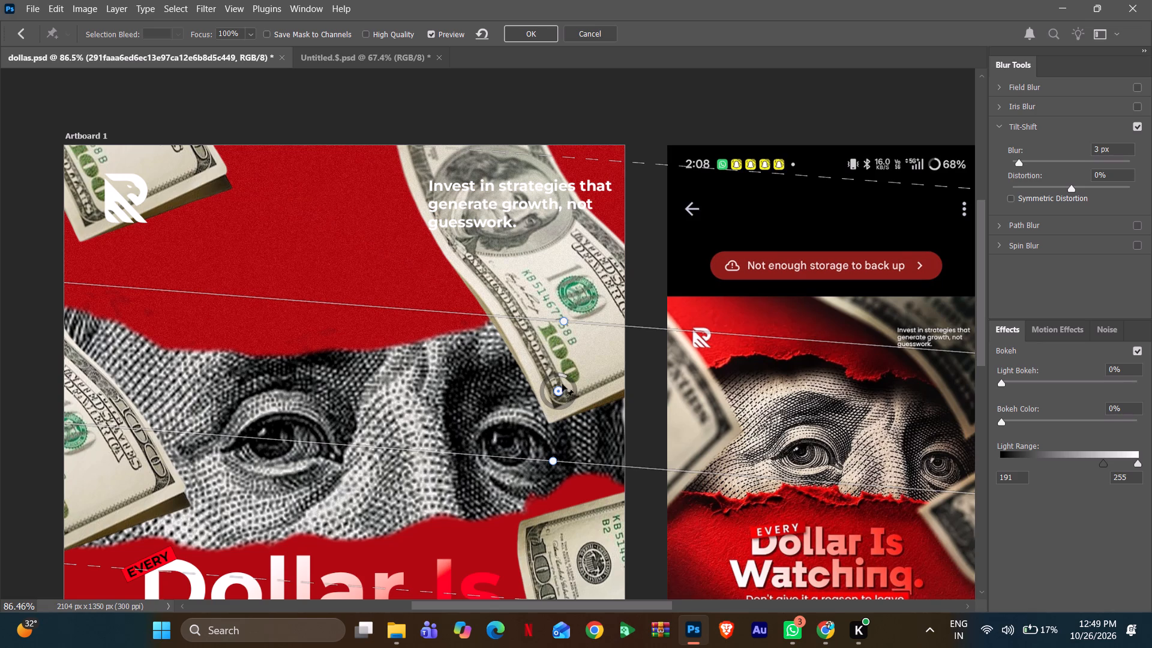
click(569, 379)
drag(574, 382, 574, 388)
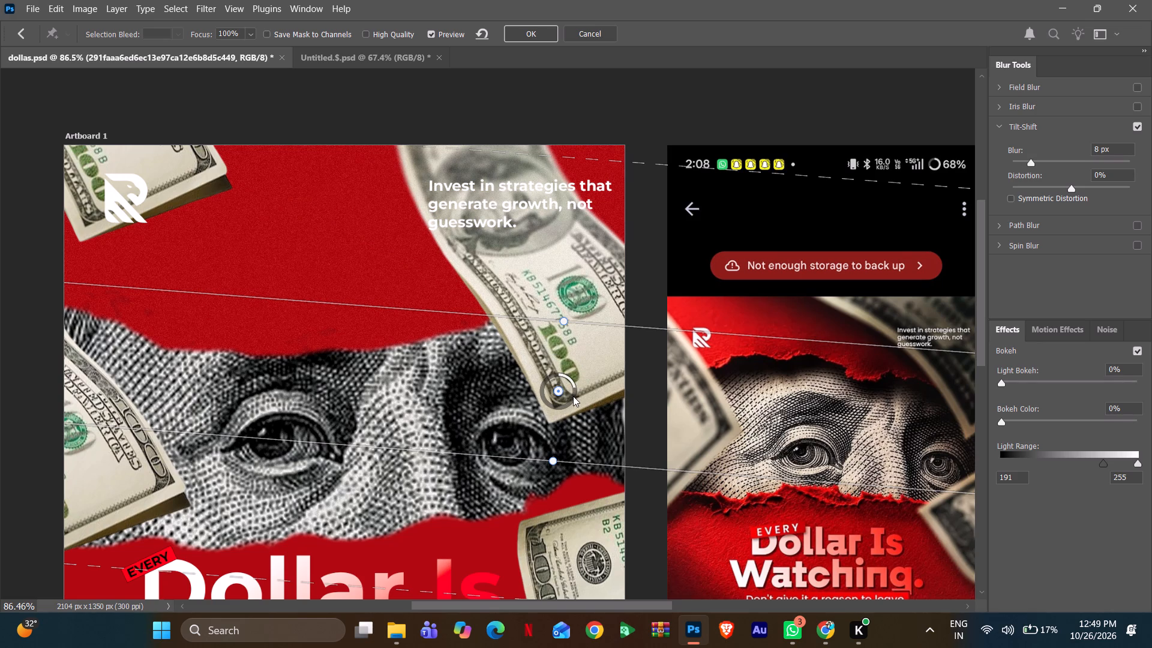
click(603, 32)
Start an Iris Blur on the upper-right bill.
click(214, 6)
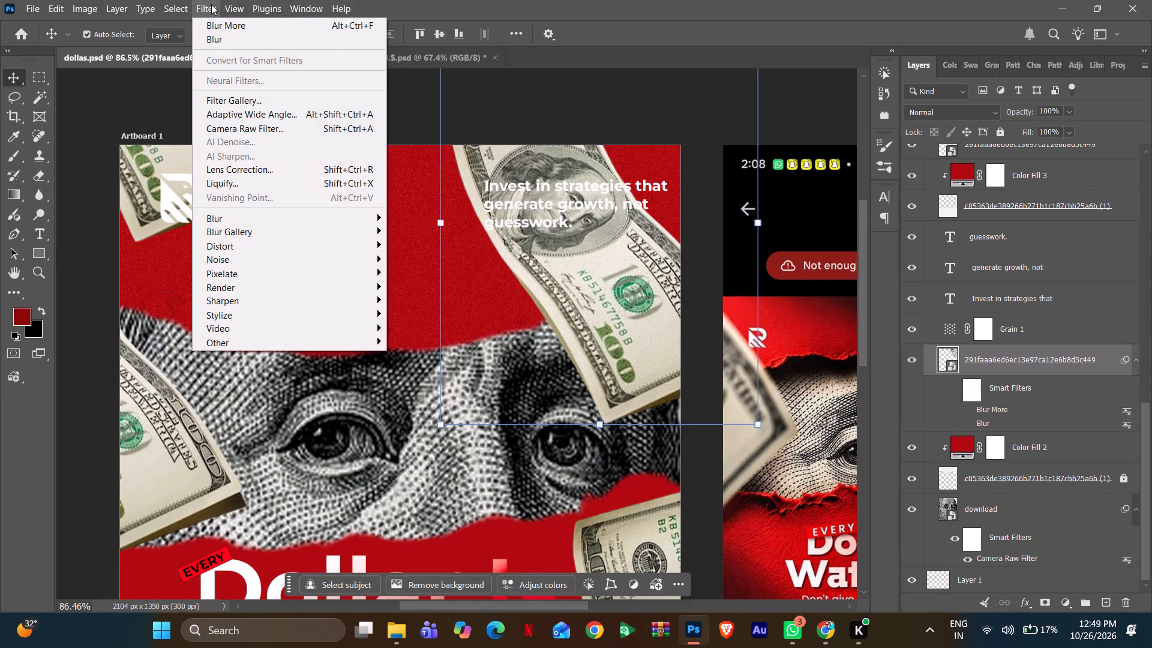
click(303, 238)
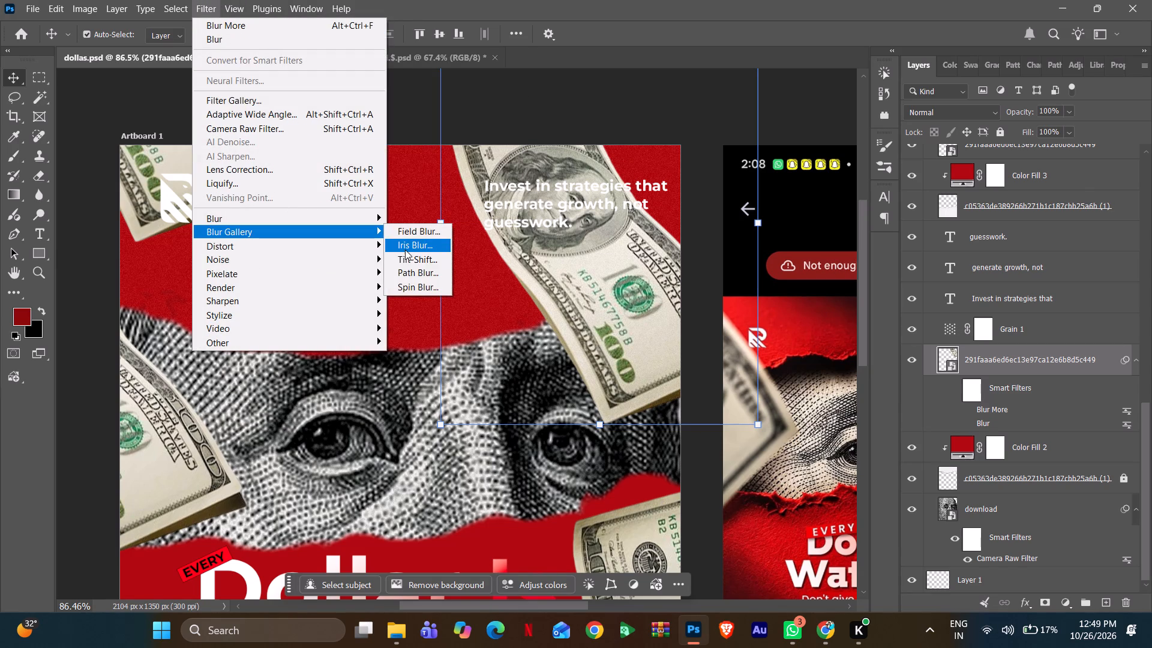
click(409, 248)
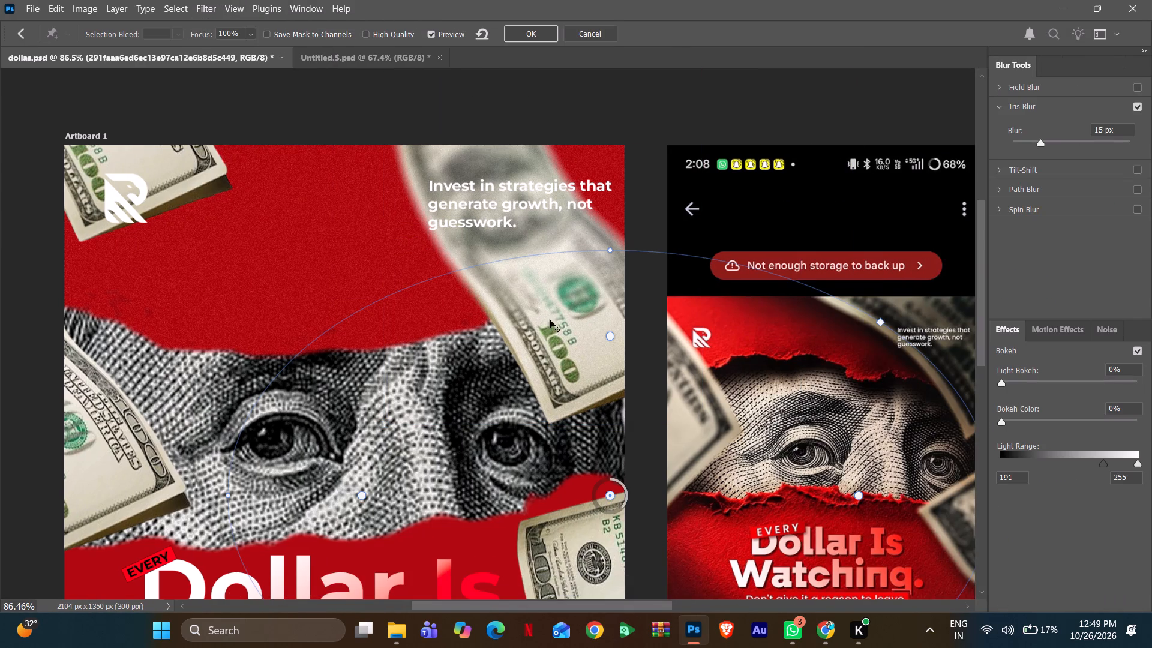
alt+scroll(665, 335, down, 4)
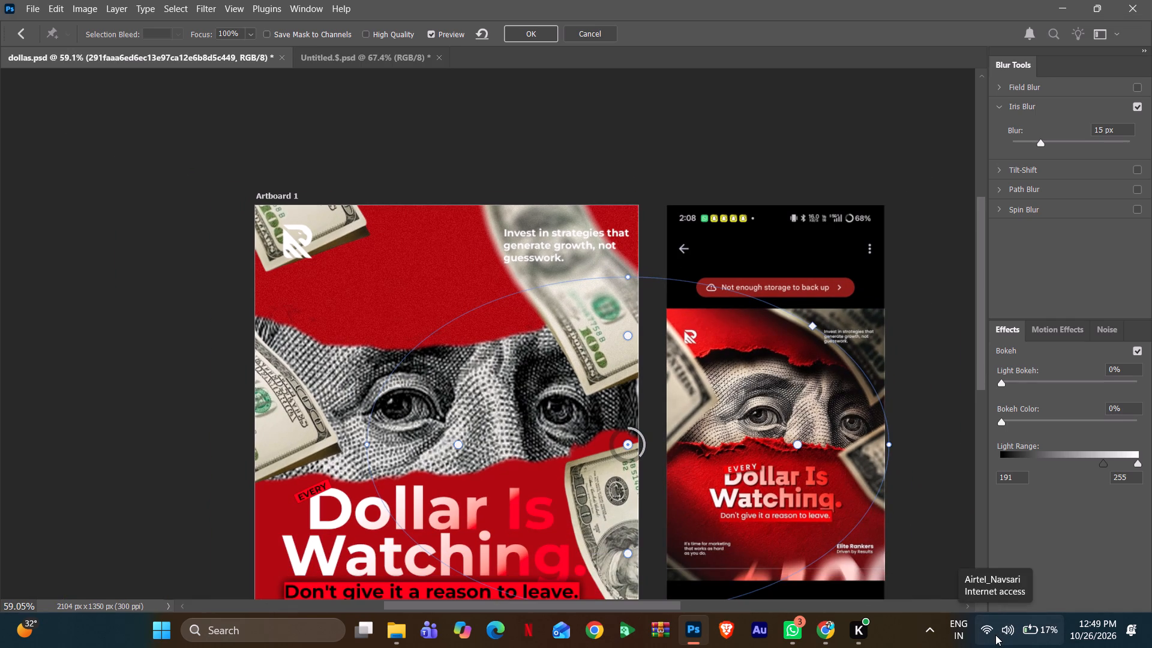
Start a Snipping Tool video recording whose capture area covers the entire screen.
key(Print)
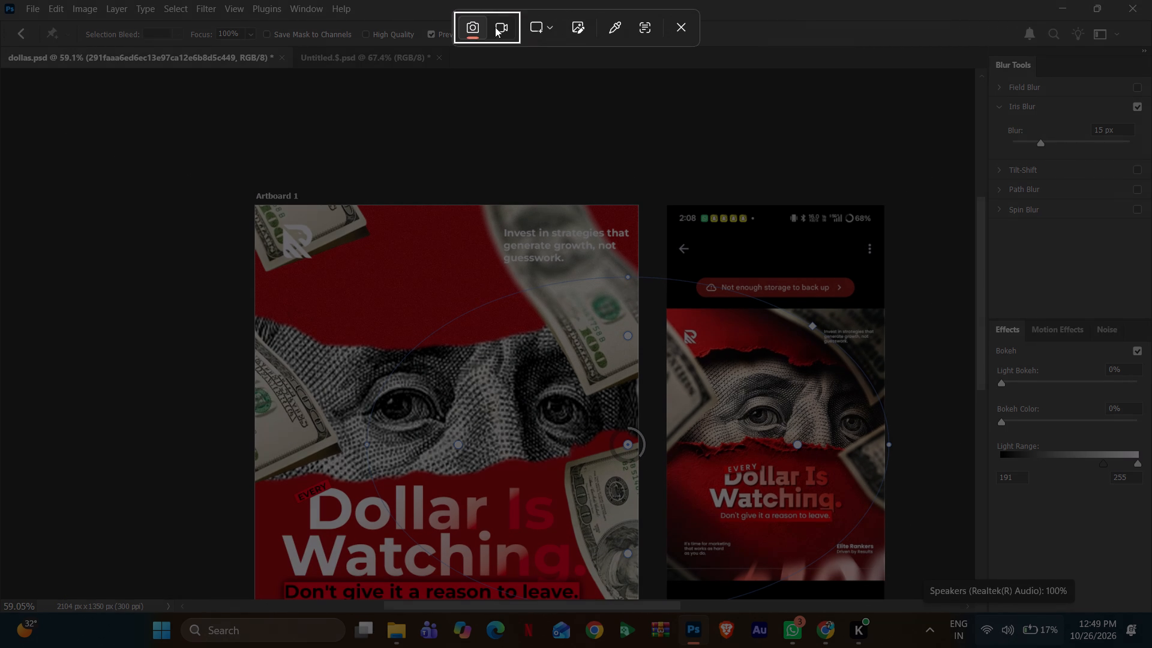
click(506, 31)
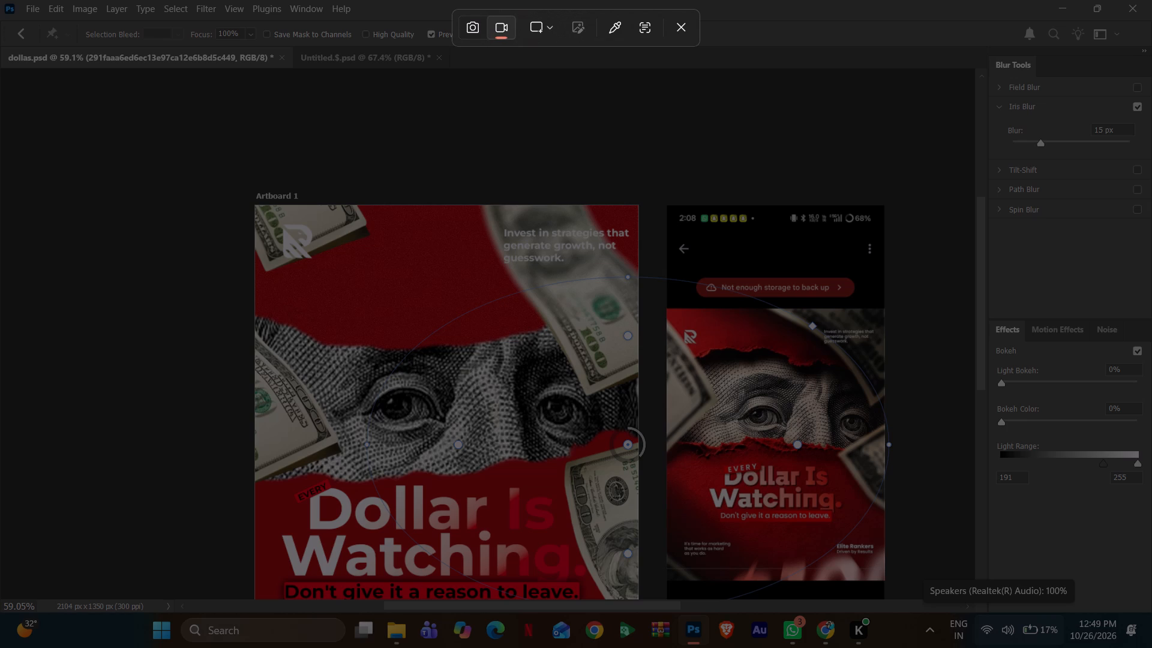
drag(0, 0, 1144, 459)
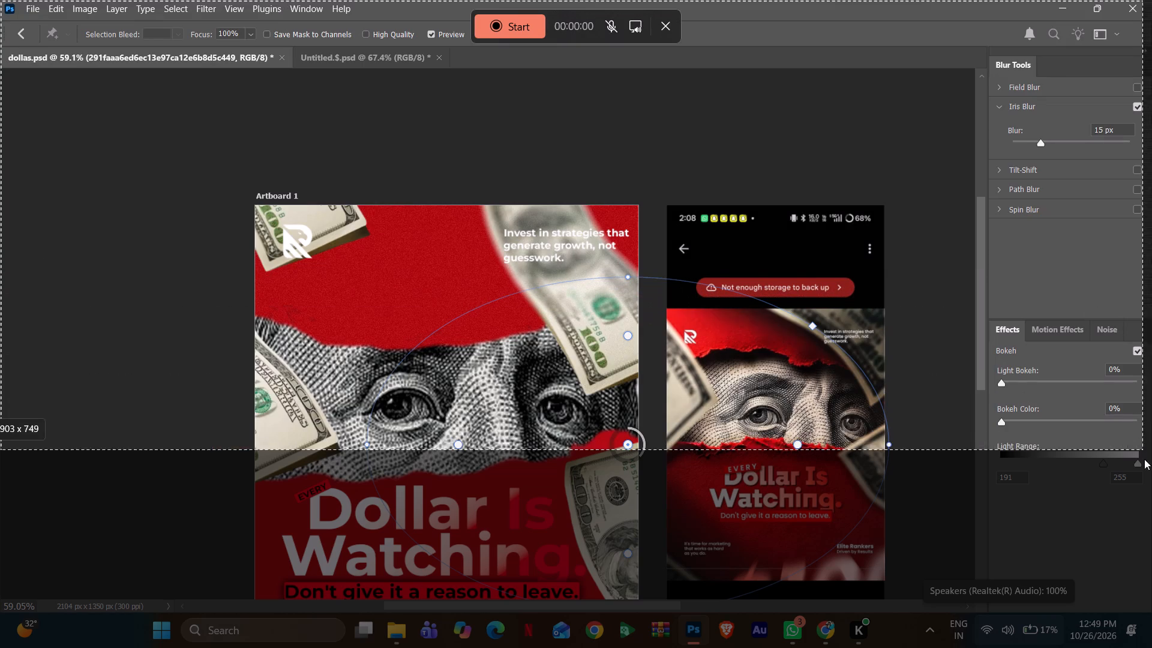
drag(1144, 459, 1151, 606)
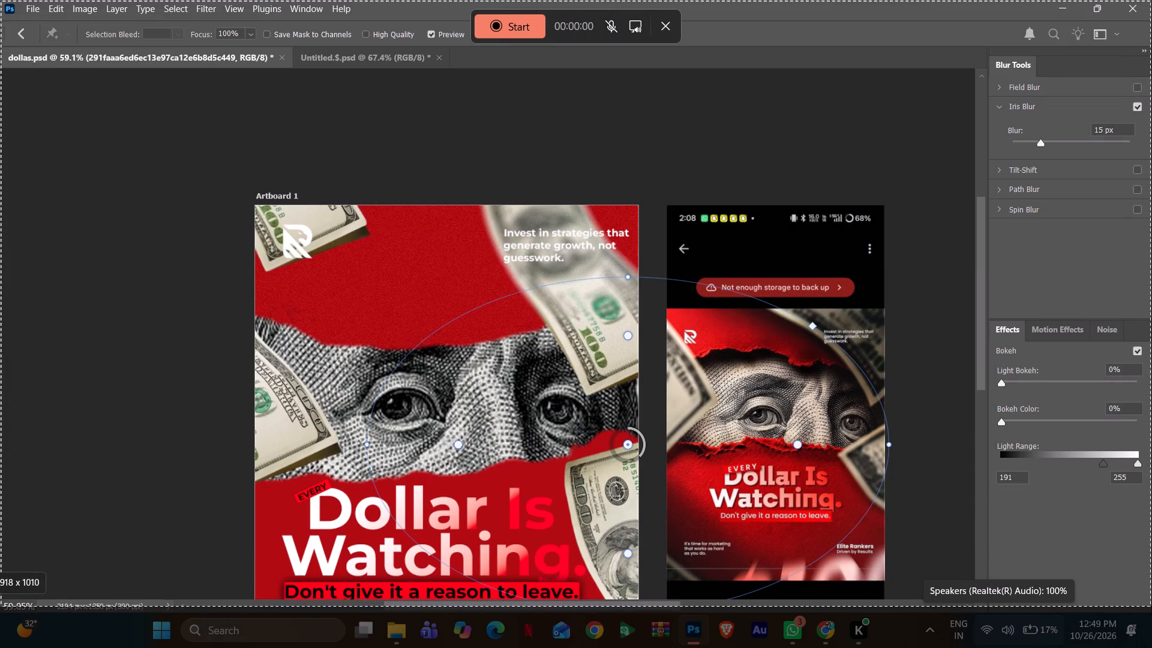
drag(1151, 606, 1151, 633)
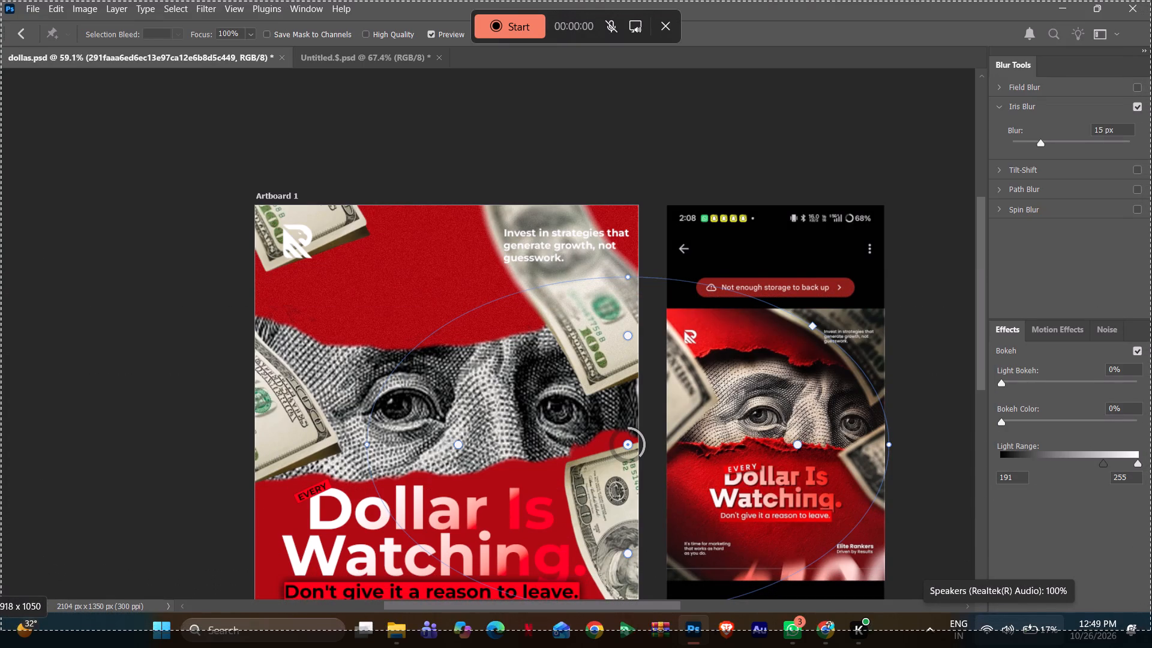
drag(1151, 633, 1151, 637)
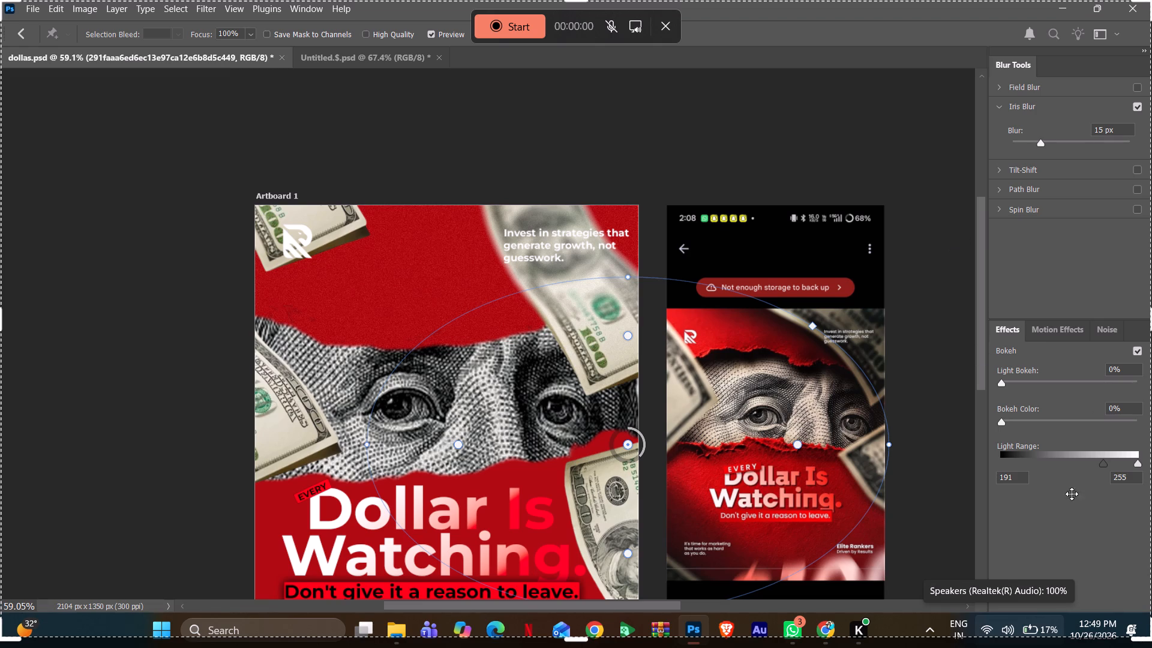
drag(1147, 638, 1151, 647)
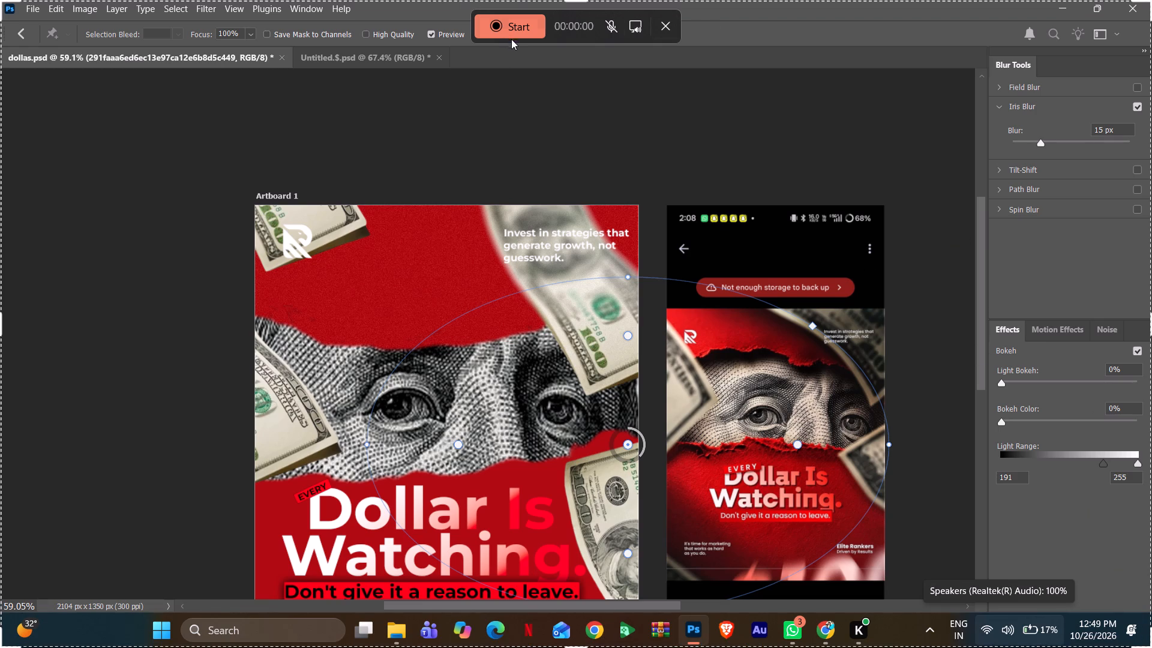
click(509, 28)
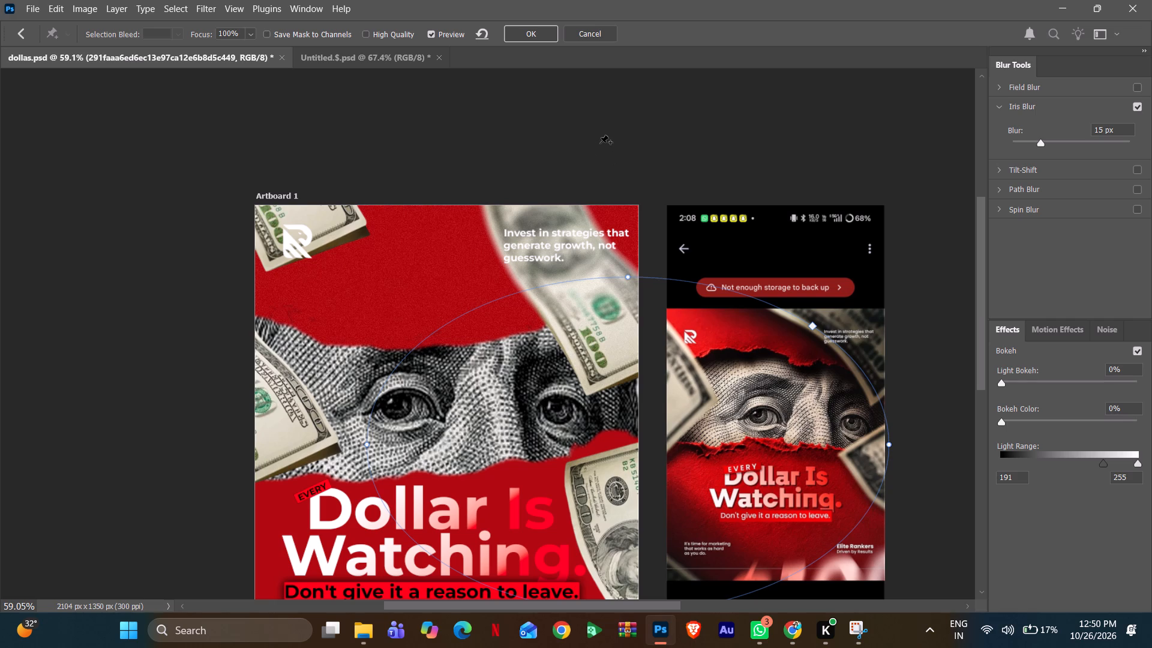
Cancel the open Iris Blur, restart it on the upper-right bill, and move its centre up beside the bill's lower end.
key(Escape)
key(Escape)
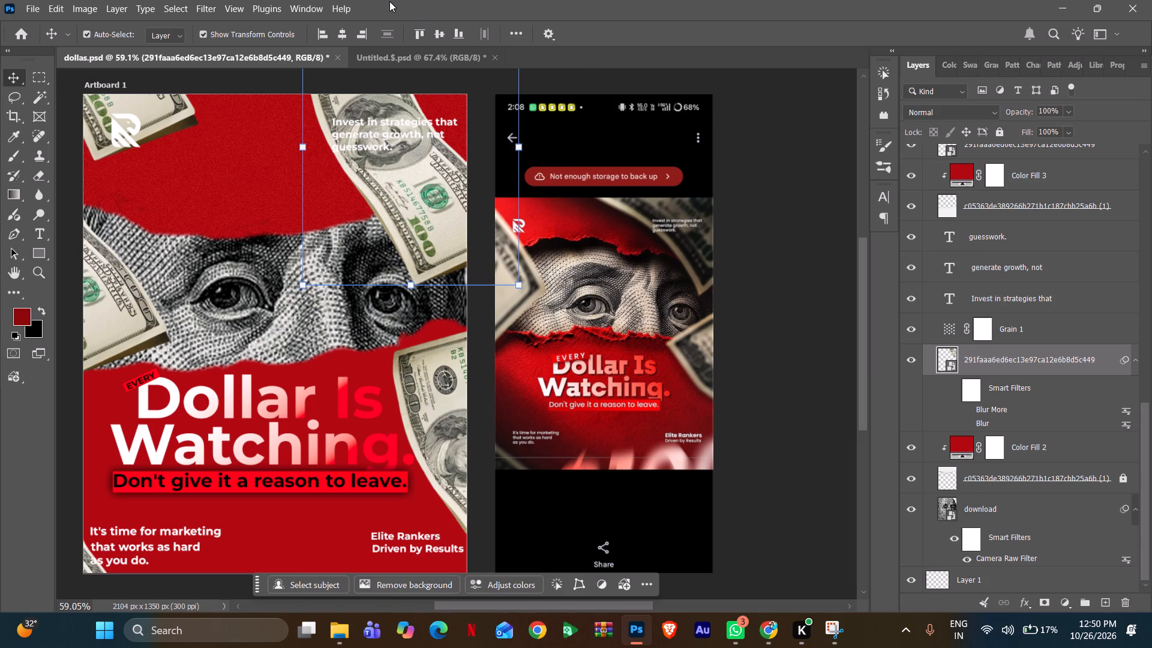
scroll(389, 1, up, 1)
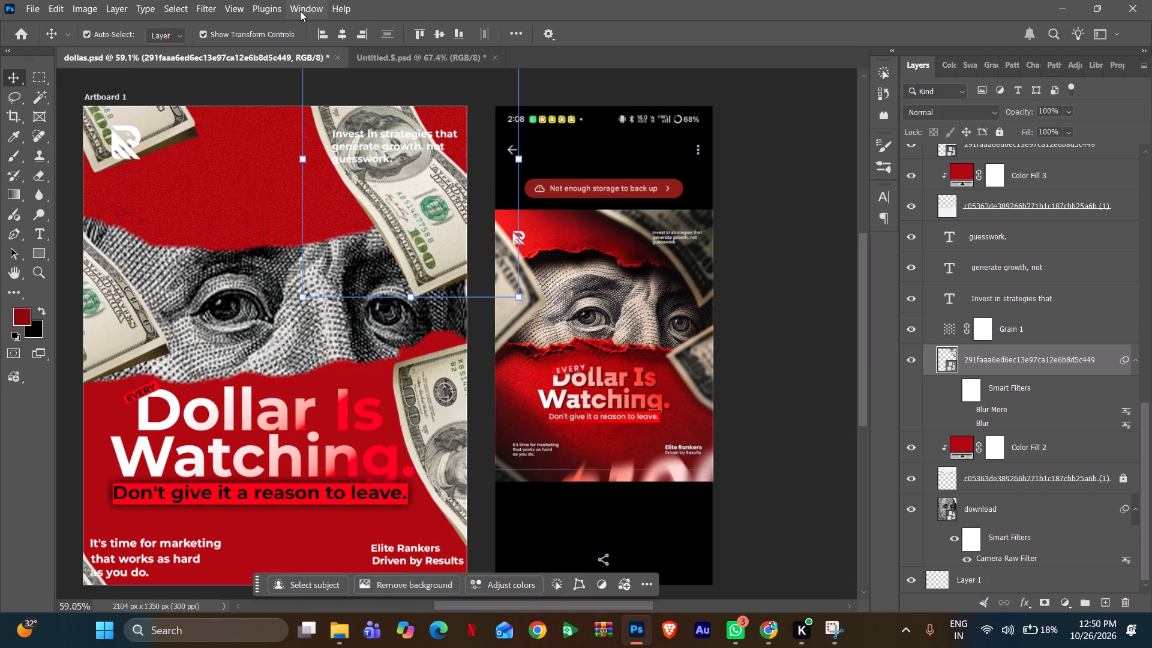
click(203, 6)
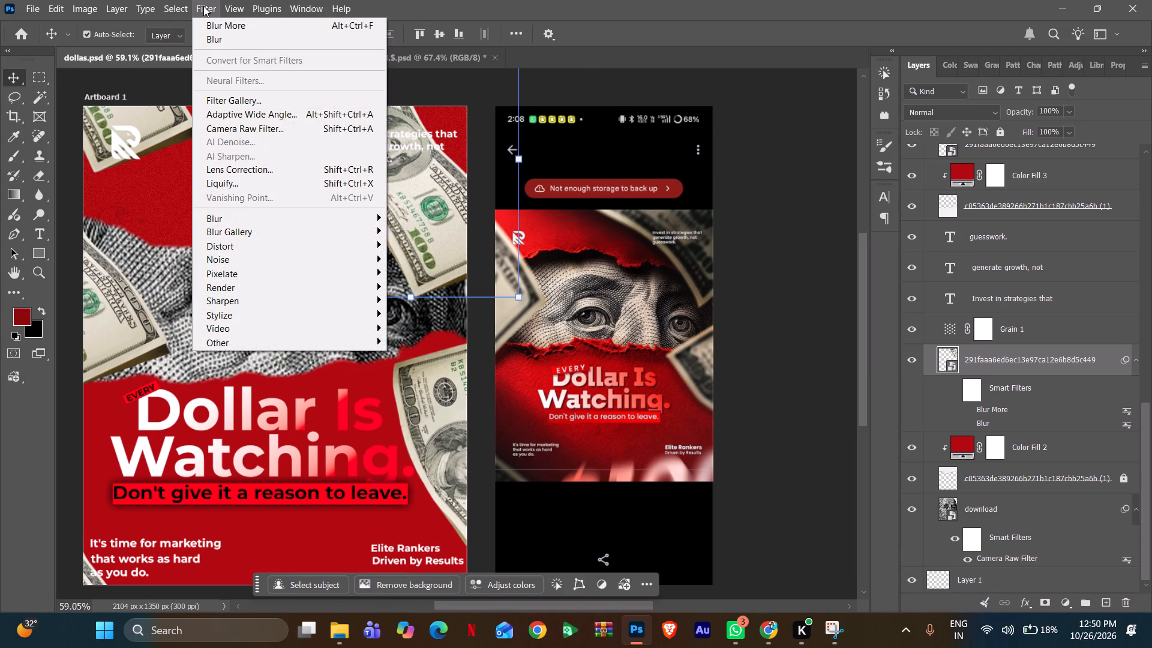
click(285, 232)
click(436, 250)
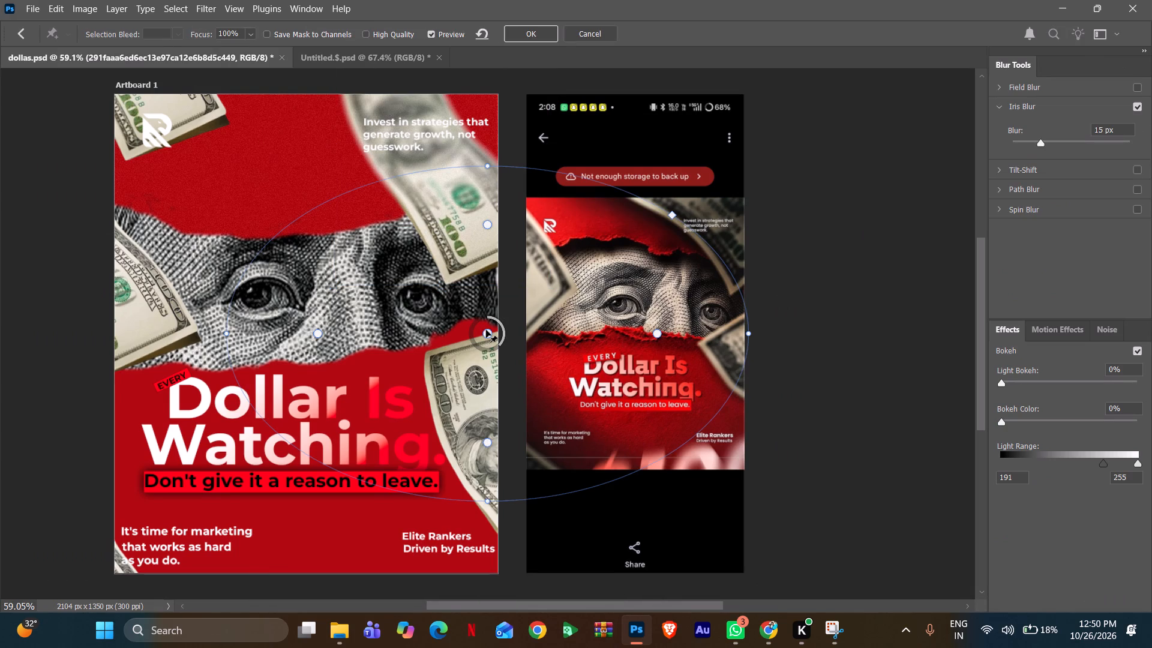
text([[[)
drag(486, 330, 421, 253)
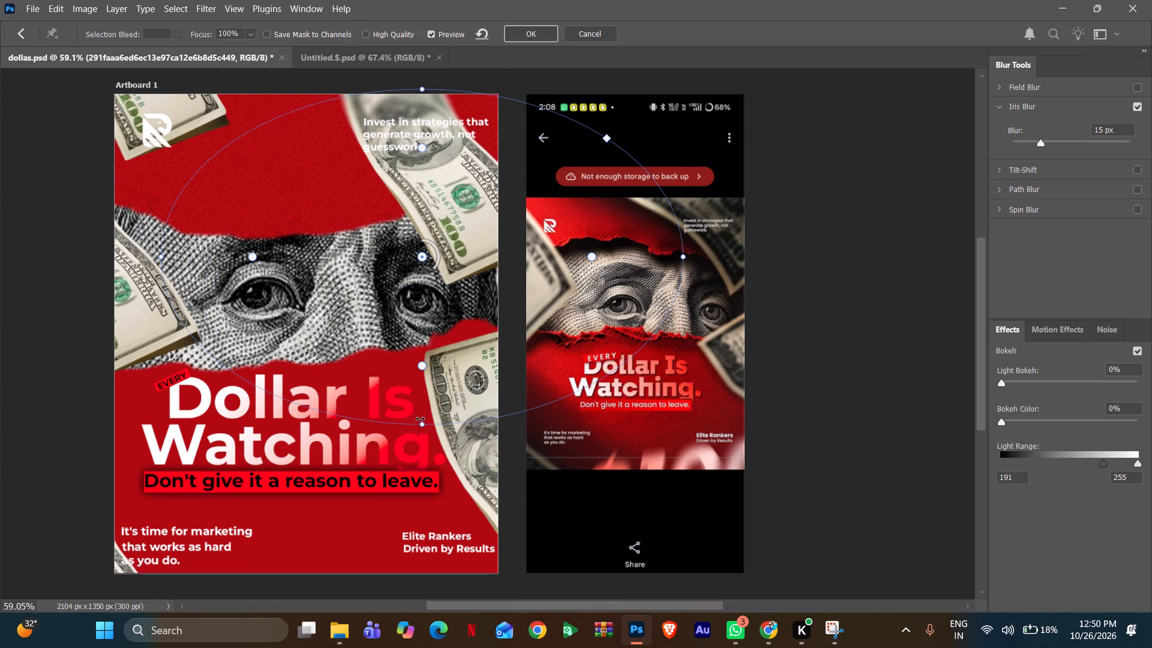
Shrink the iris's sharp zone and outer ellipse to a small area around the lower end of the upper-right bill.
drag(422, 365, 423, 311)
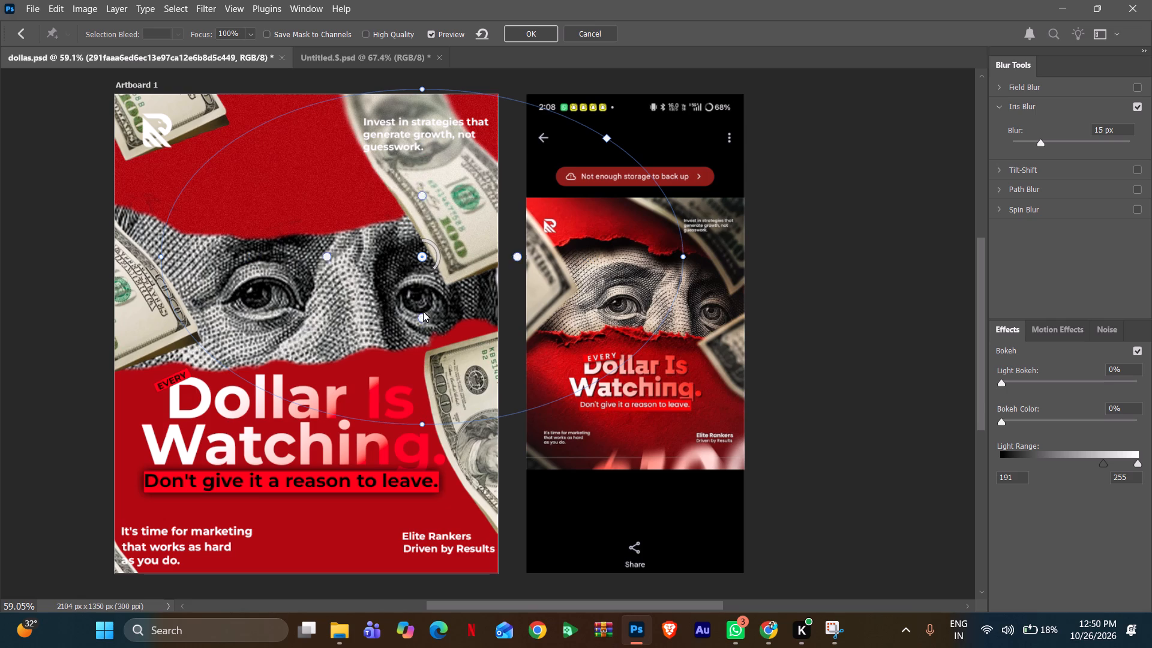
drag(423, 311, 422, 309)
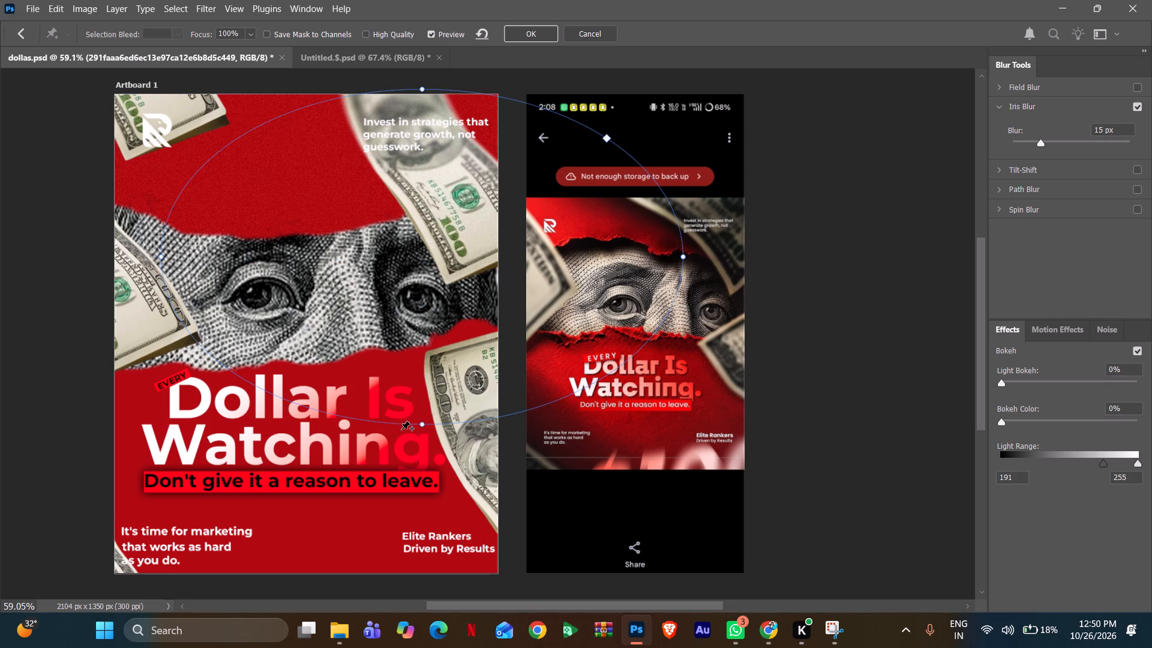
drag(394, 426, 394, 395)
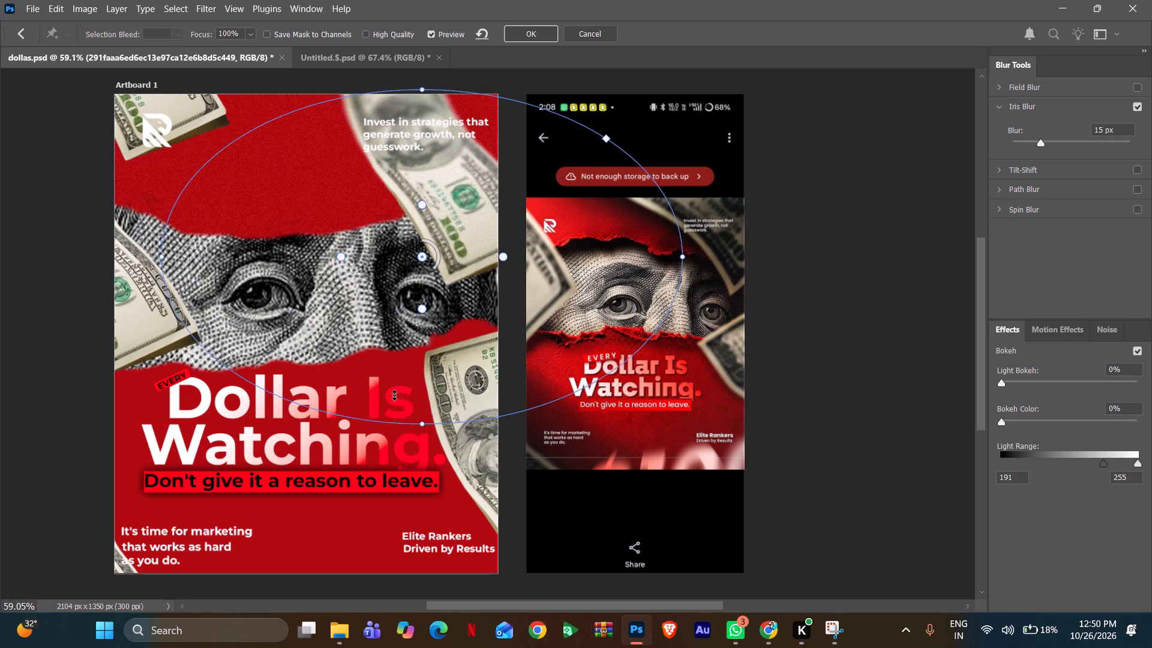
drag(394, 395, 382, 296)
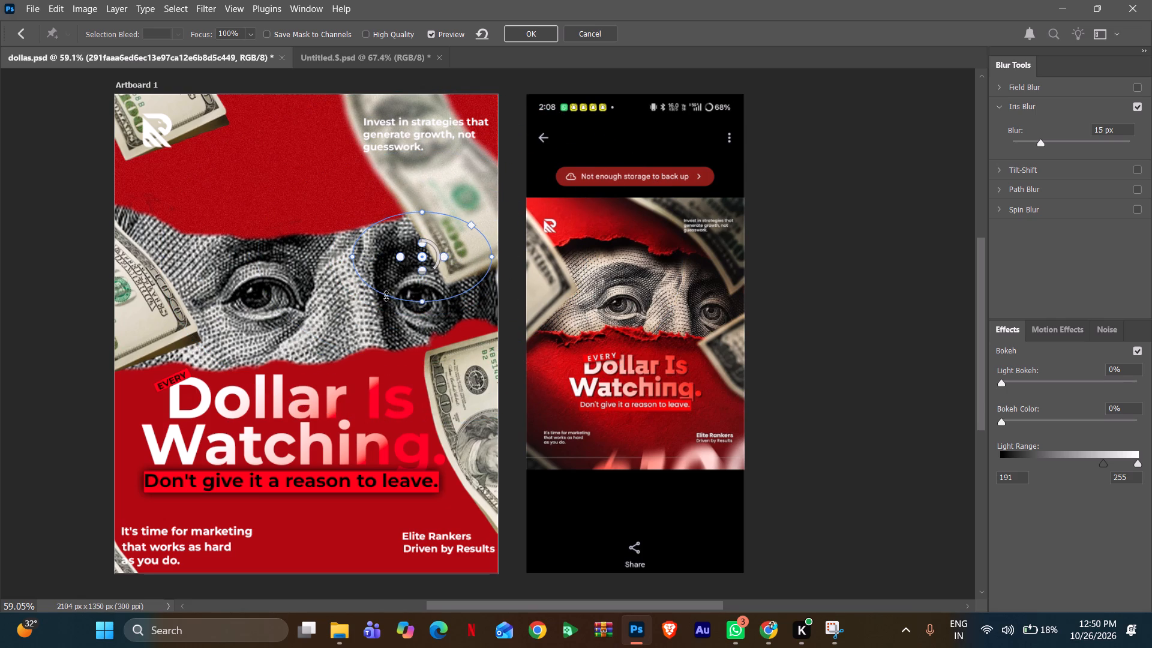
Raise the Iris Blur strength to 24 px, widen its sharp zone, and nudge the centre toward the bill.
drag(420, 269, 426, 296)
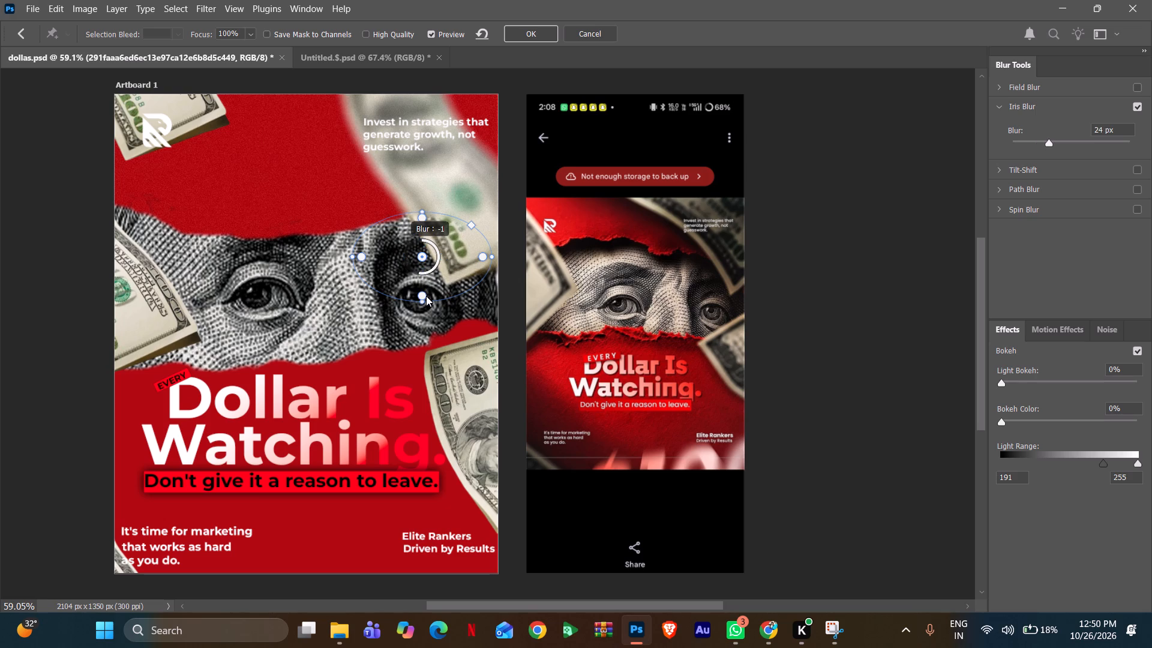
drag(426, 296, 424, 281)
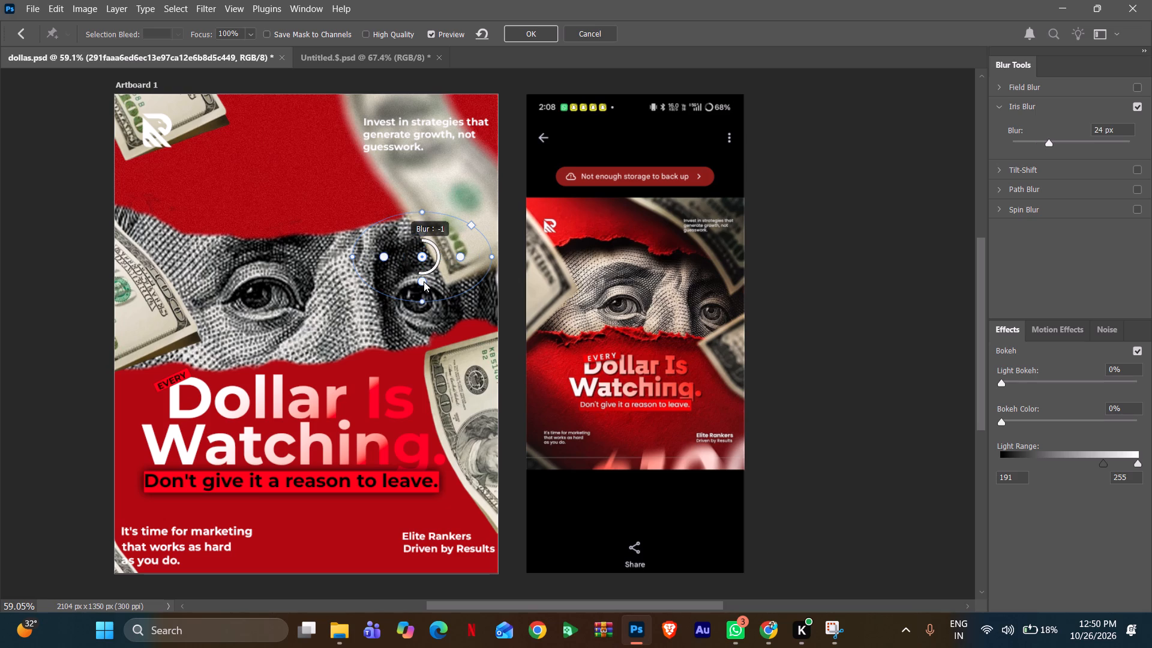
drag(424, 281, 424, 286)
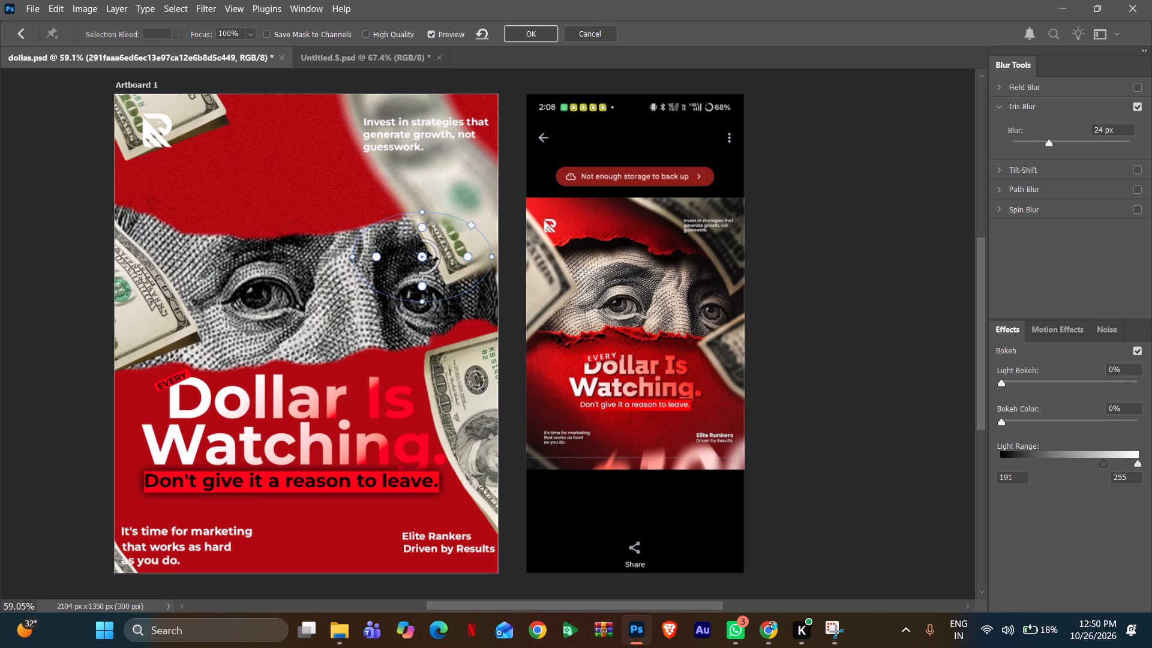
drag(420, 259, 428, 253)
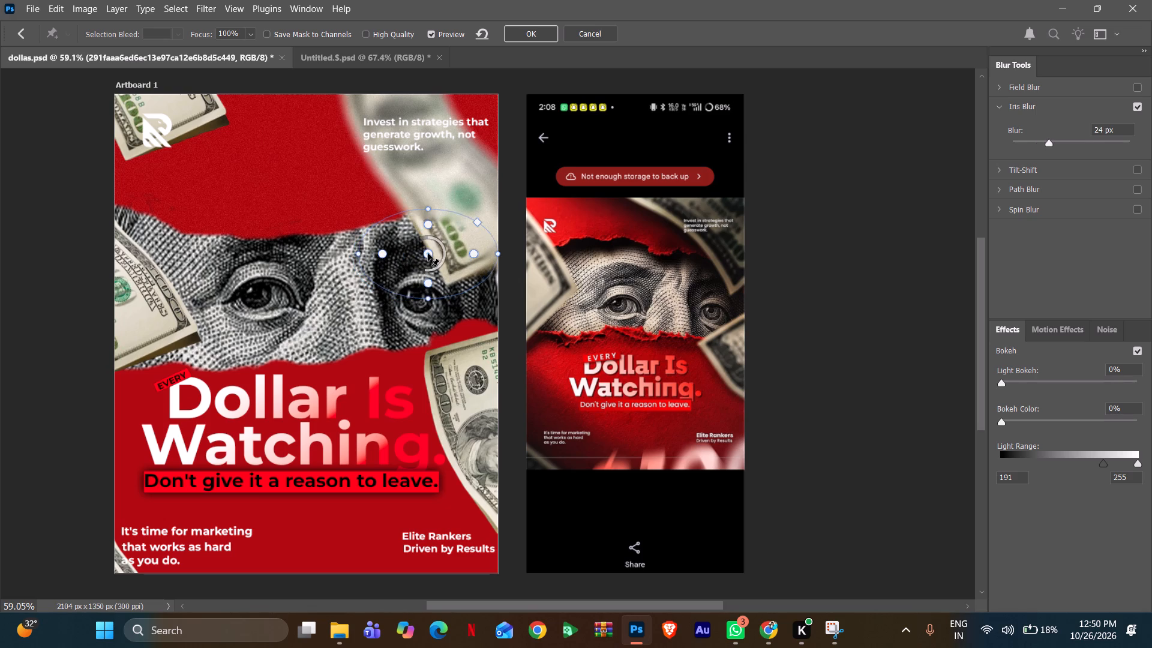
Enlarge the iris ellipse and centre it on the lower half of the upper-right bill, leaving the bill's upper end blurred.
drag(428, 253, 427, 172)
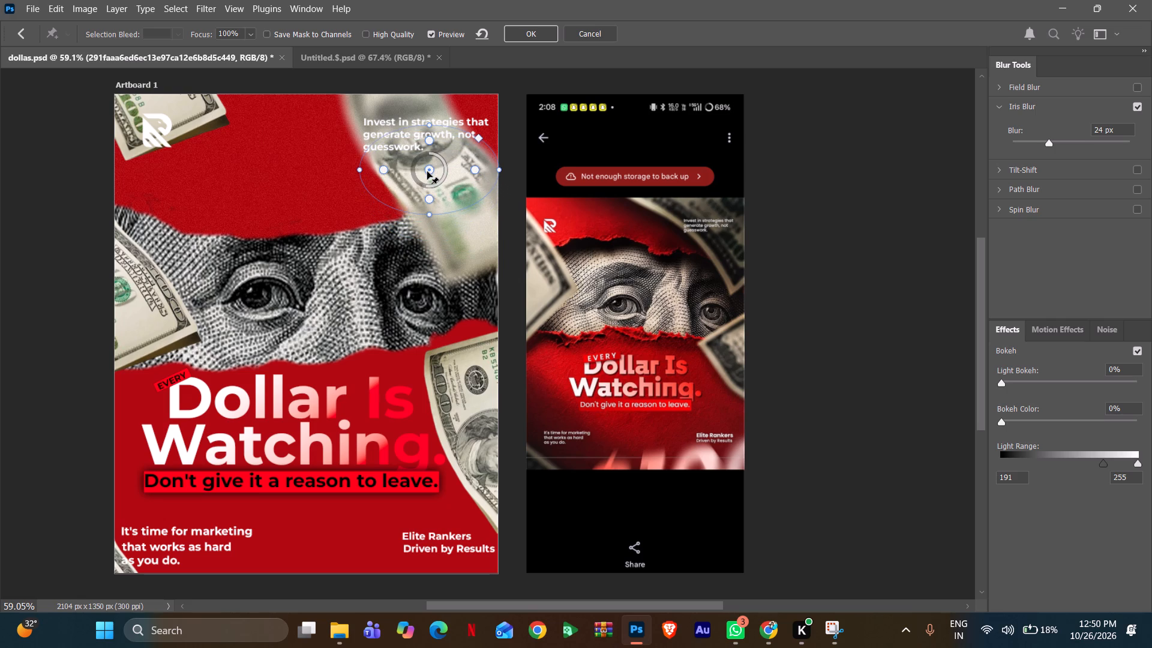
drag(427, 172, 427, 173)
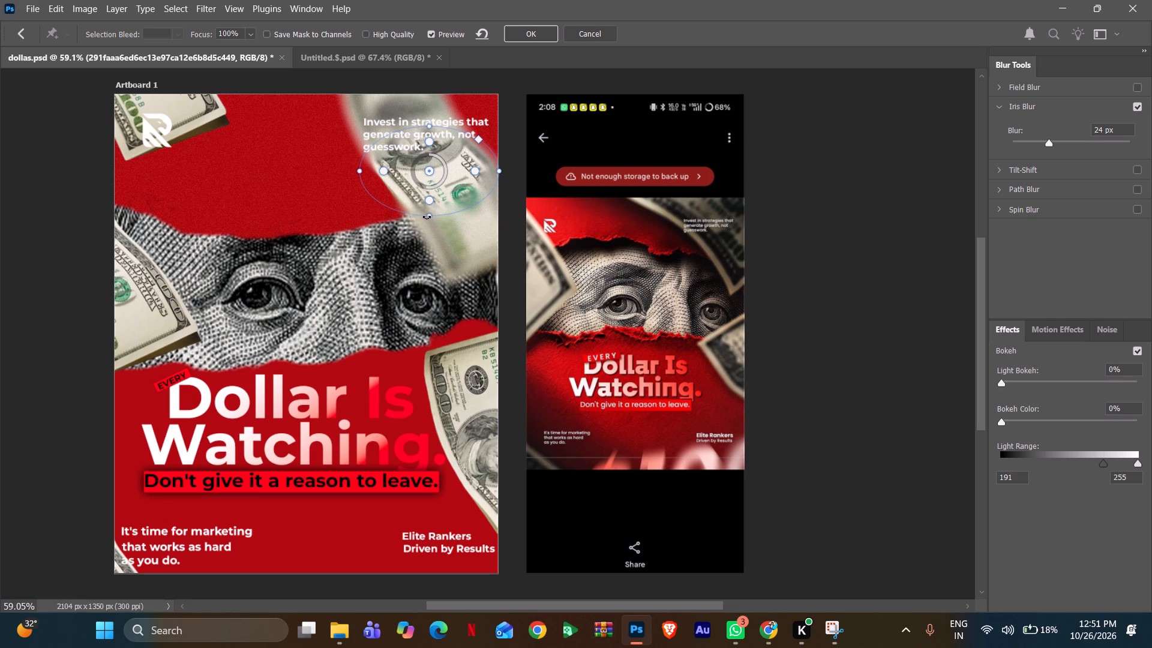
drag(439, 214, 446, 248)
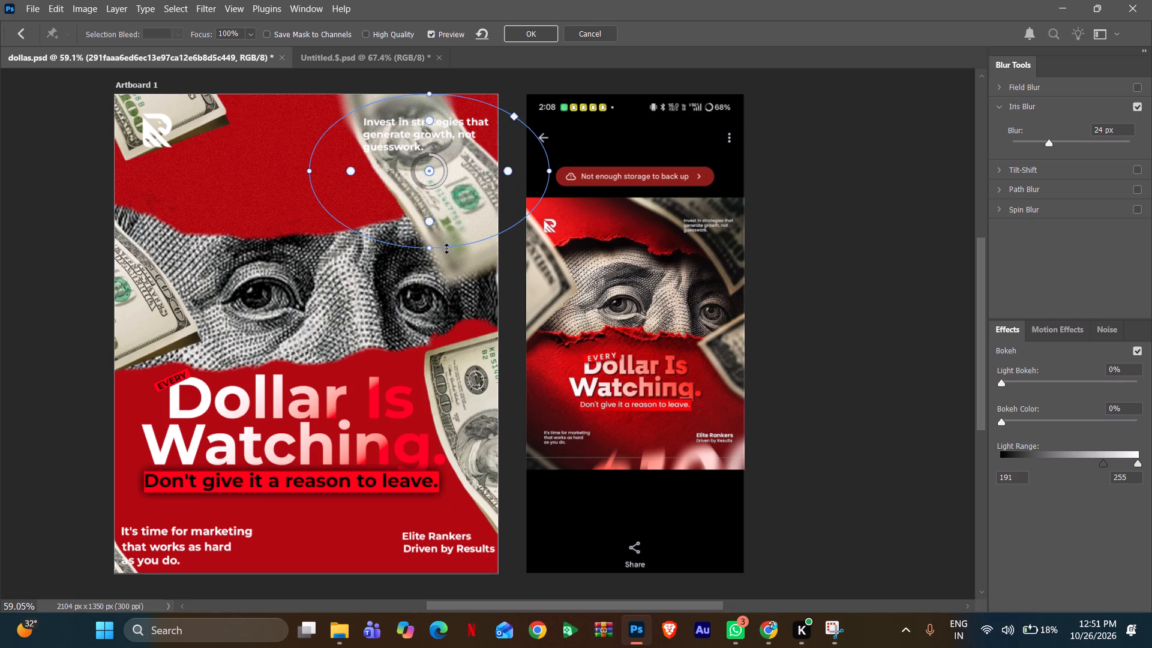
drag(446, 248, 448, 255)
drag(430, 167, 451, 217)
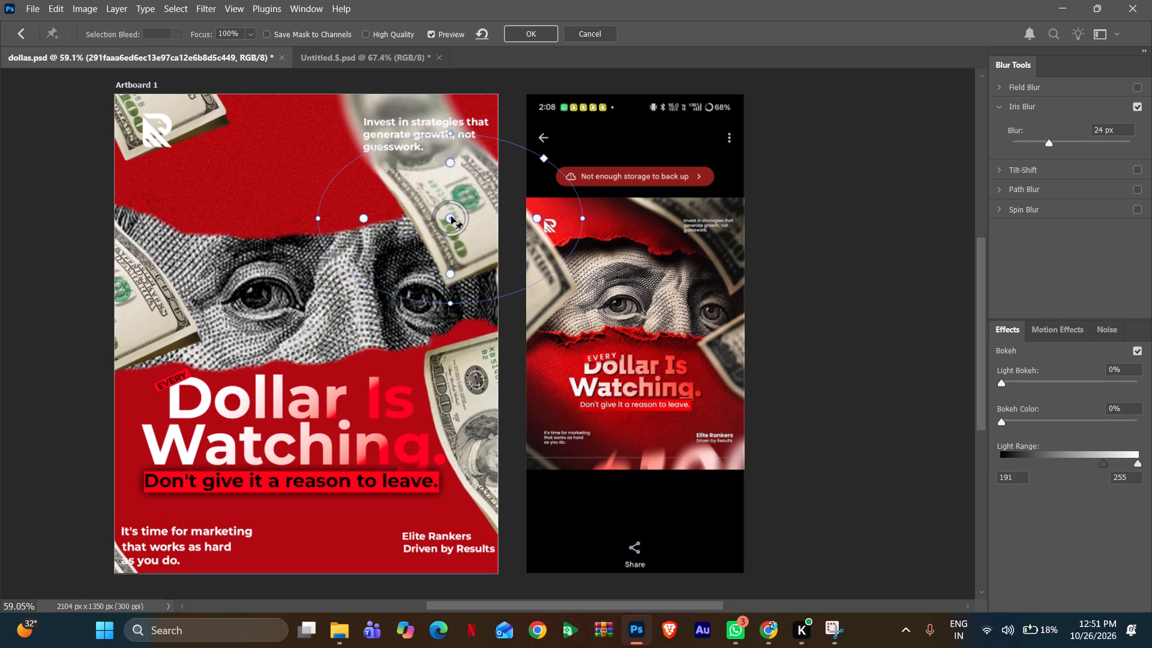
drag(451, 217, 455, 224)
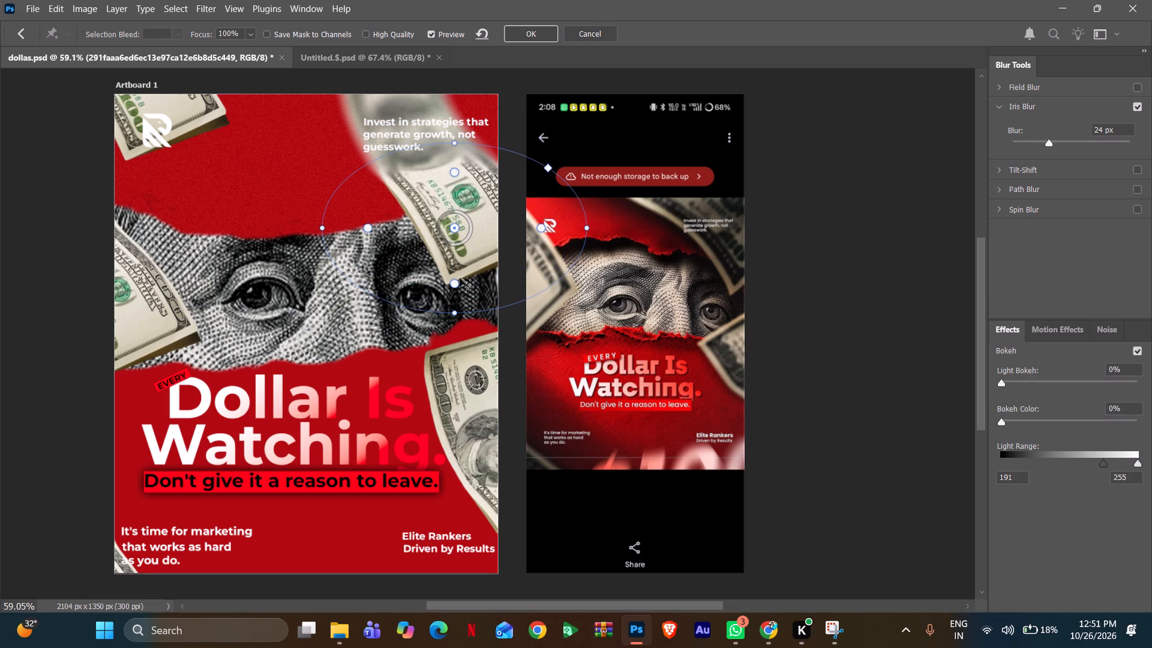
drag(454, 286, 453, 277)
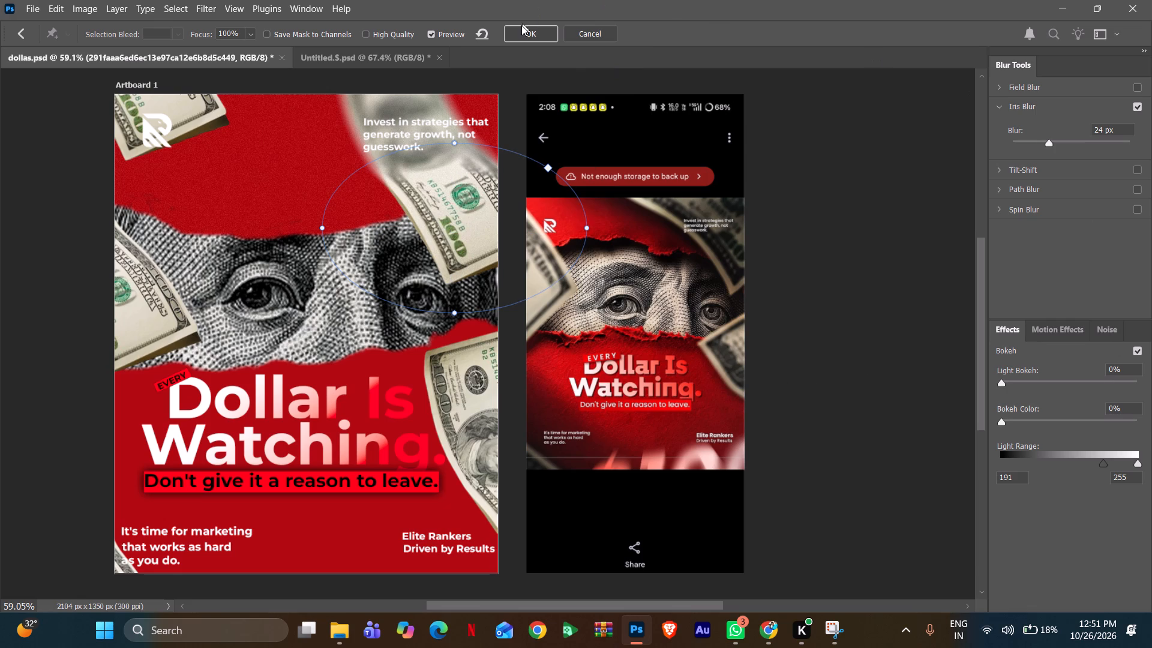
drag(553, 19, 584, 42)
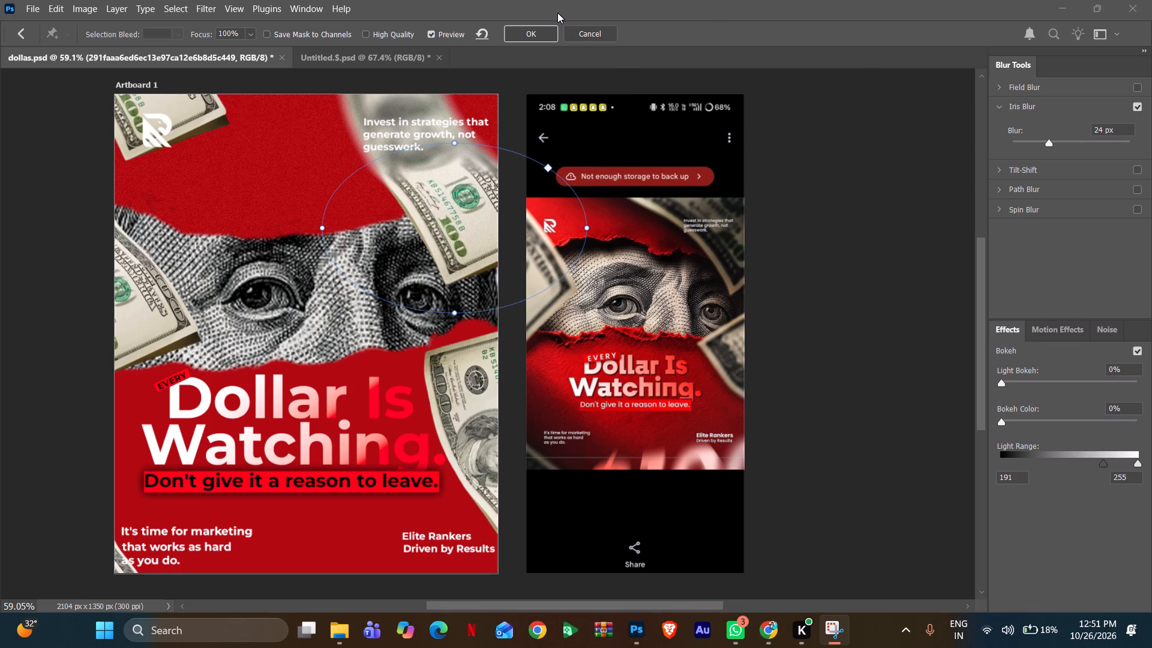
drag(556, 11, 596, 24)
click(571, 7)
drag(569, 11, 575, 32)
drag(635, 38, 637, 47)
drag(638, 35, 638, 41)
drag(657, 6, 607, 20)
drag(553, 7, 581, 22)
Stop the running Snipping Tool screen recording and close the recording's preview window.
click(572, 64)
click(563, 37)
key(Return)
key(Return)
click(498, 23)
drag(534, 10, 587, 37)
drag(595, 35, 604, 43)
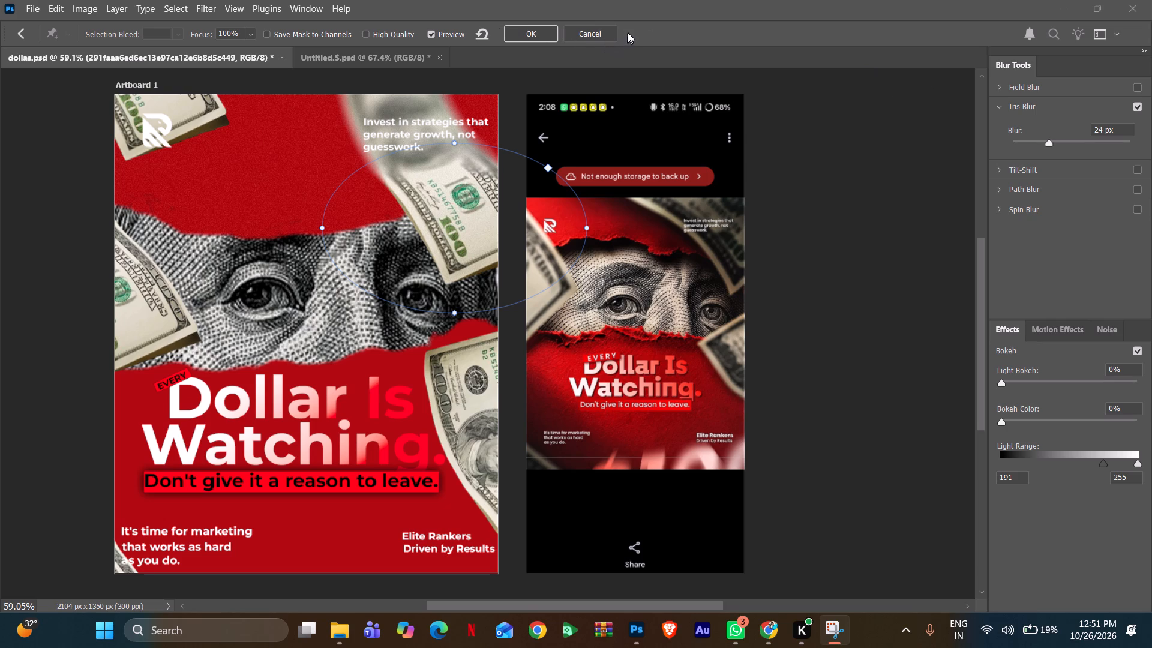
click(628, 28)
click(624, 29)
click(515, 22)
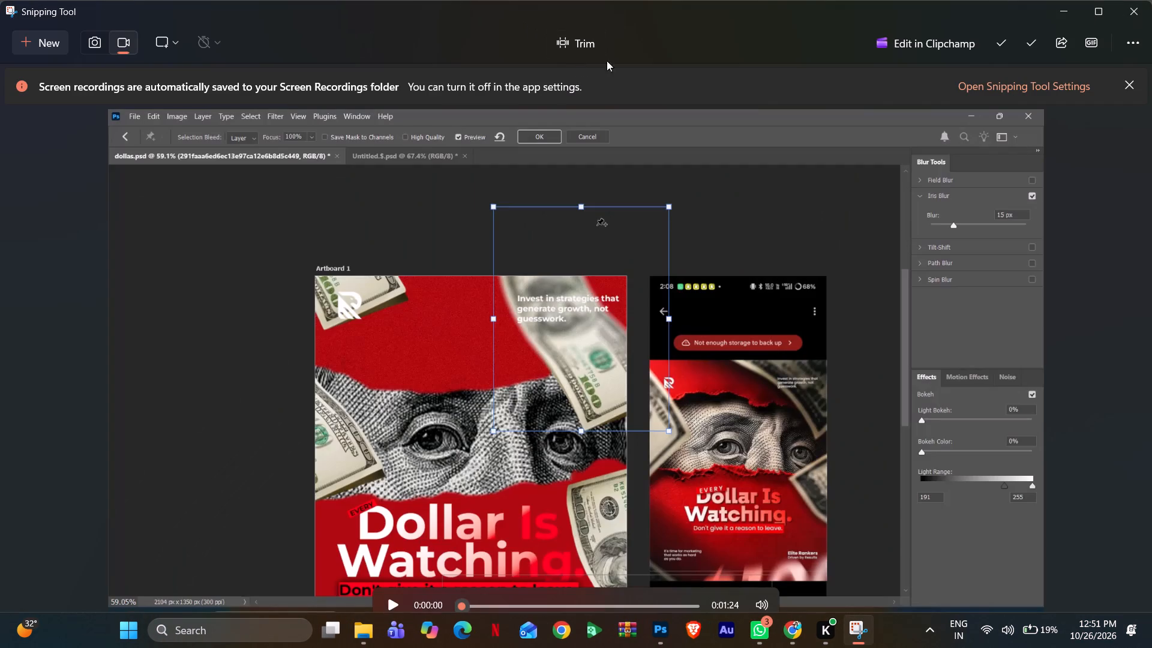
click(1127, 17)
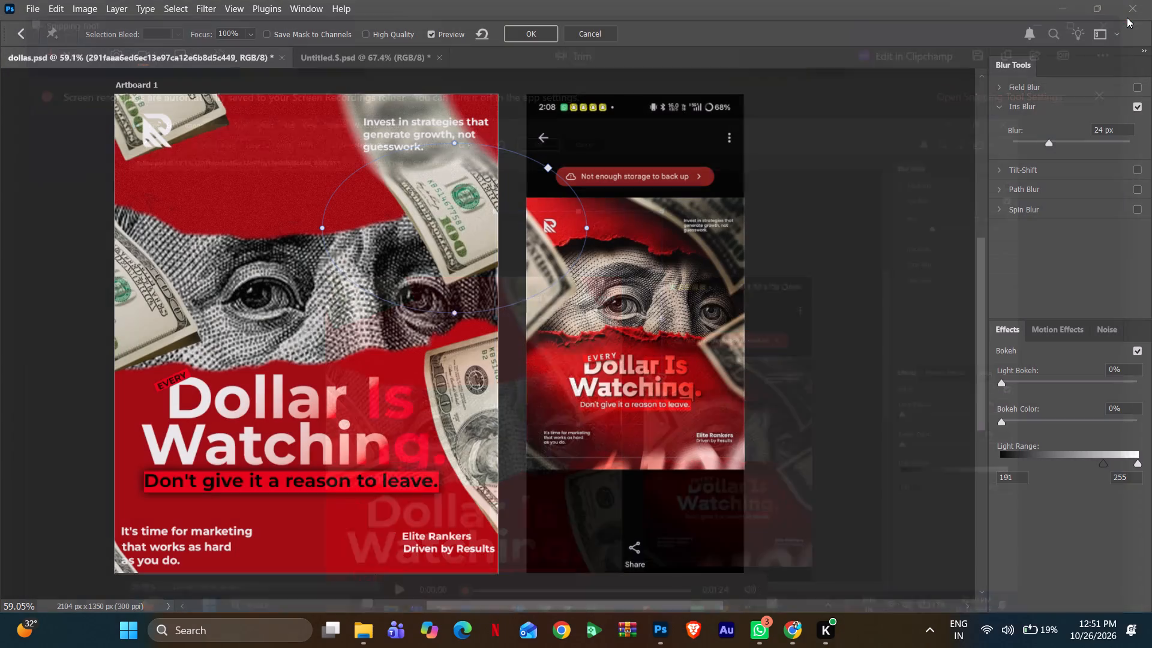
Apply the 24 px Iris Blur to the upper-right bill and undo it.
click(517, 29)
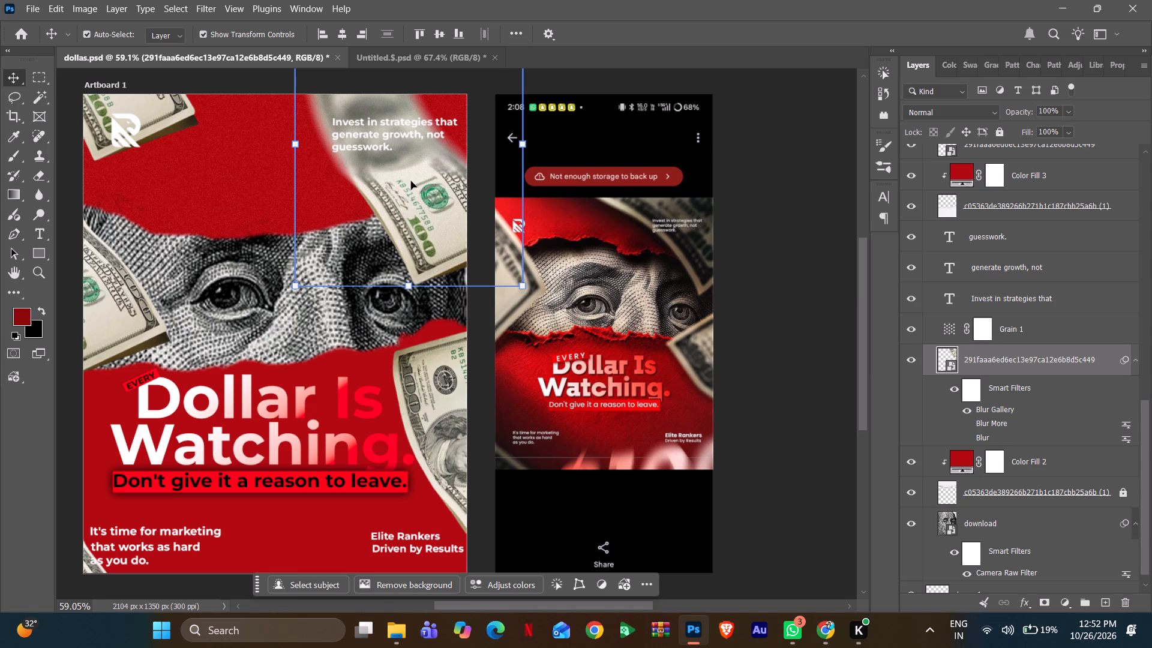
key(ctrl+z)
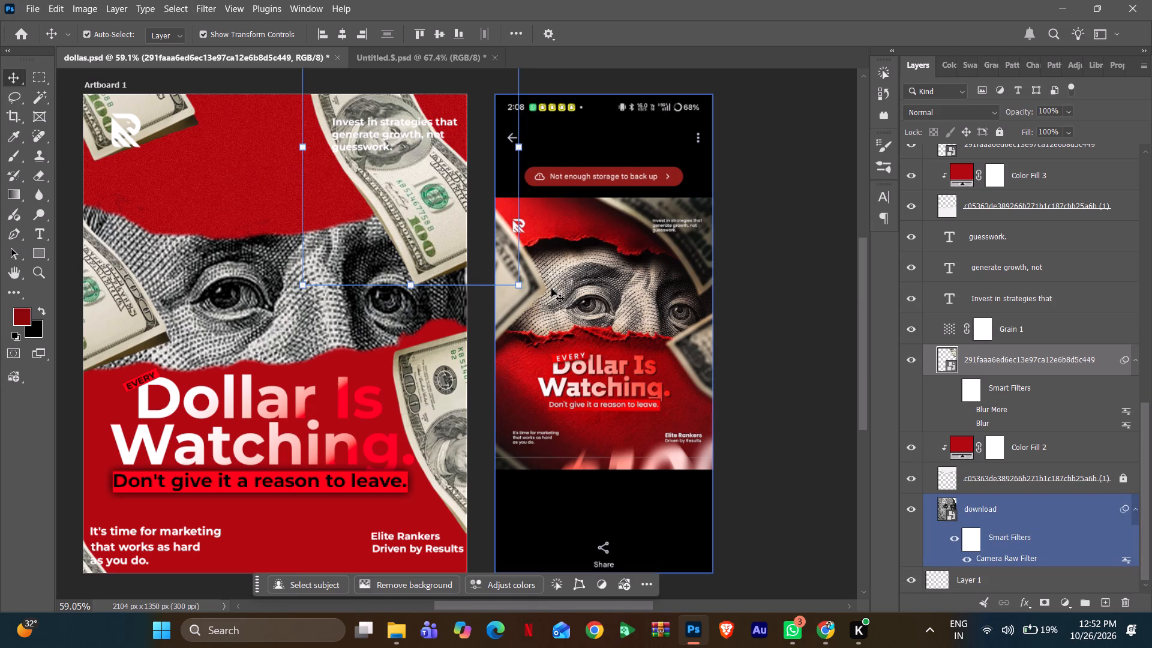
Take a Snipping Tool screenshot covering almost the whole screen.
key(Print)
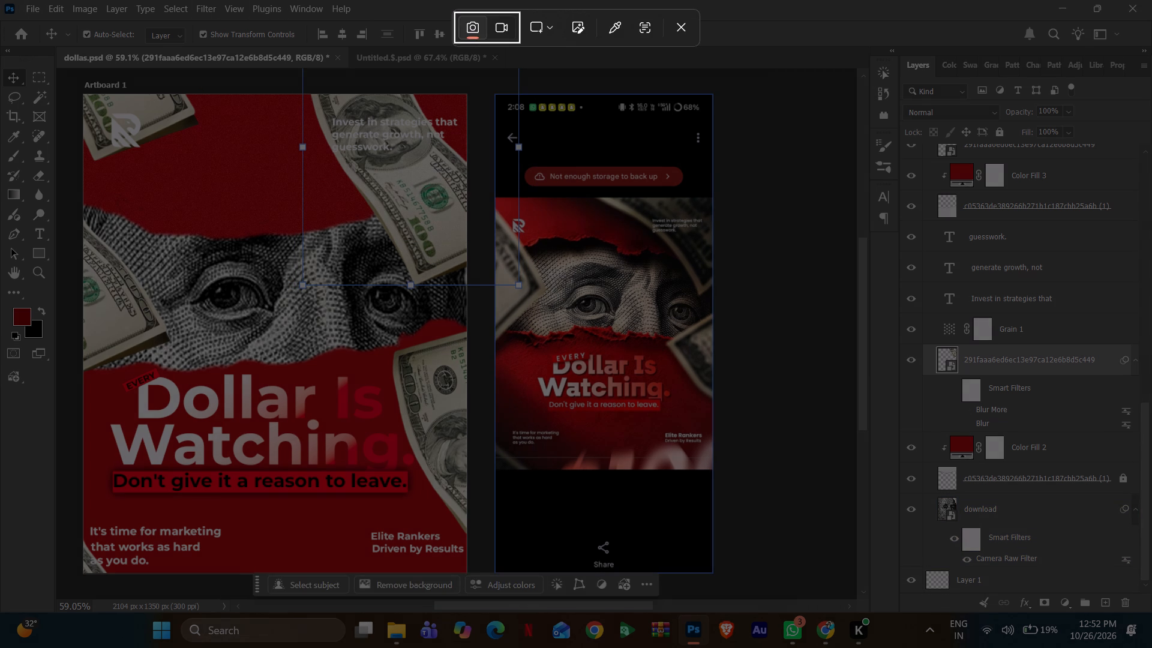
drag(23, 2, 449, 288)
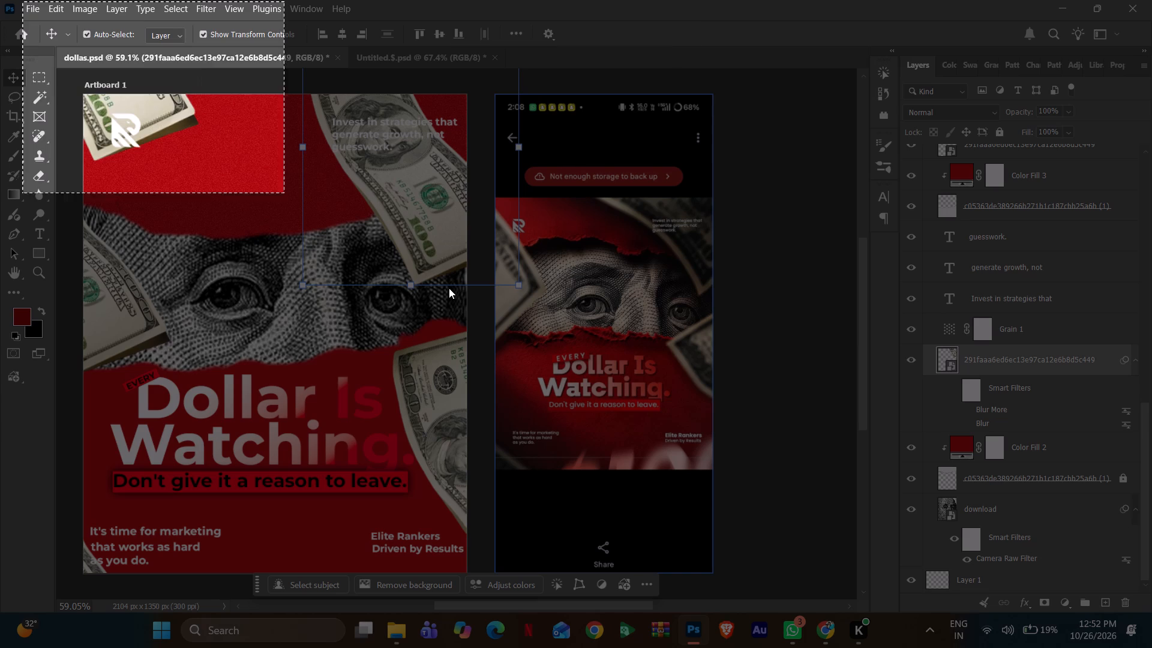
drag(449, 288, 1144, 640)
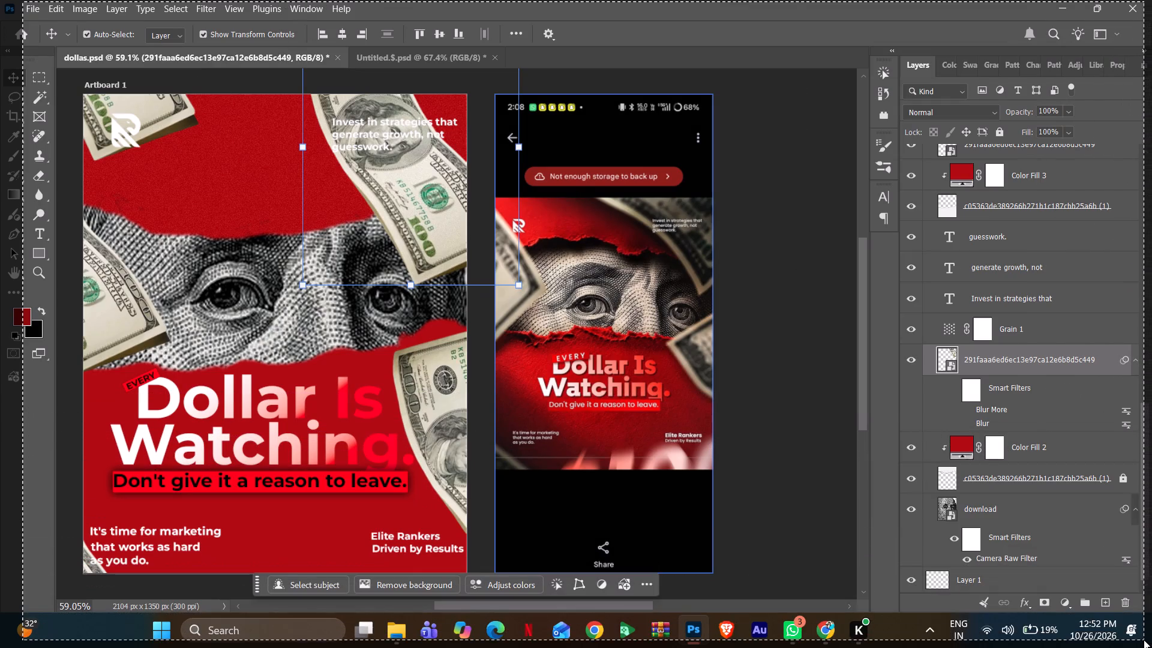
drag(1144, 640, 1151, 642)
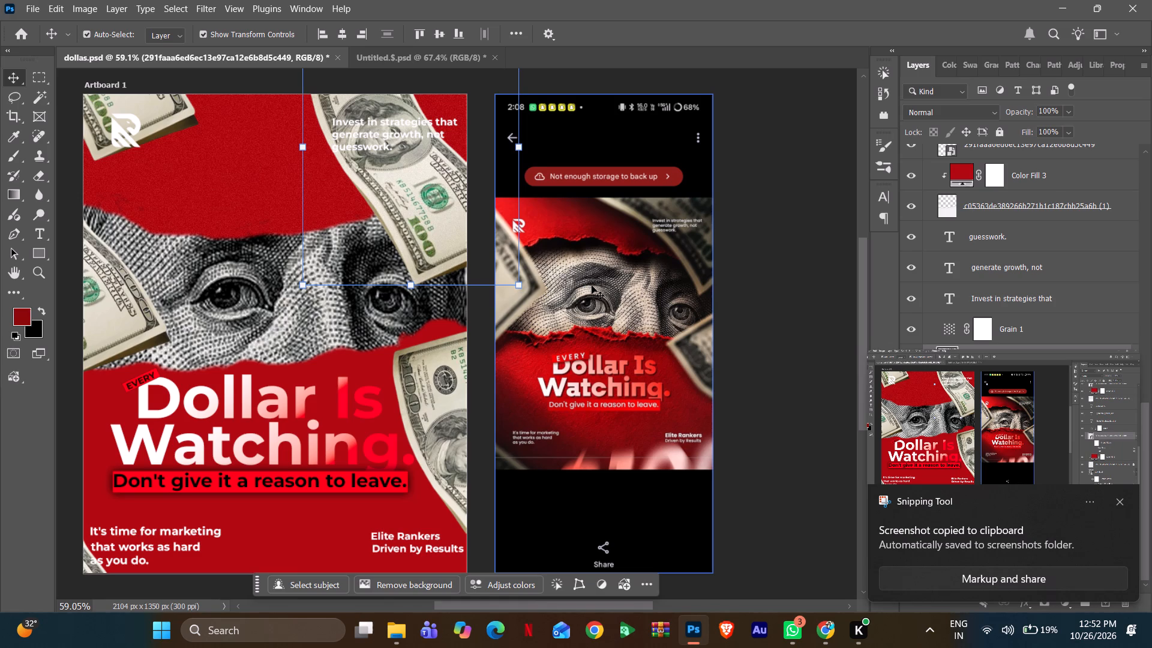
Start a new Snipping Tool video recording of the full screen and move the recording bar aside.
key(Print)
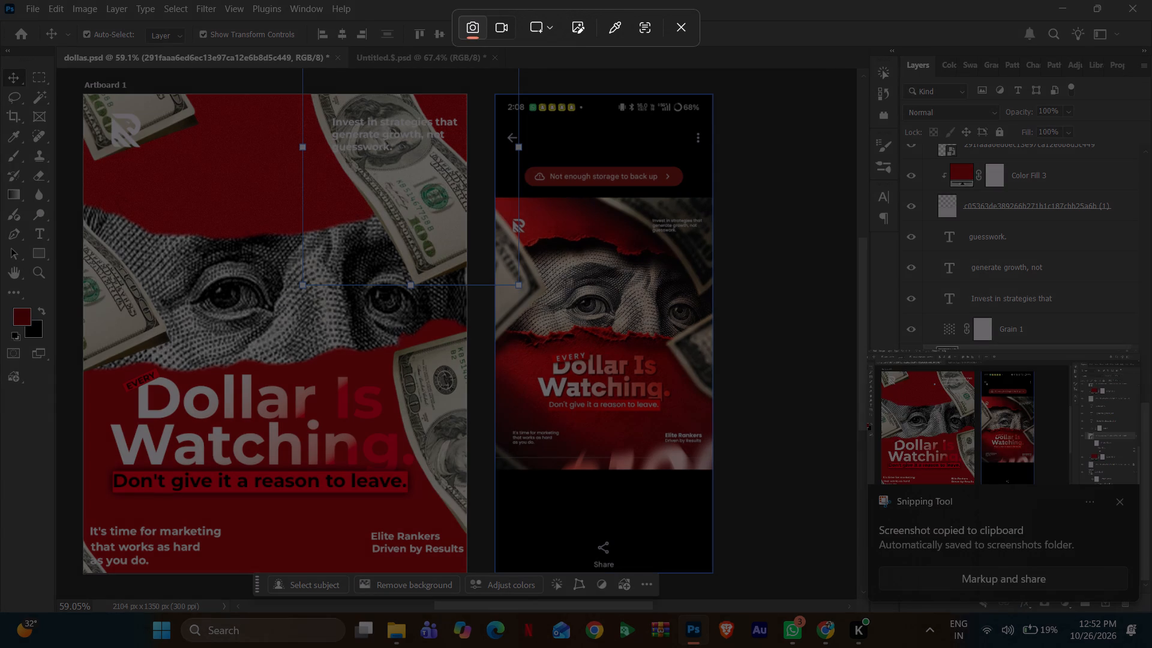
click(502, 17)
drag(0, 0, 1151, 647)
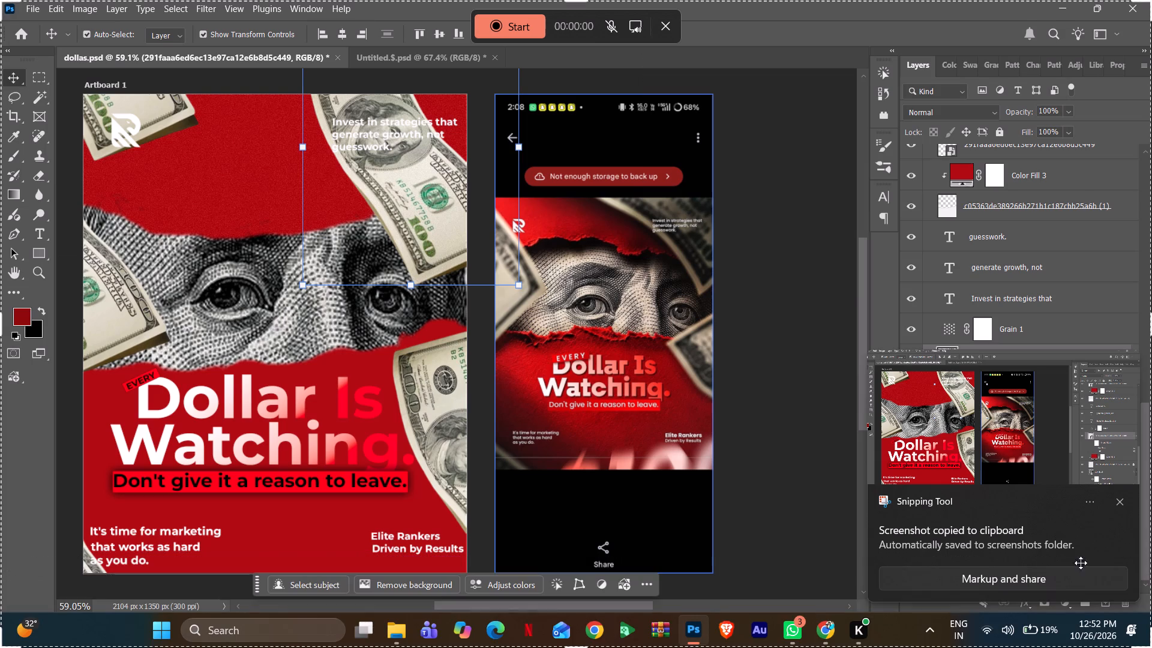
click(507, 27)
drag(536, 16, 577, 28)
click(625, 38)
drag(646, 39, 680, 53)
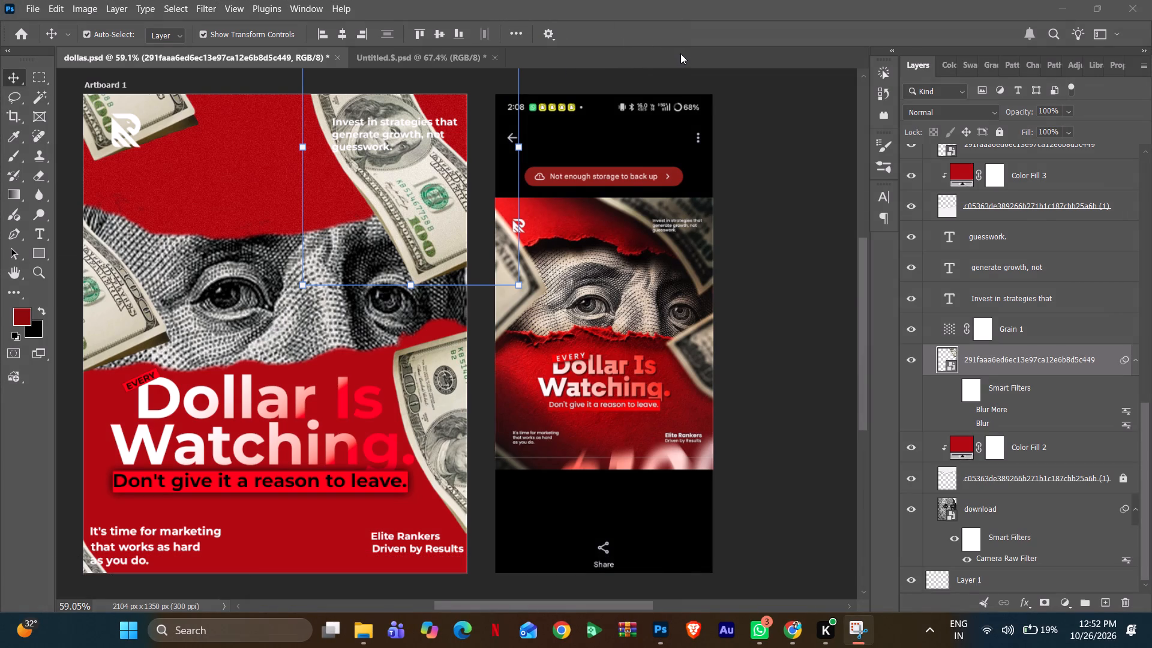
drag(680, 53, 682, 53)
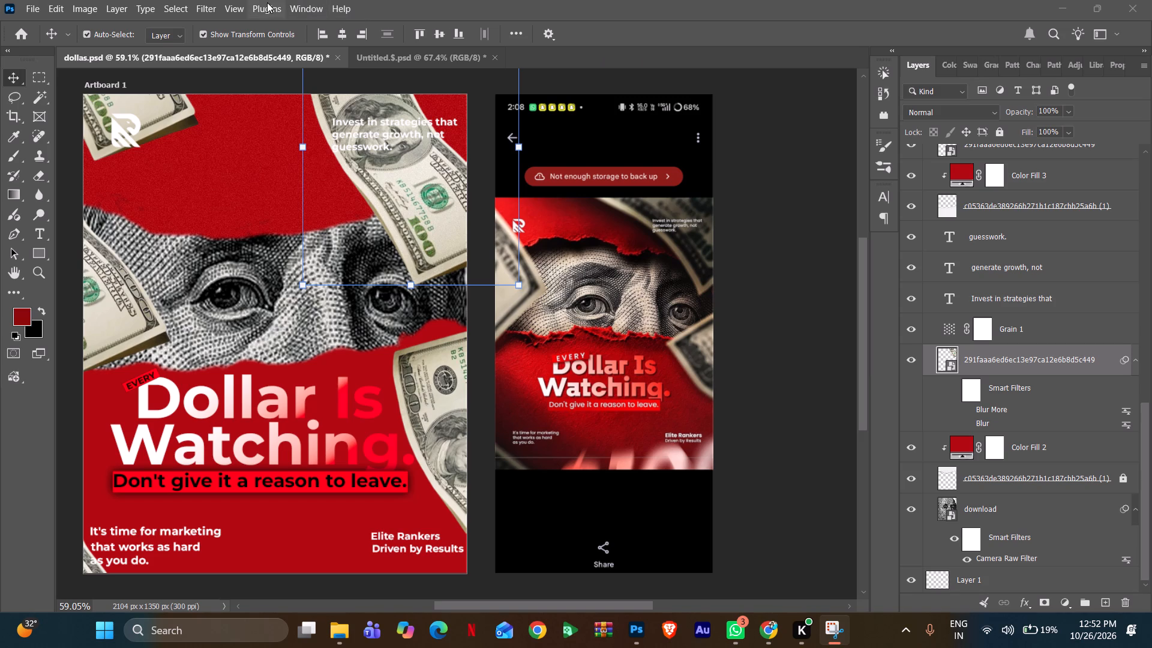
Start a new Iris Blur on the upper-right bill, shrink its ellipse to roughly the bill's width and tilt it along the bill.
click(206, 4)
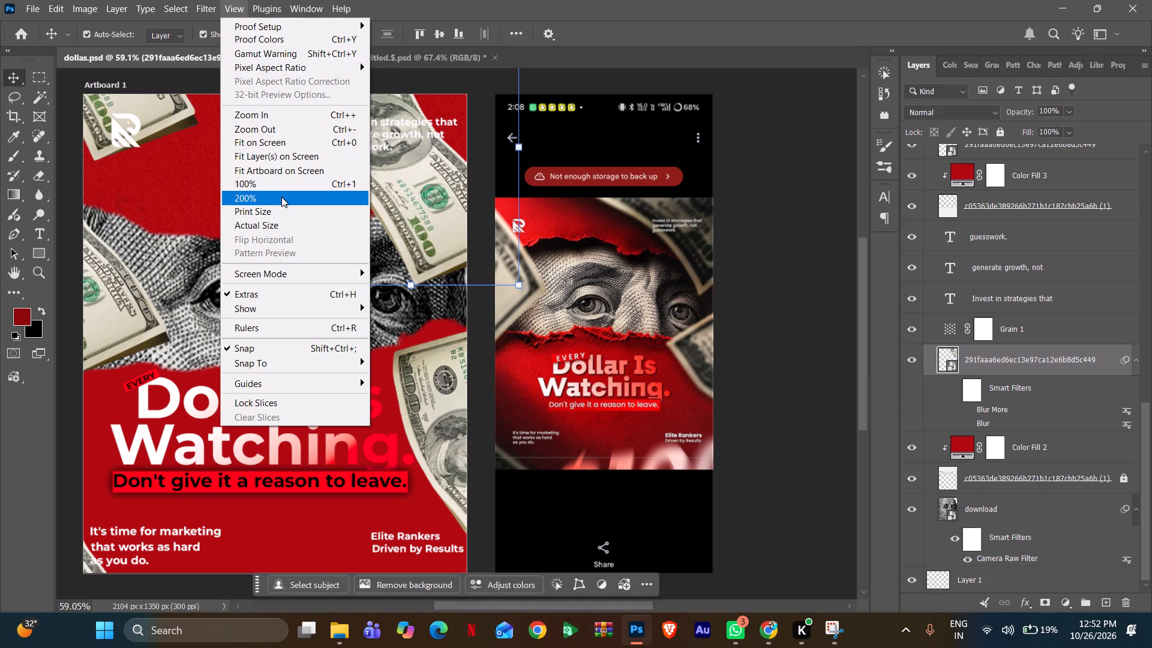
click(203, 5)
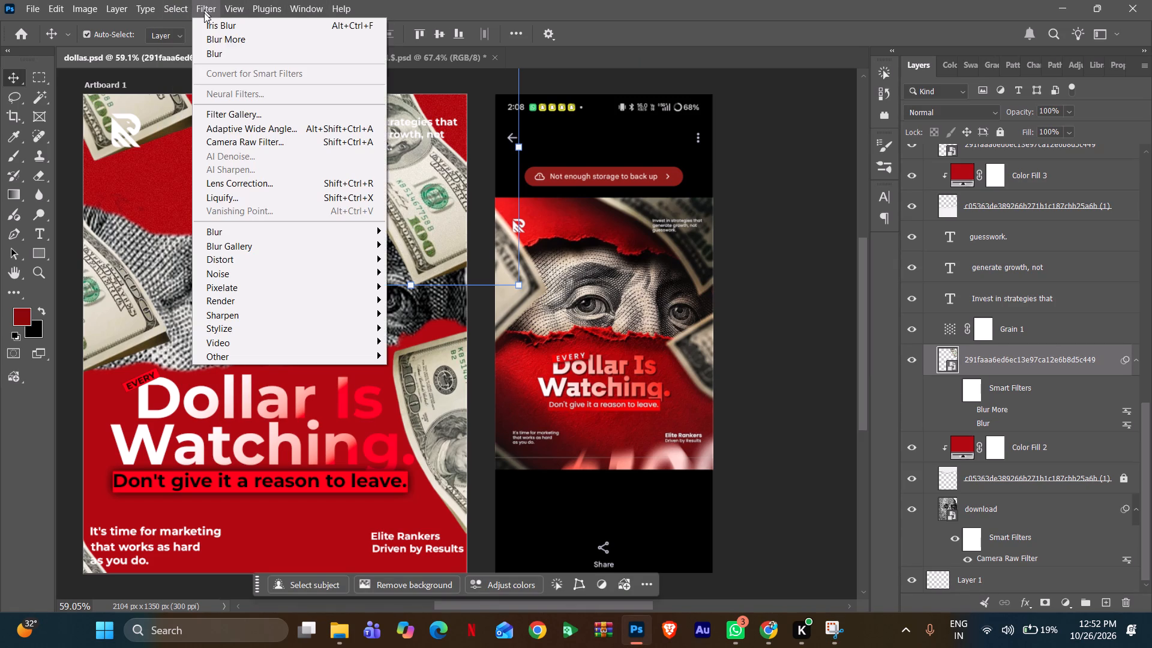
click(243, 247)
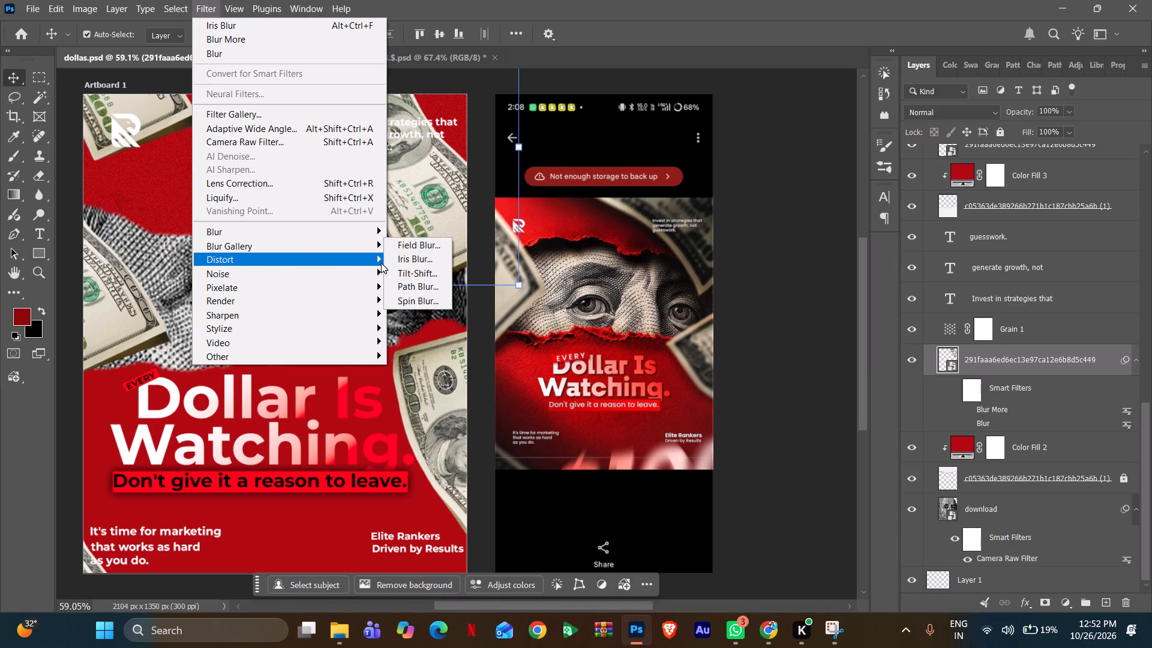
click(406, 256)
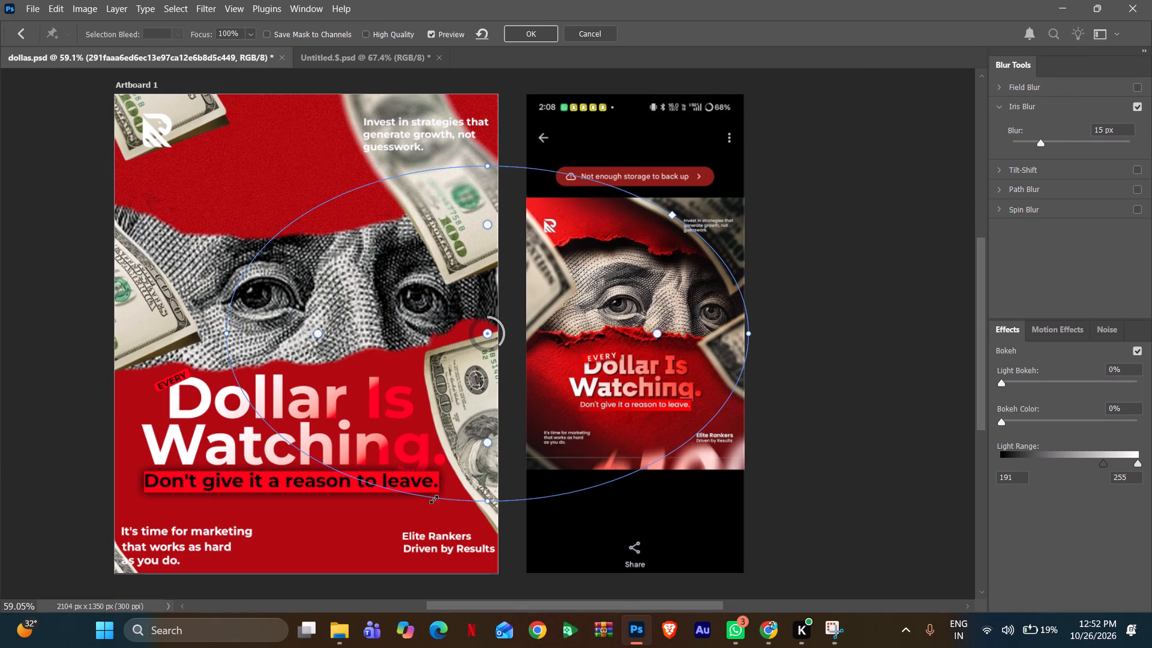
drag(431, 499, 485, 413)
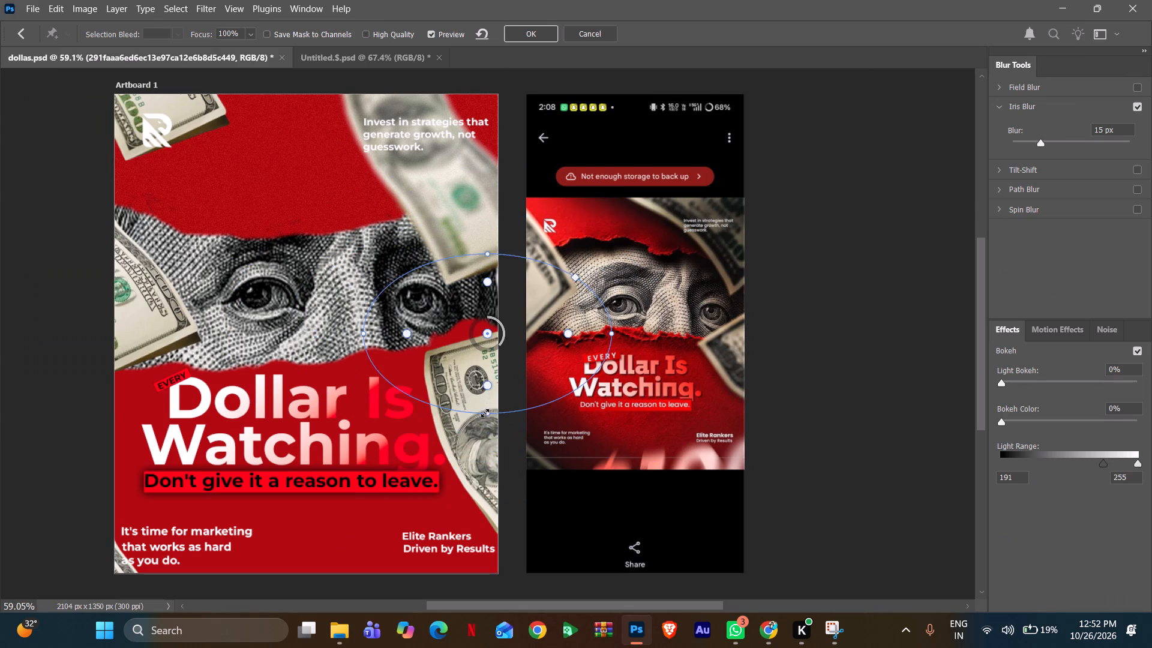
drag(485, 413, 495, 396)
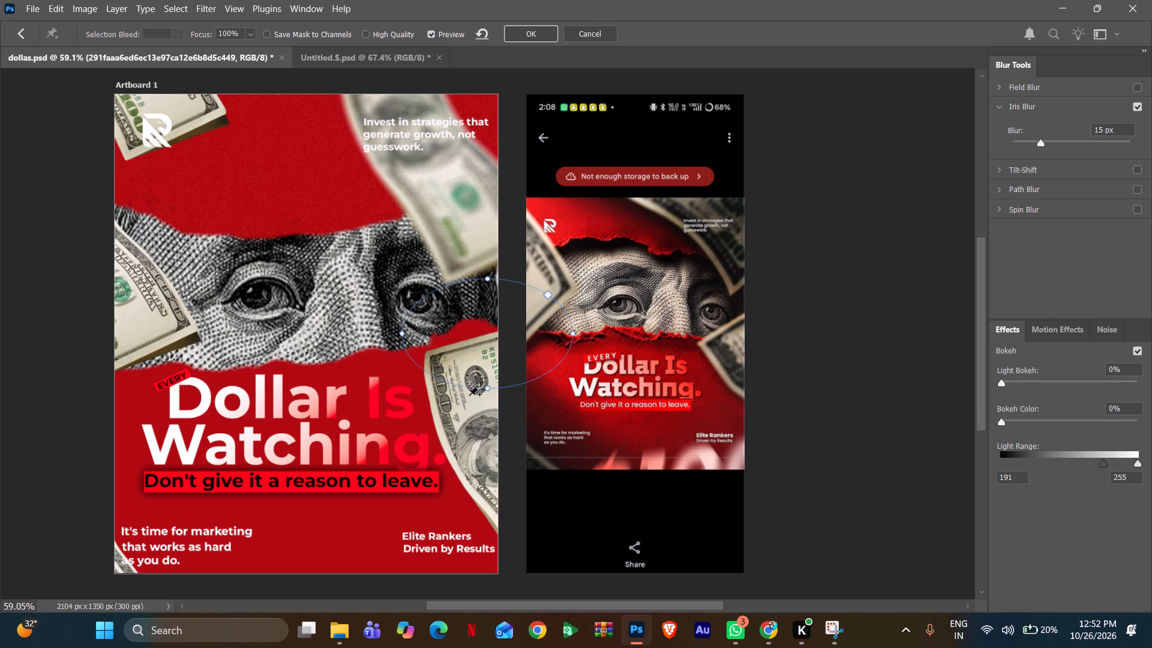
drag(485, 394, 464, 407)
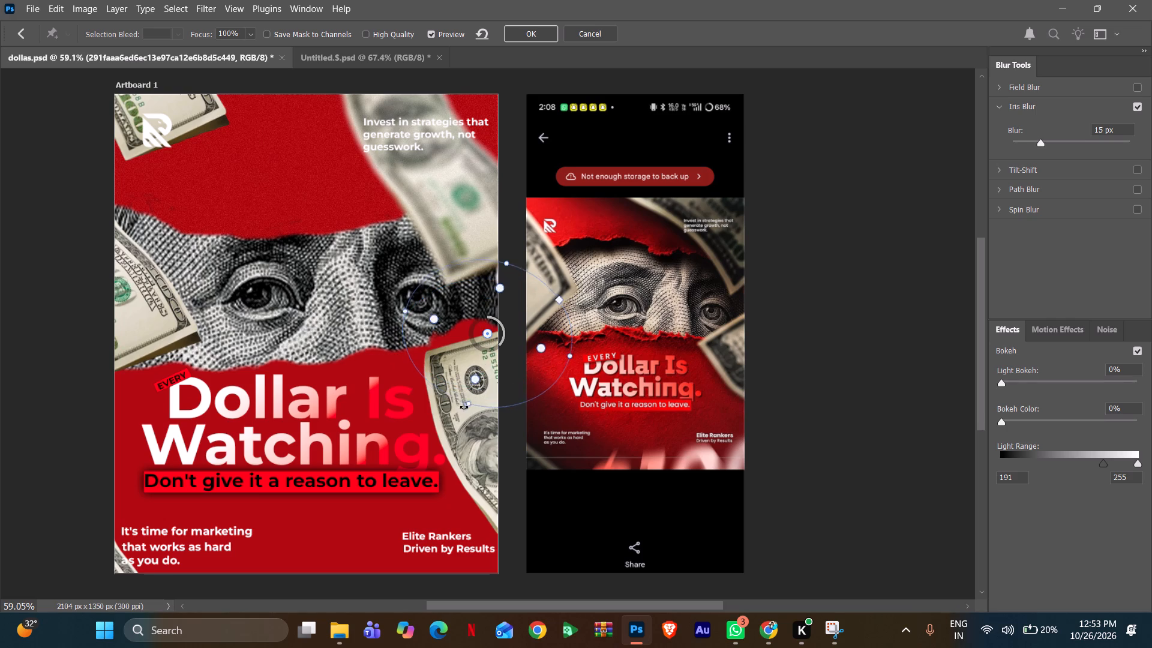
drag(464, 407, 421, 362)
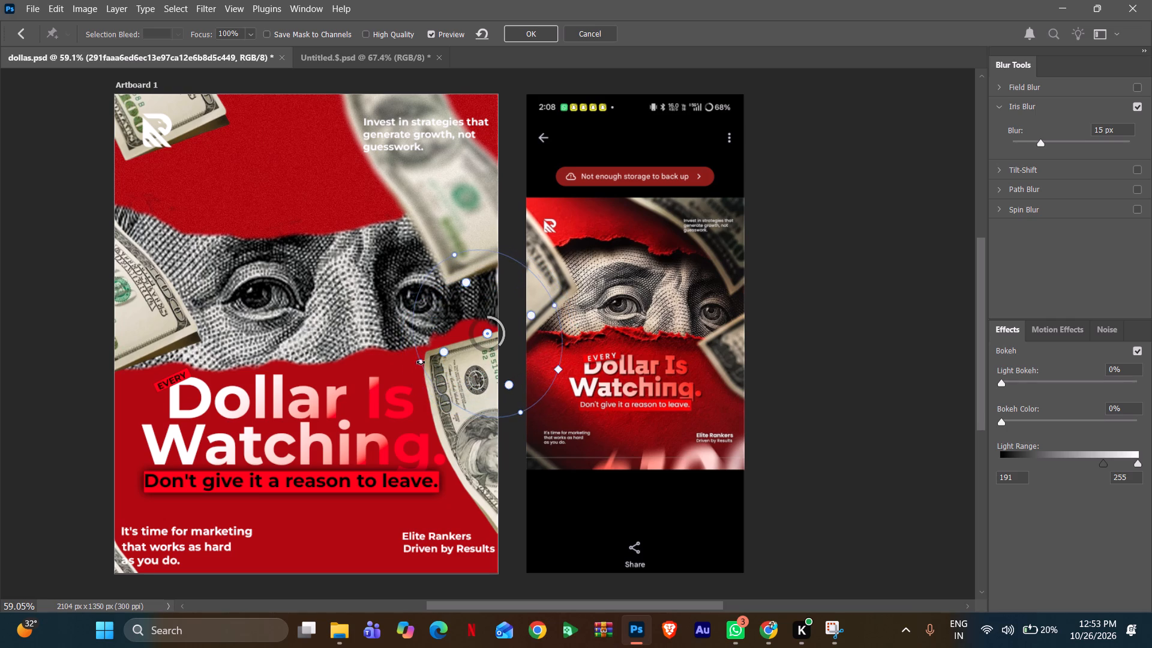
drag(421, 362, 438, 364)
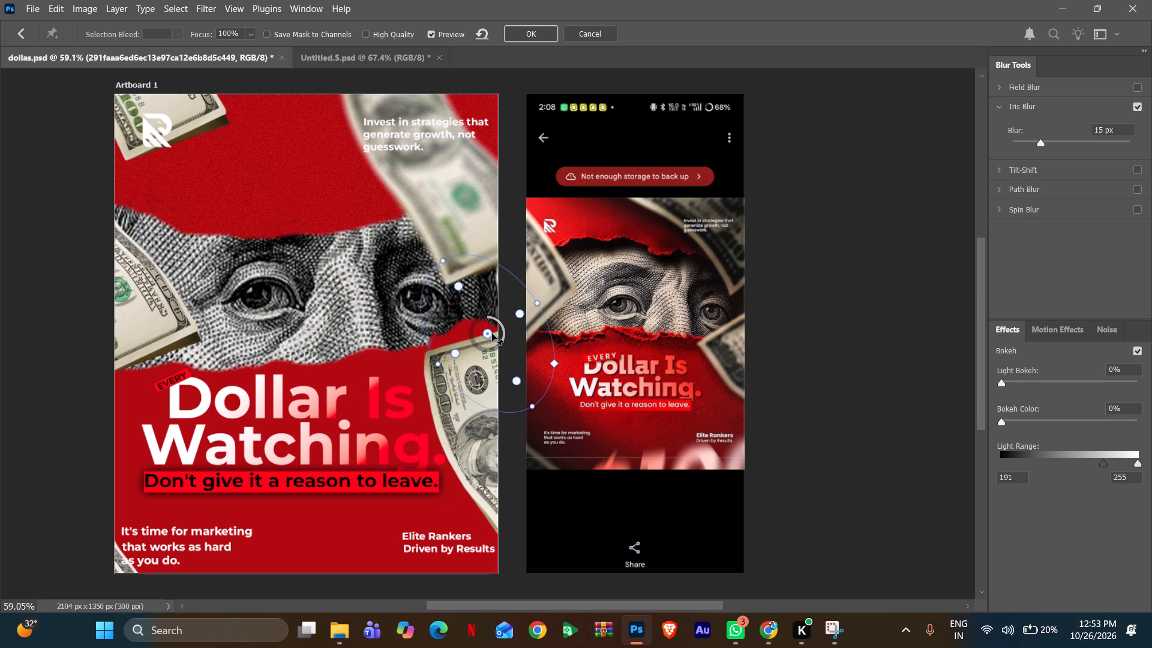
Move the iris centre up onto the green seal in the lower half of the upper-right bill.
drag(487, 335, 466, 230)
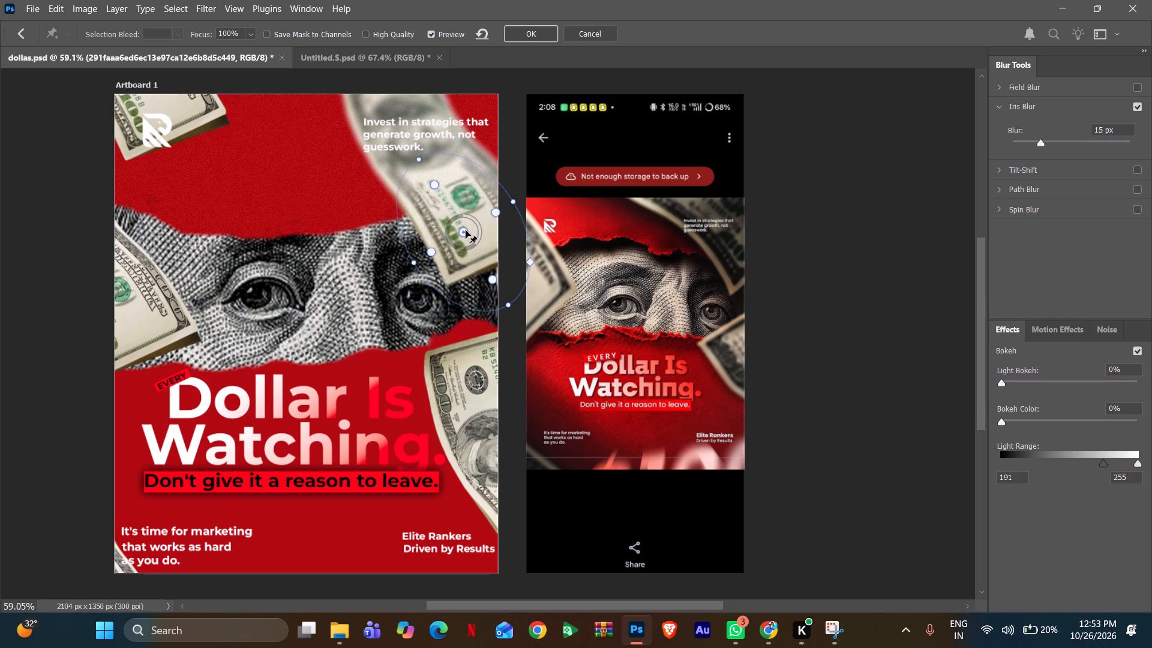
drag(466, 230, 459, 217)
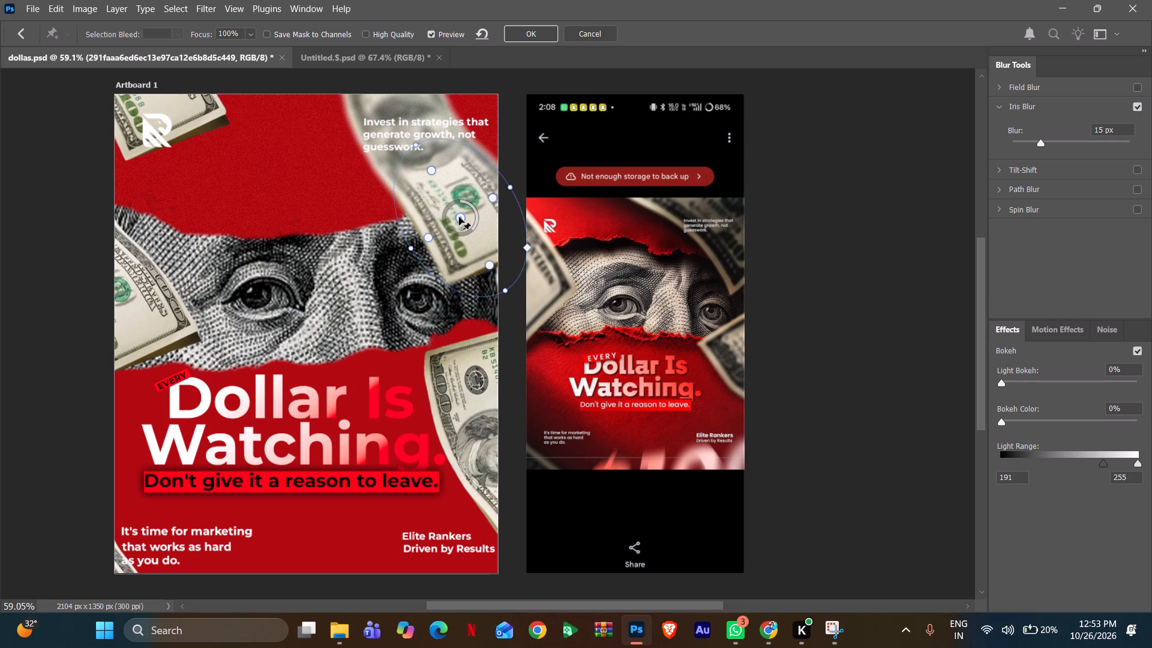
drag(459, 217, 454, 208)
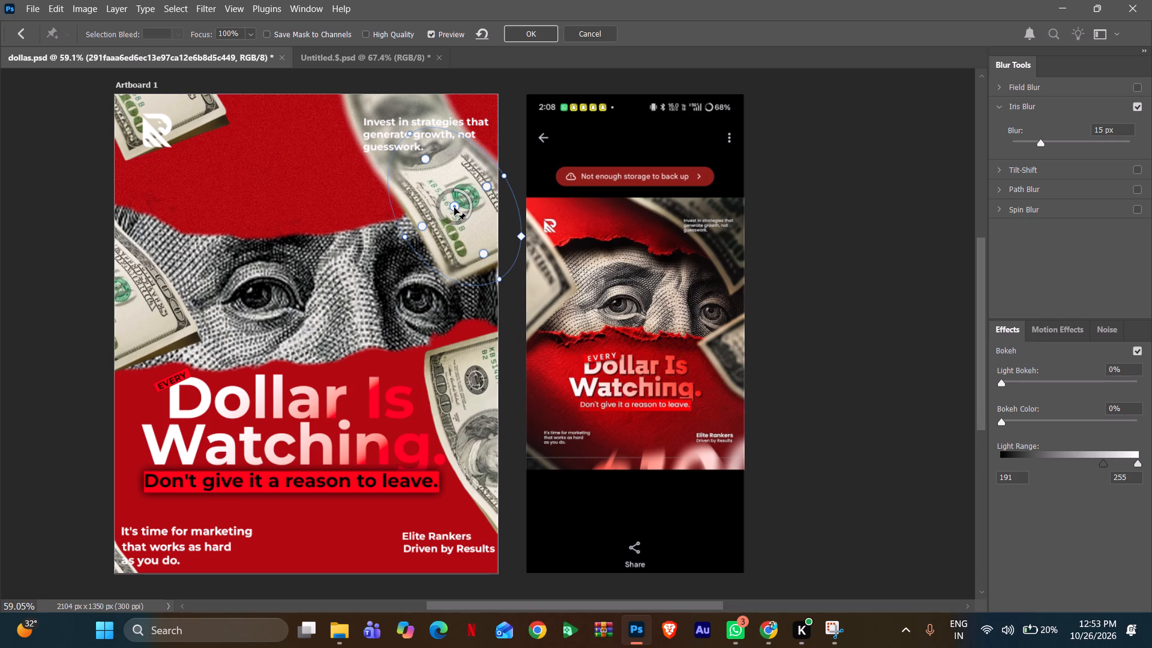
Narrow the iris's sharp zone tightly around the seal, set the blur to 23 px, and apply the Iris Blur.
drag(421, 227, 428, 230)
click(427, 226)
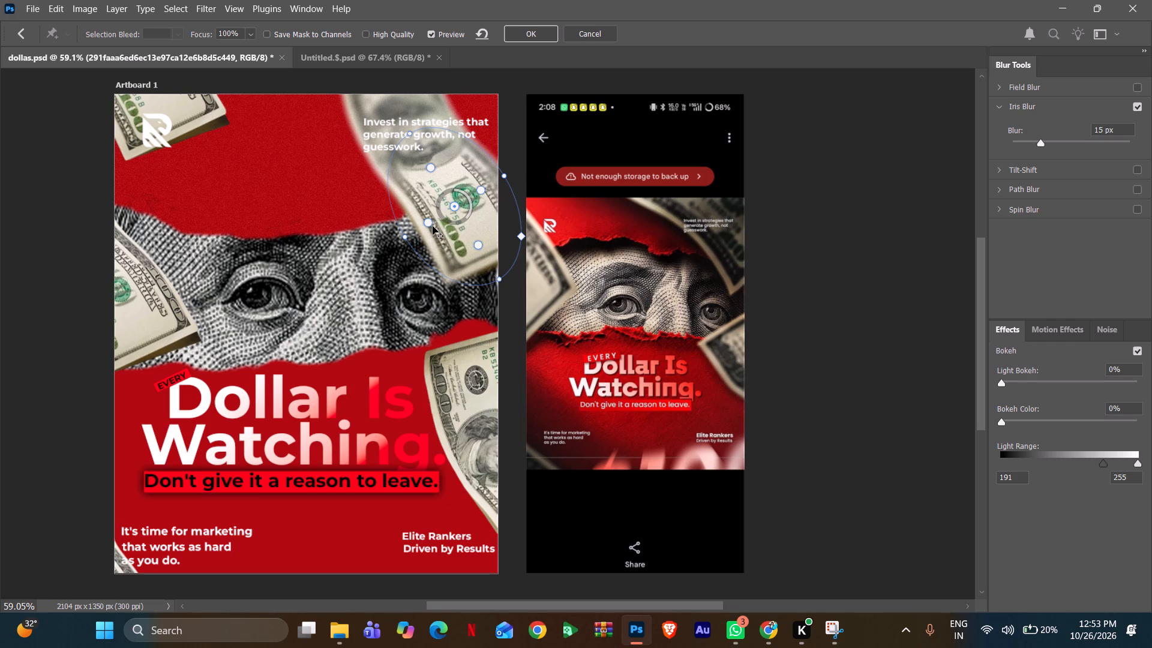
drag(429, 226, 437, 220)
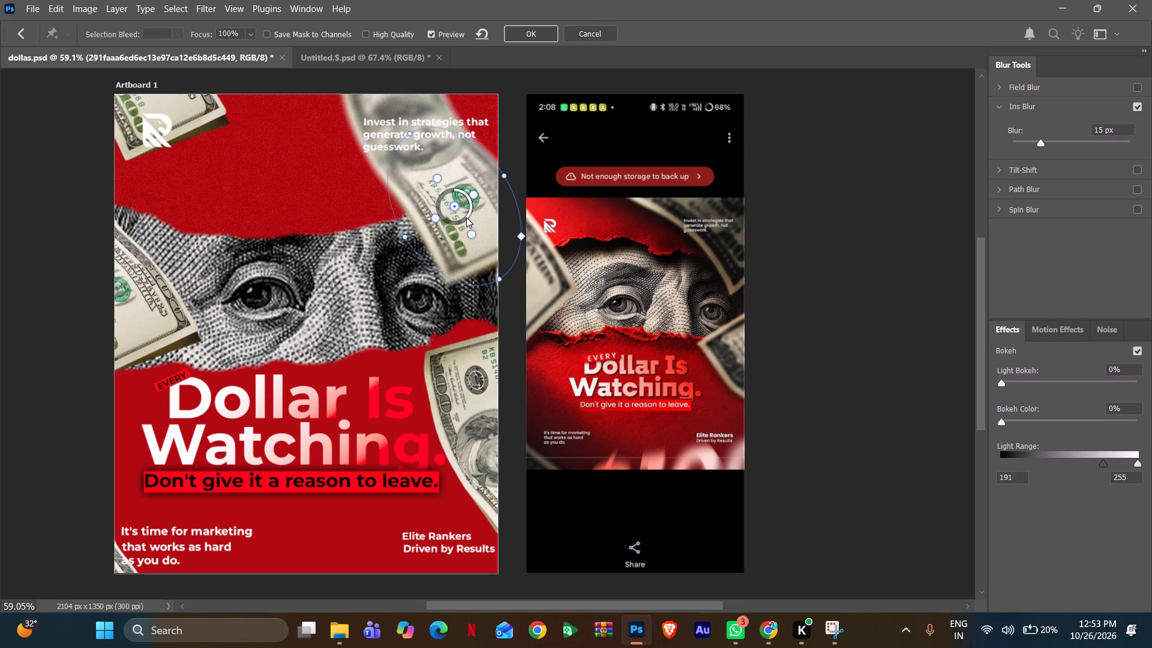
drag(466, 217, 452, 223)
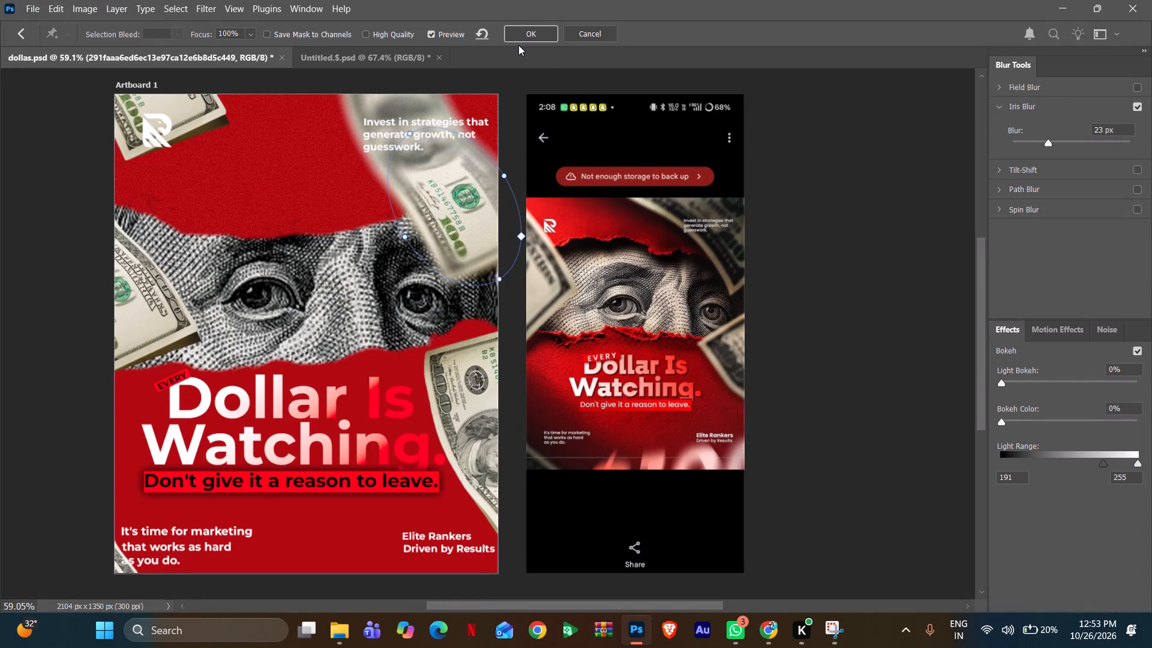
key(Return)
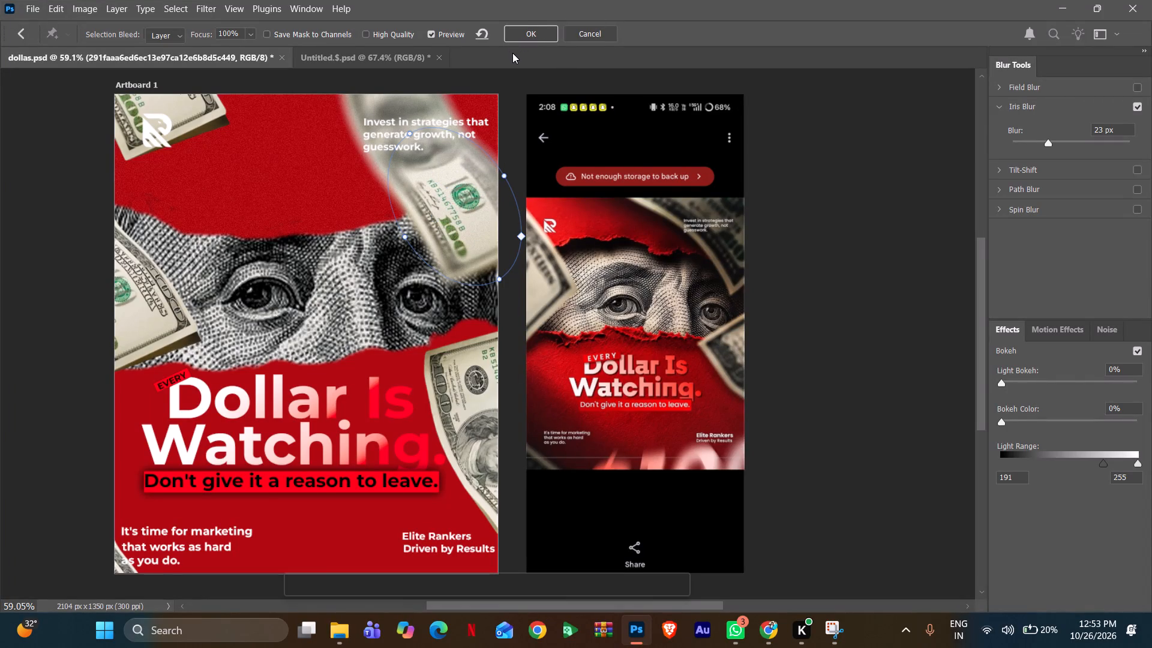
Stop the screen recording and close the Snipping Tool window showing the captured video.
click(524, 23)
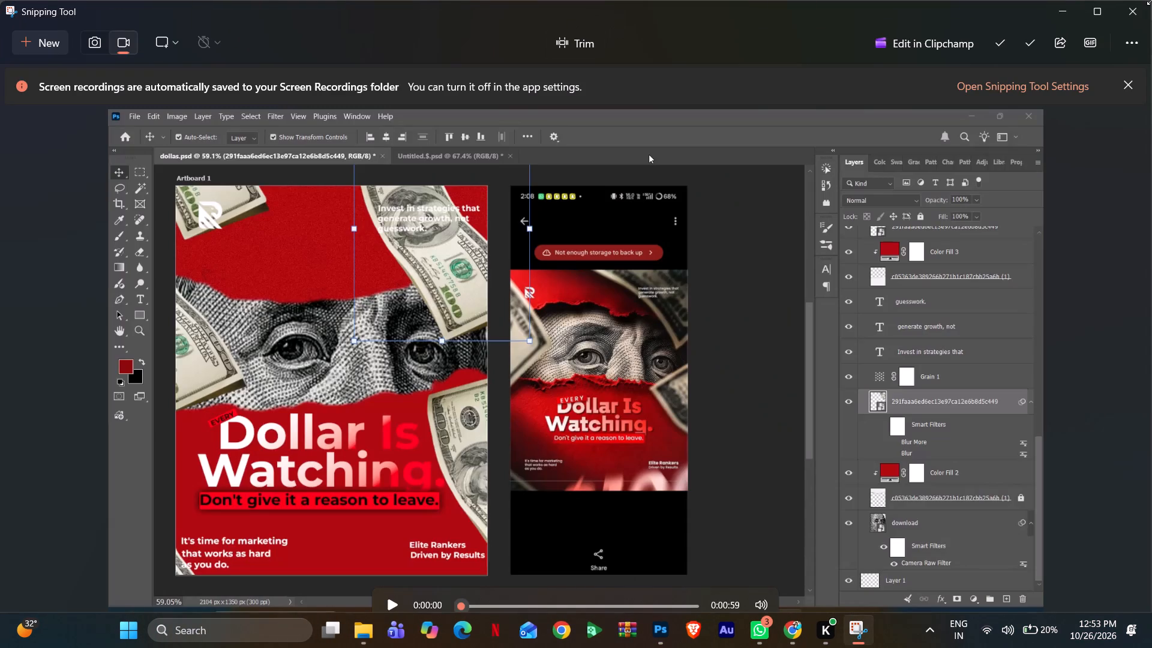
click(1140, 6)
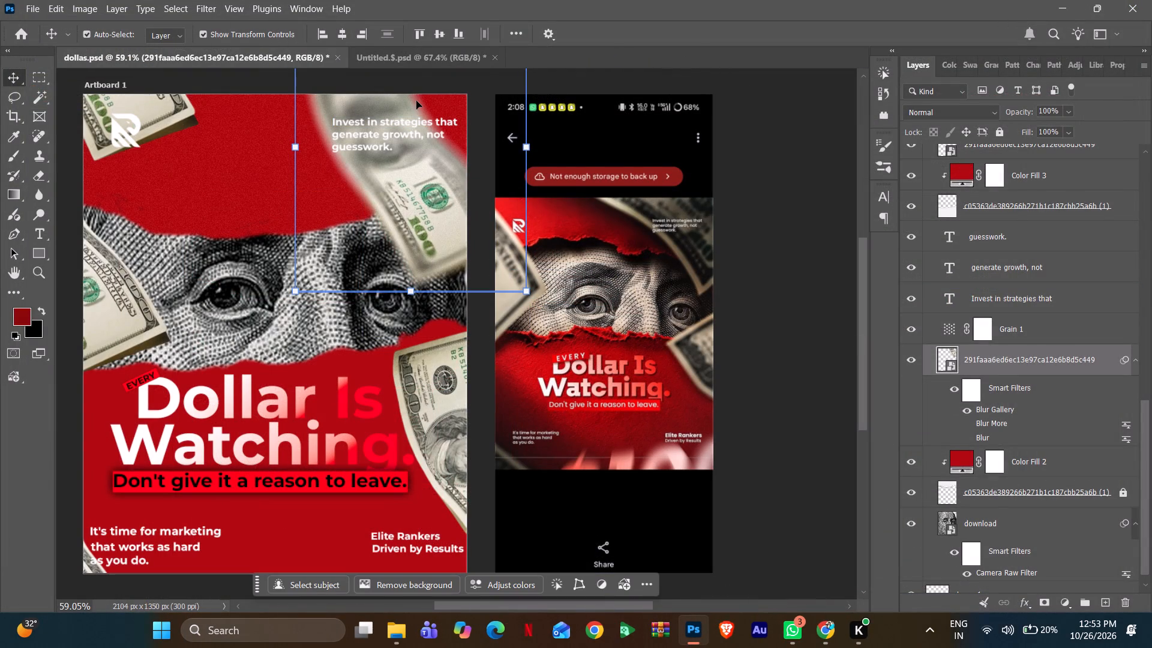
Start an Iris Blur on the lower-right bill, shrink its ellipse to a narrow shape and tilt it along the bill.
click(431, 386)
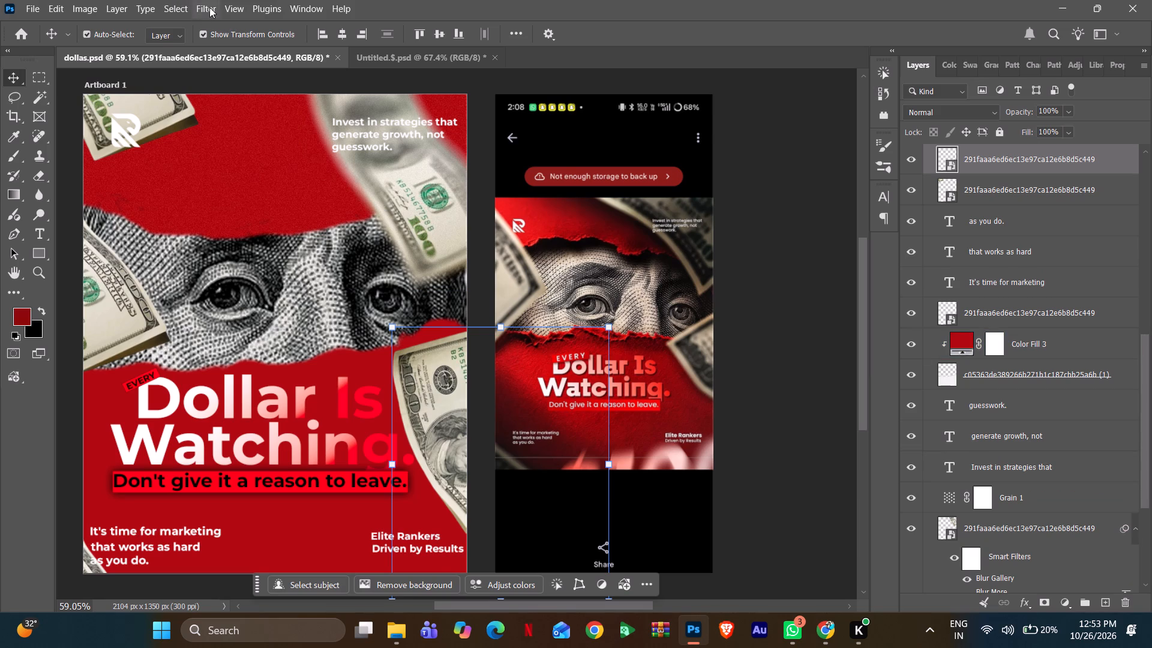
click(210, 7)
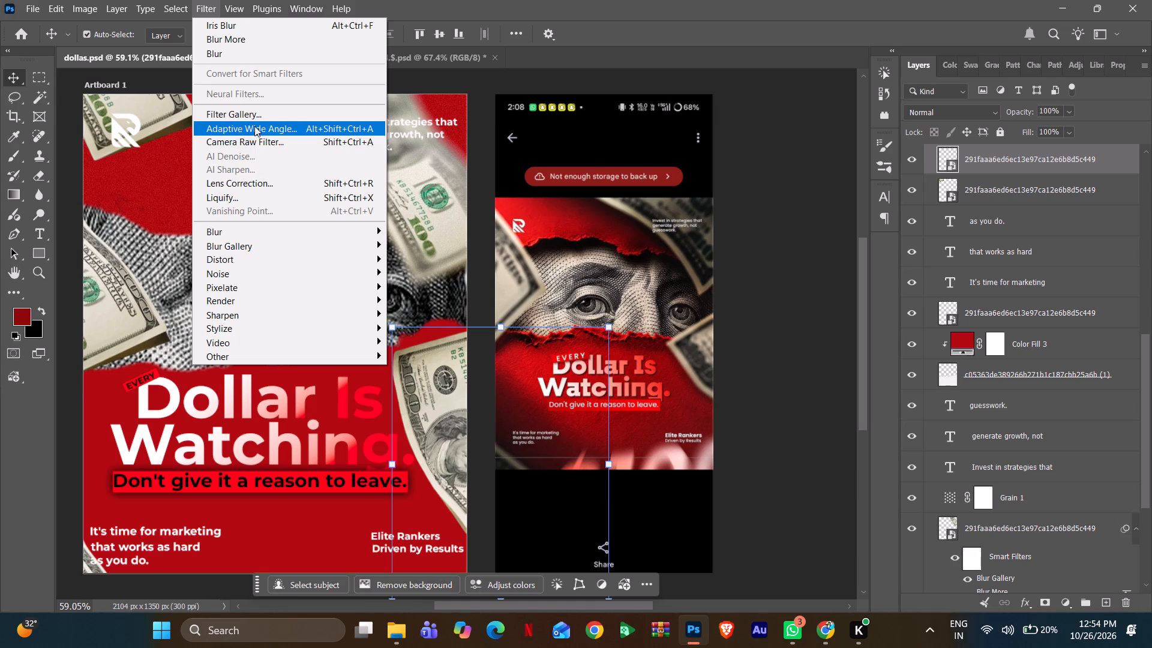
click(244, 240)
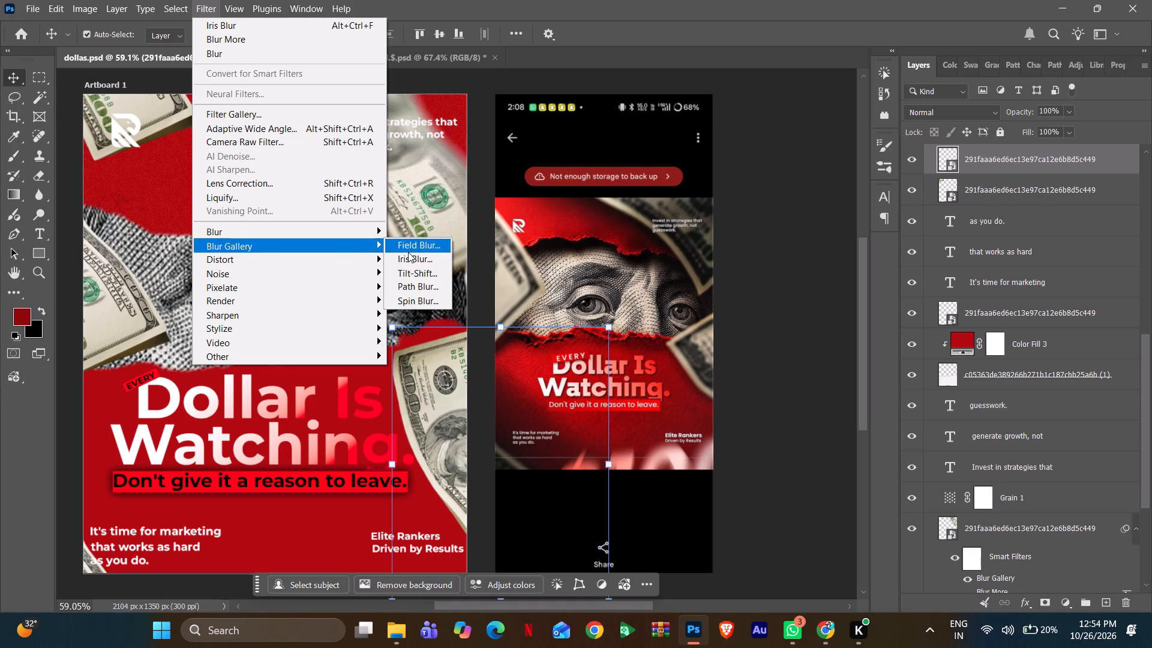
click(412, 259)
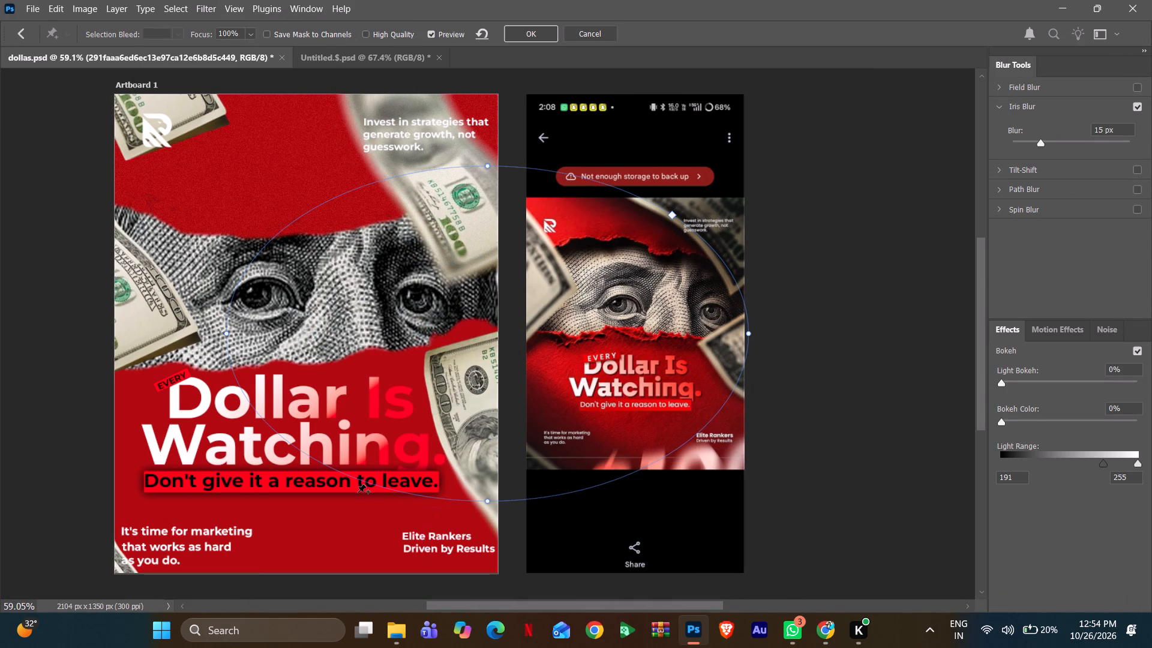
drag(361, 484, 478, 404)
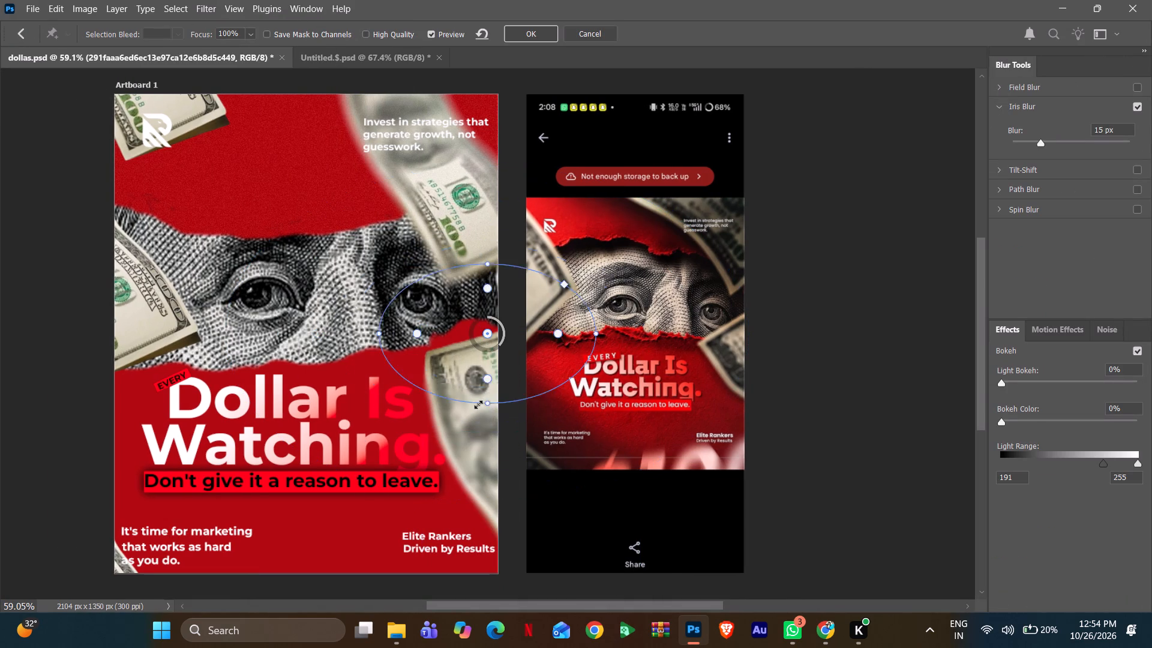
drag(478, 404, 455, 386)
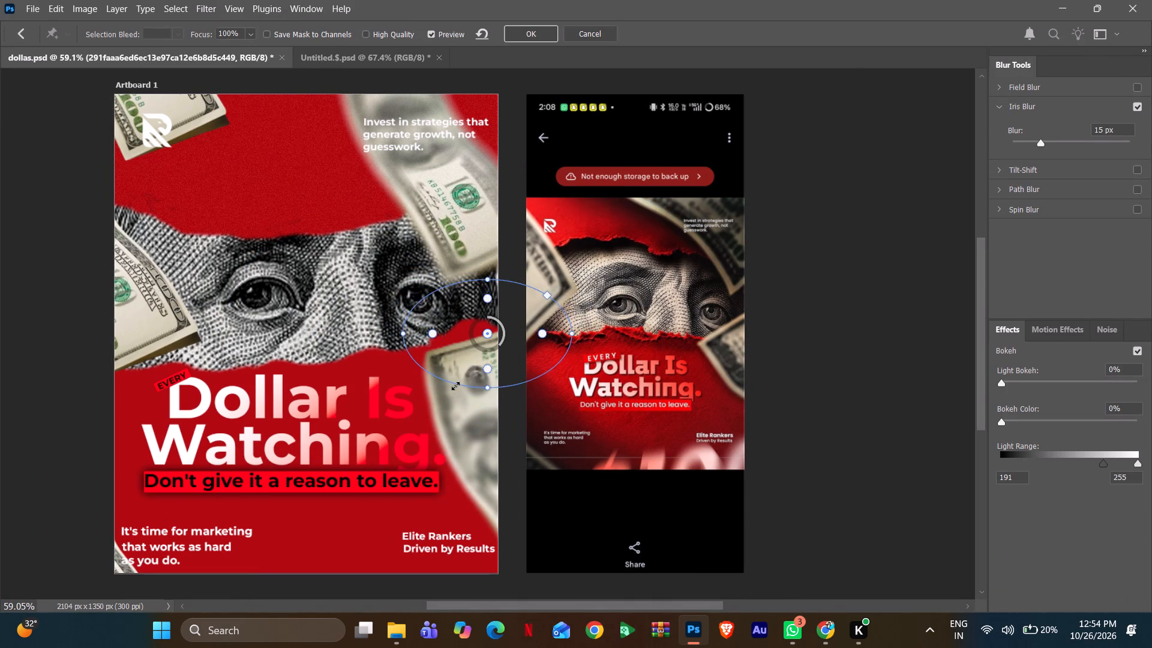
drag(455, 386, 463, 383)
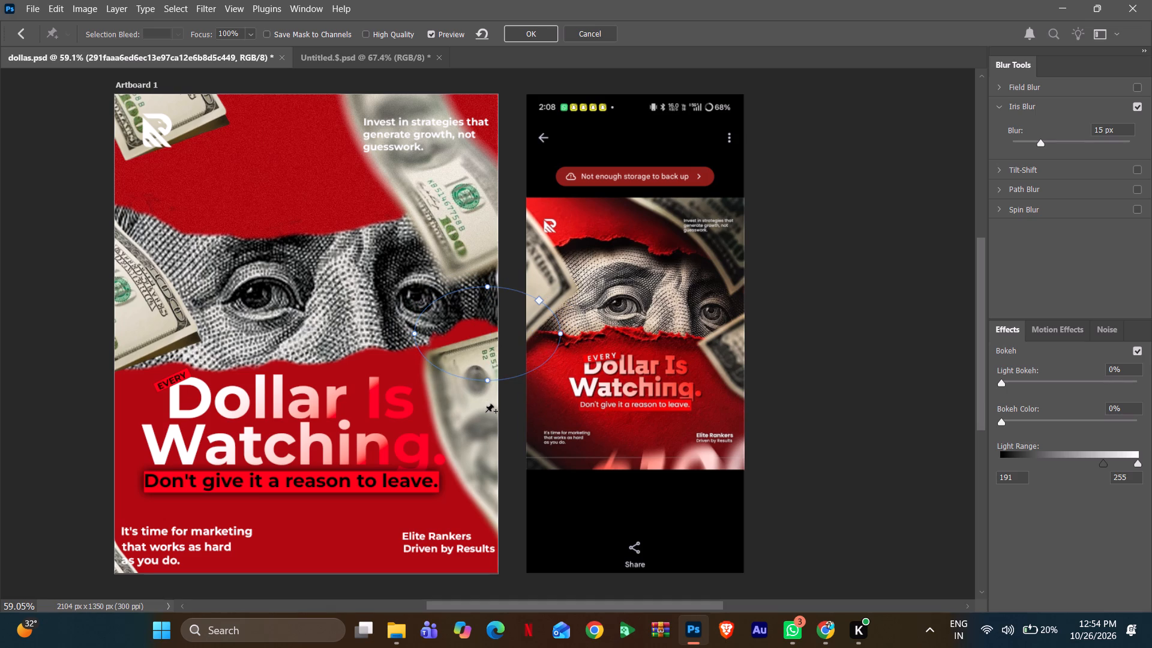
drag(491, 388, 474, 393)
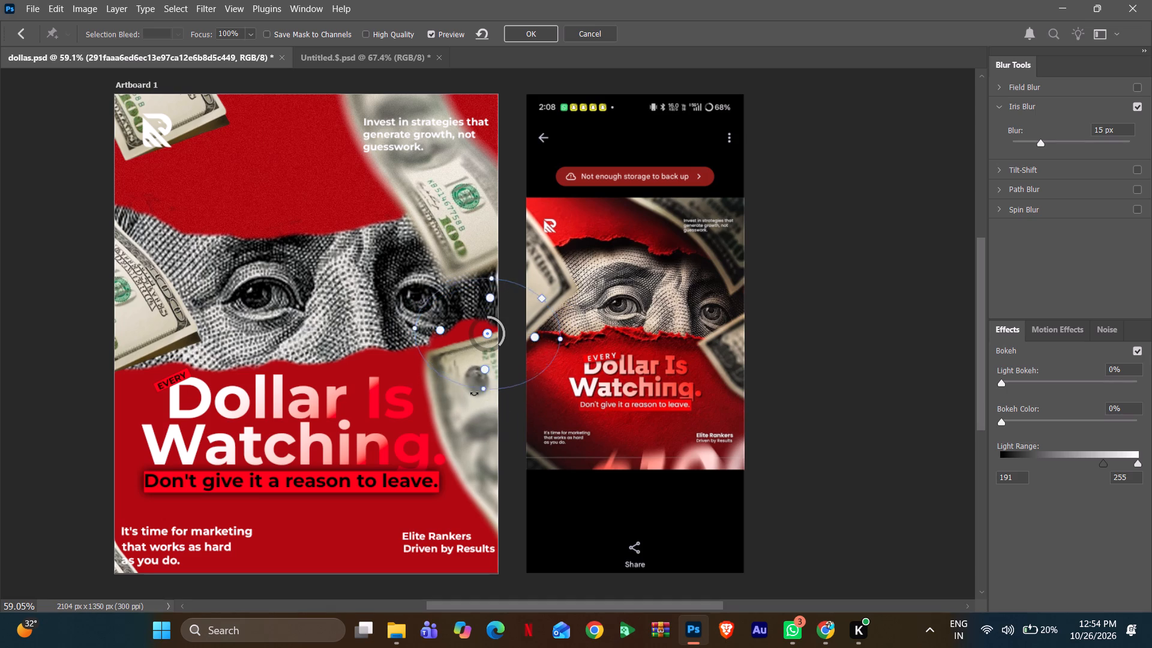
drag(474, 393, 458, 349)
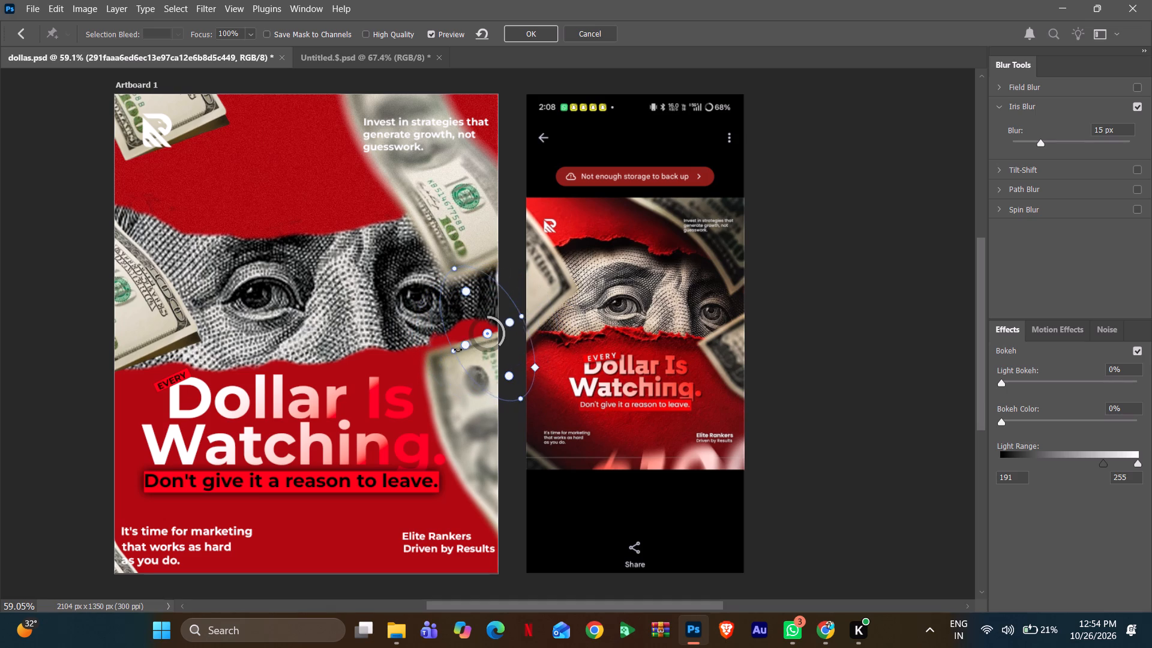
drag(458, 349, 470, 343)
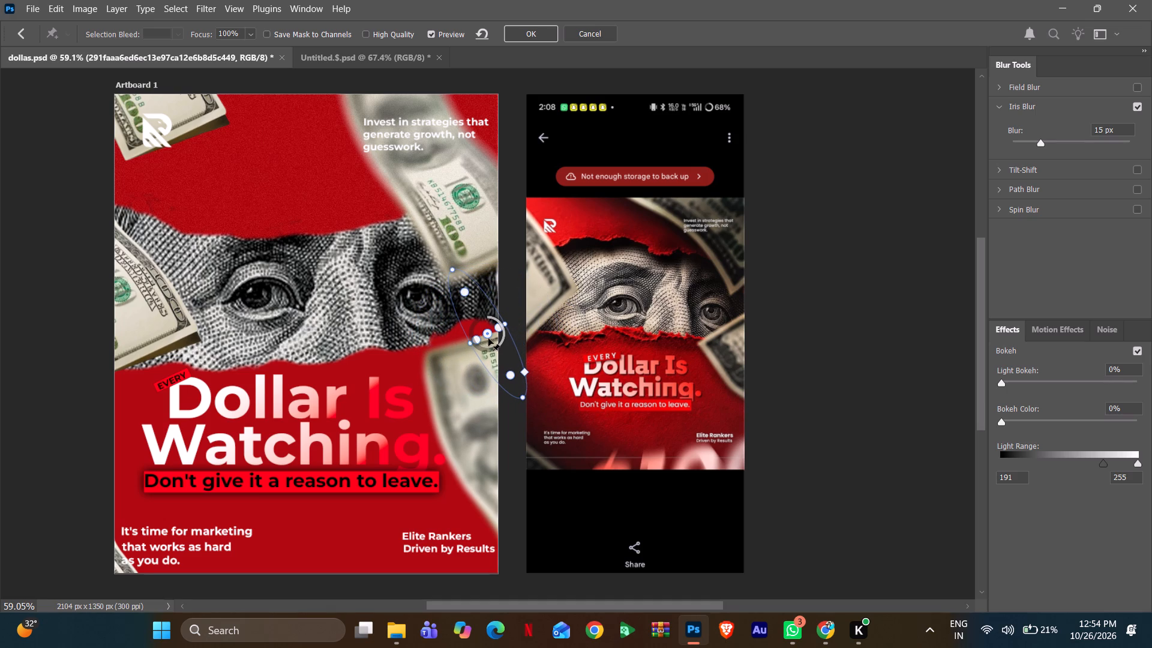
Move the iris centre down onto the middle of the lower-right bill and lengthen the narrow ellipse along the bill.
drag(488, 334, 472, 378)
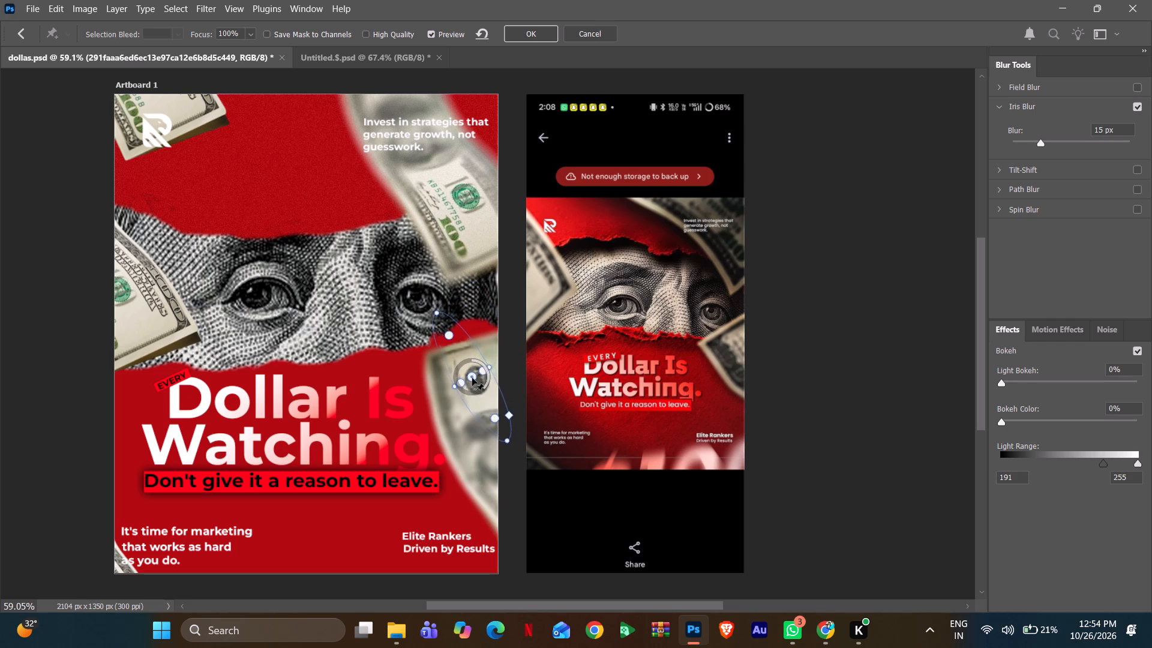
drag(472, 378, 472, 402)
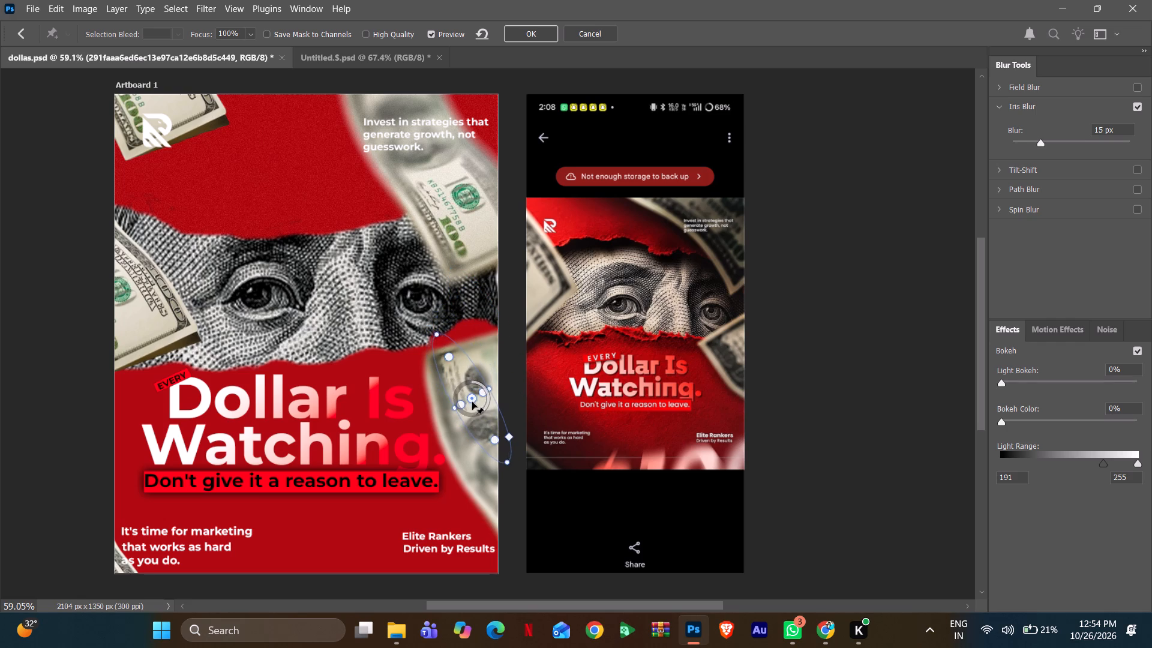
drag(472, 402, 468, 422)
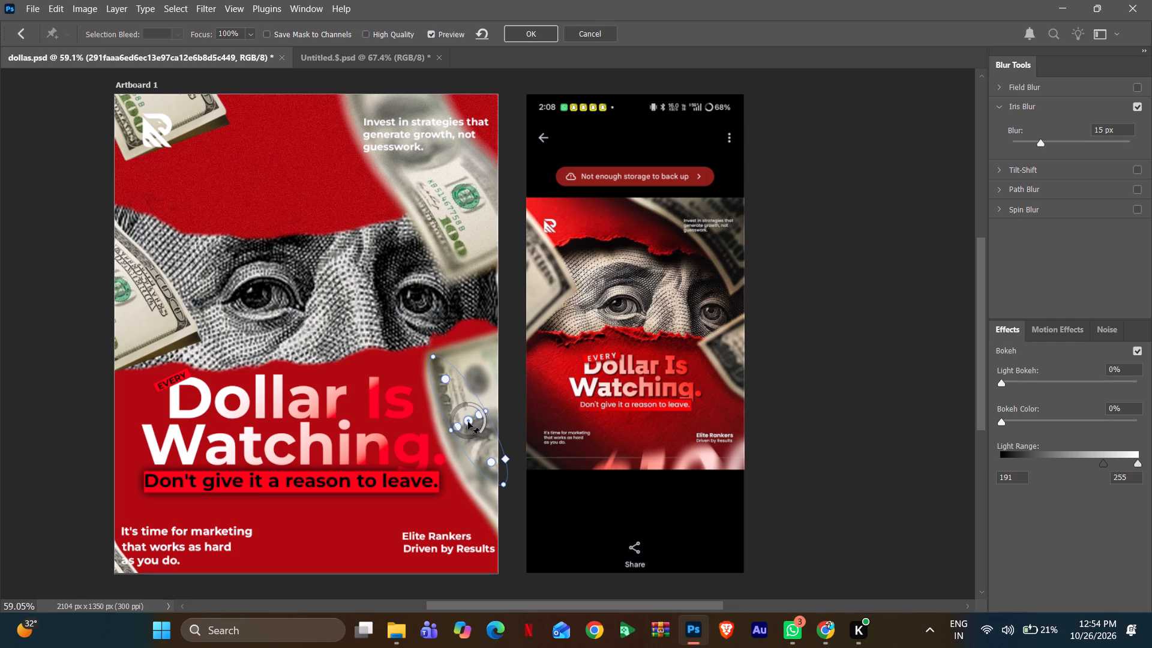
drag(468, 422, 463, 413)
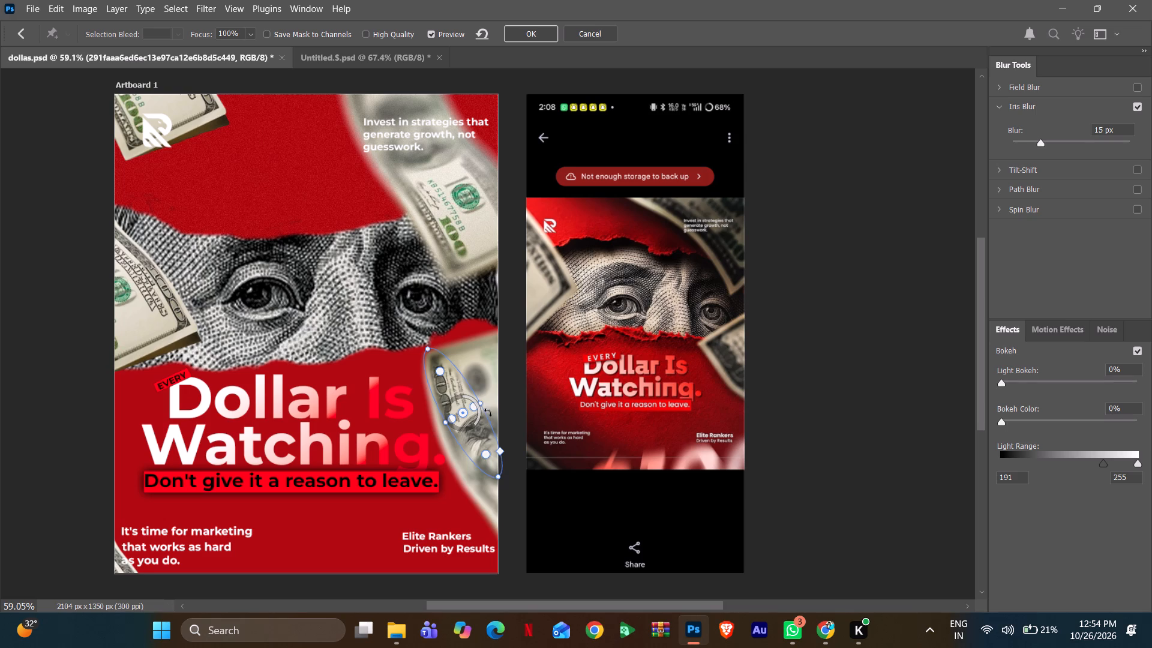
drag(487, 413, 495, 410)
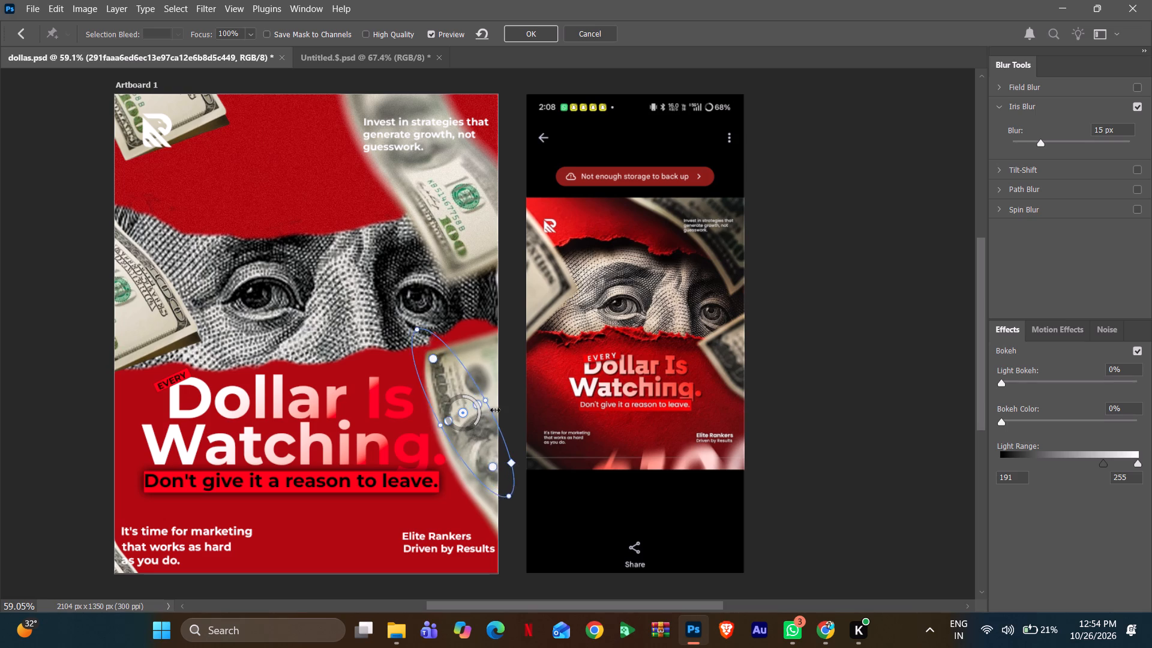
drag(495, 410, 504, 404)
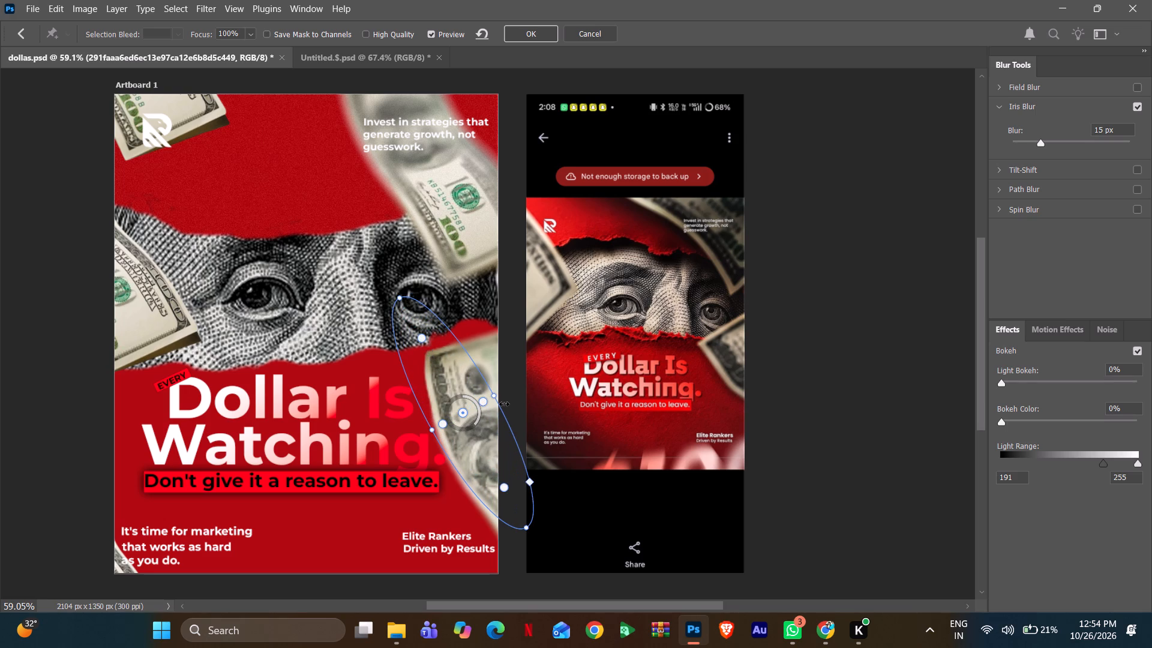
drag(504, 404, 500, 404)
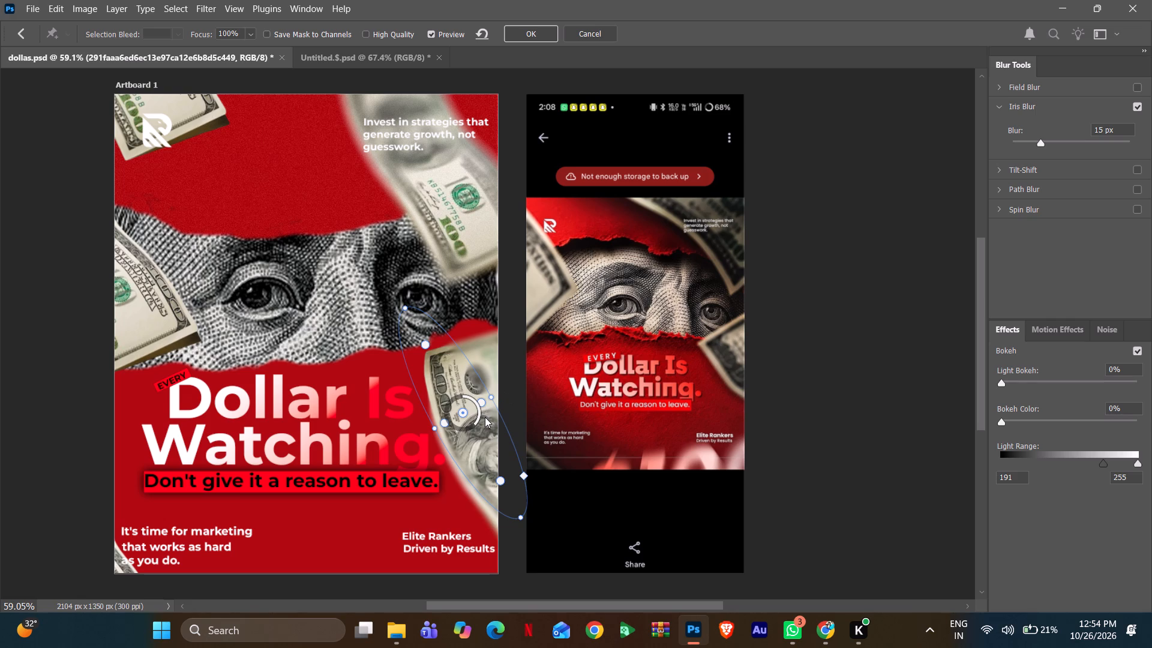
Nudge the iris centre slightly right and up on the lower-right bill, and apply the Iris Blur at 15 px.
key(Right)
key(Right)
key(Right)
key(Right)
key(Right)
key(Right)
key(Right)
key(Right)
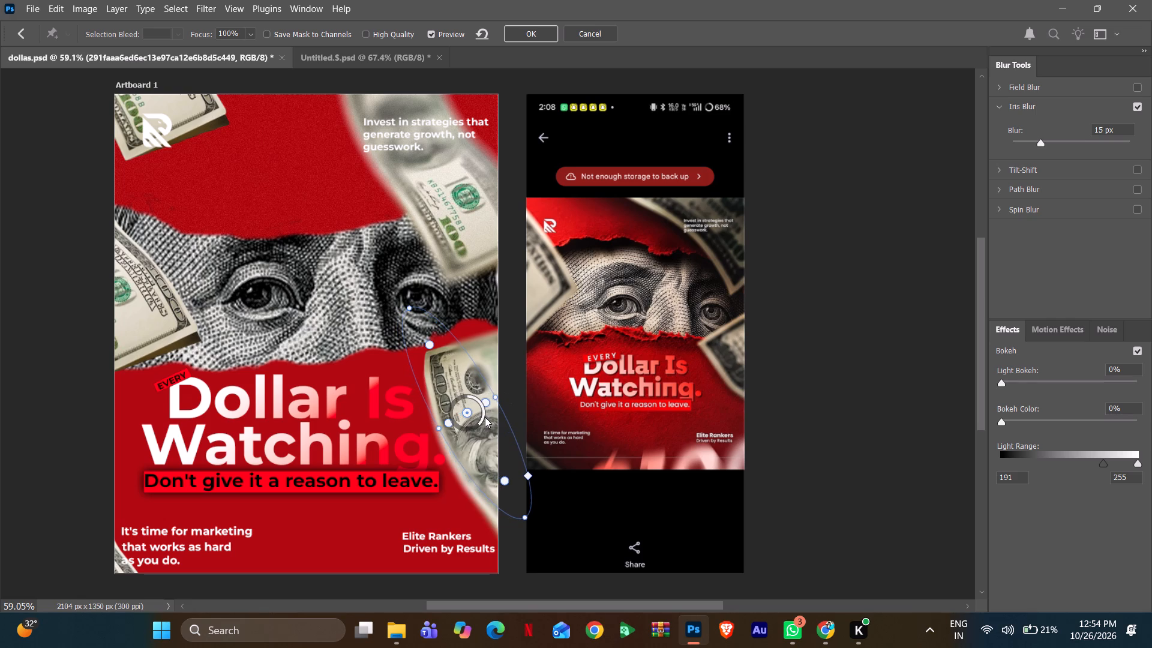
key(Up)
key(Up)
key(Up)
key(Right)
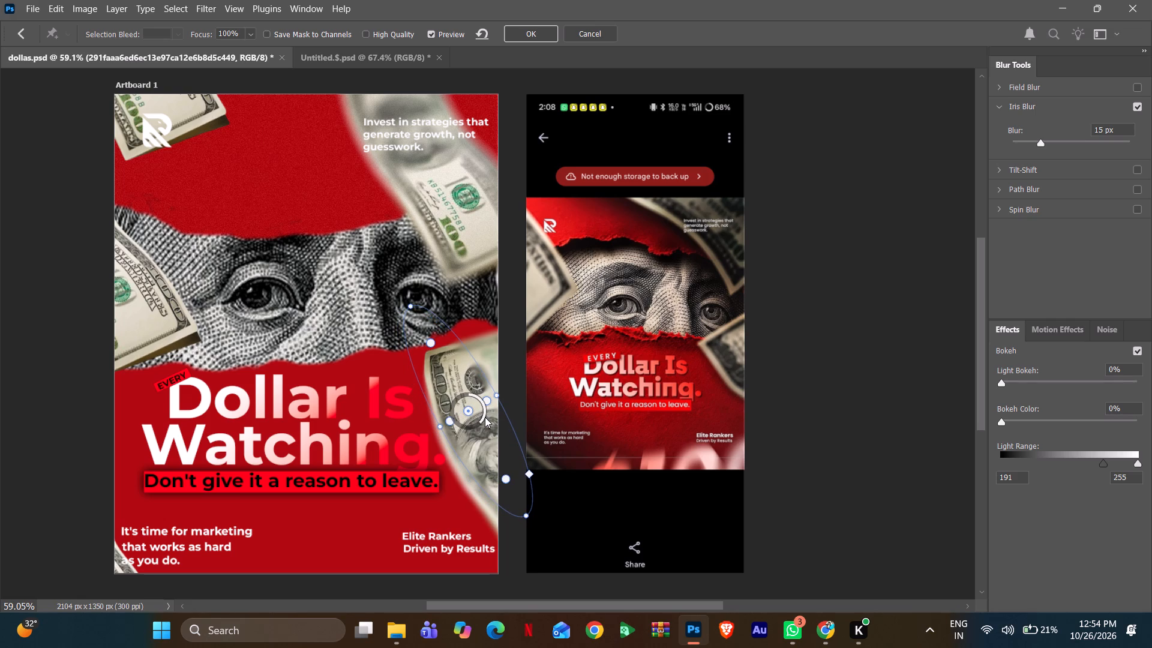
key(Return)
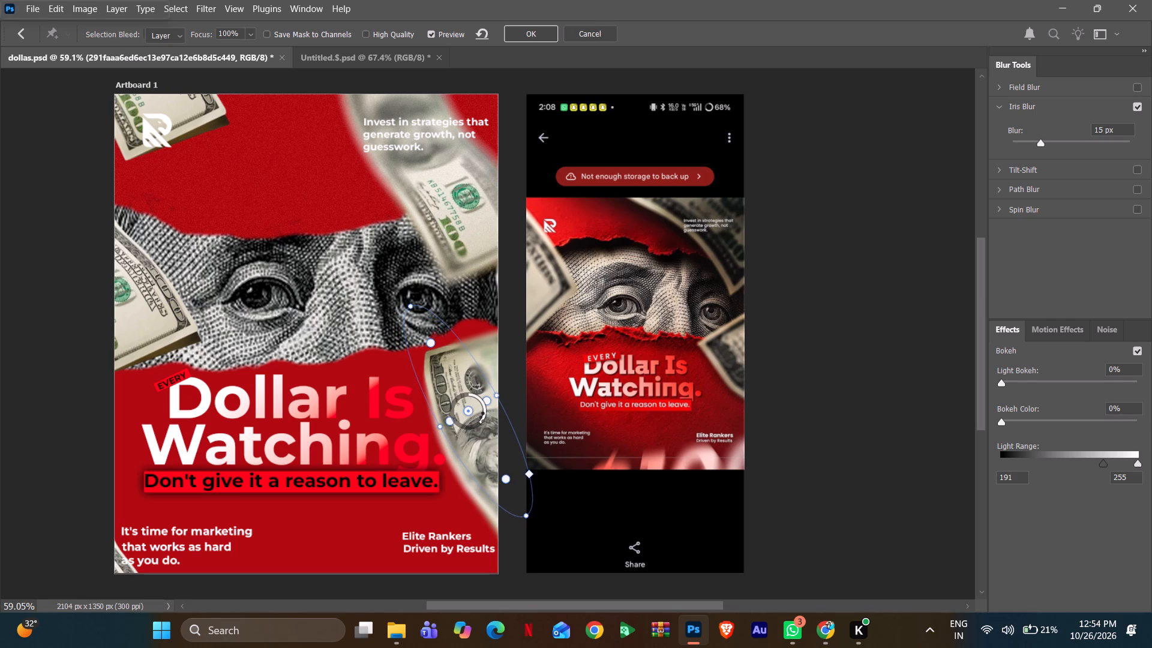
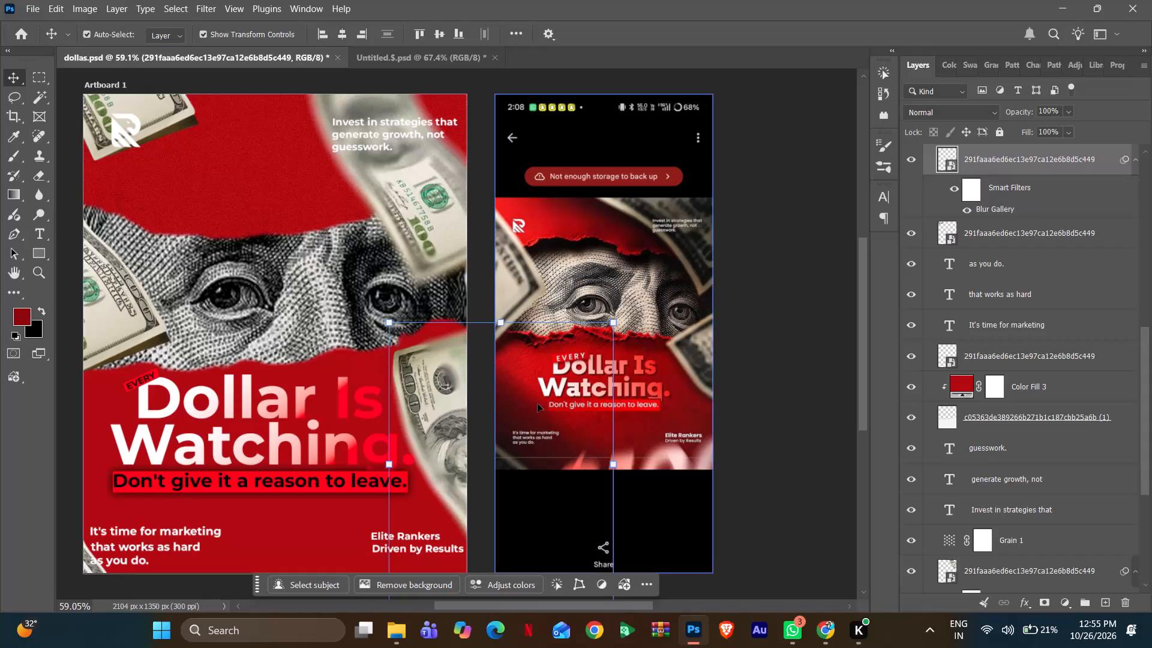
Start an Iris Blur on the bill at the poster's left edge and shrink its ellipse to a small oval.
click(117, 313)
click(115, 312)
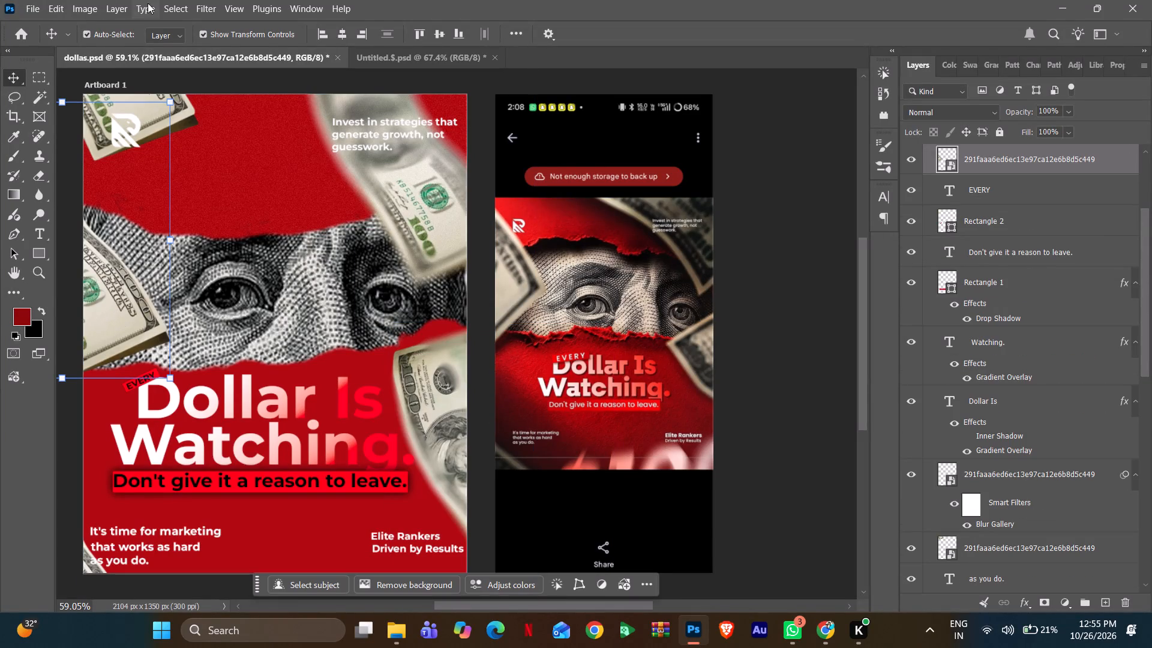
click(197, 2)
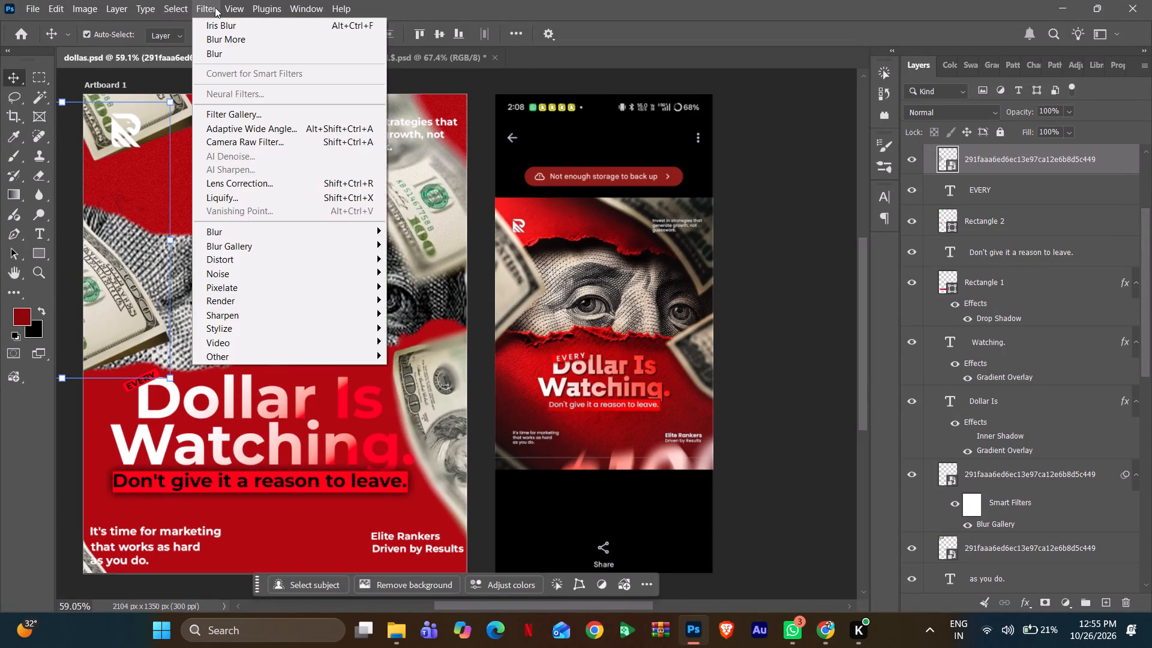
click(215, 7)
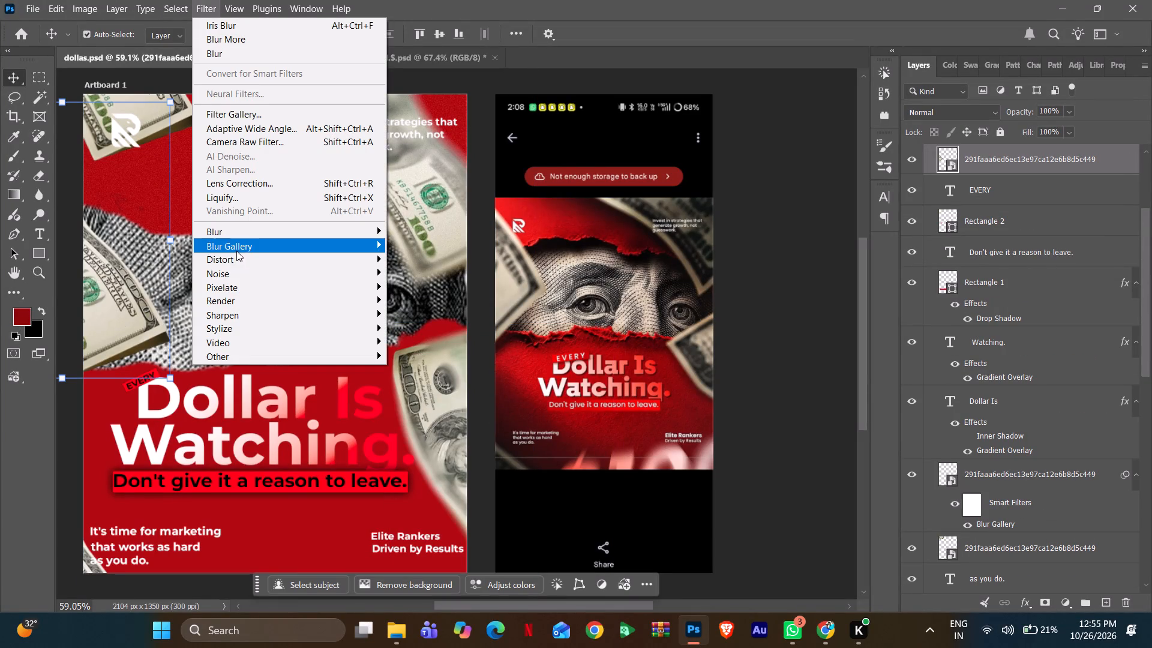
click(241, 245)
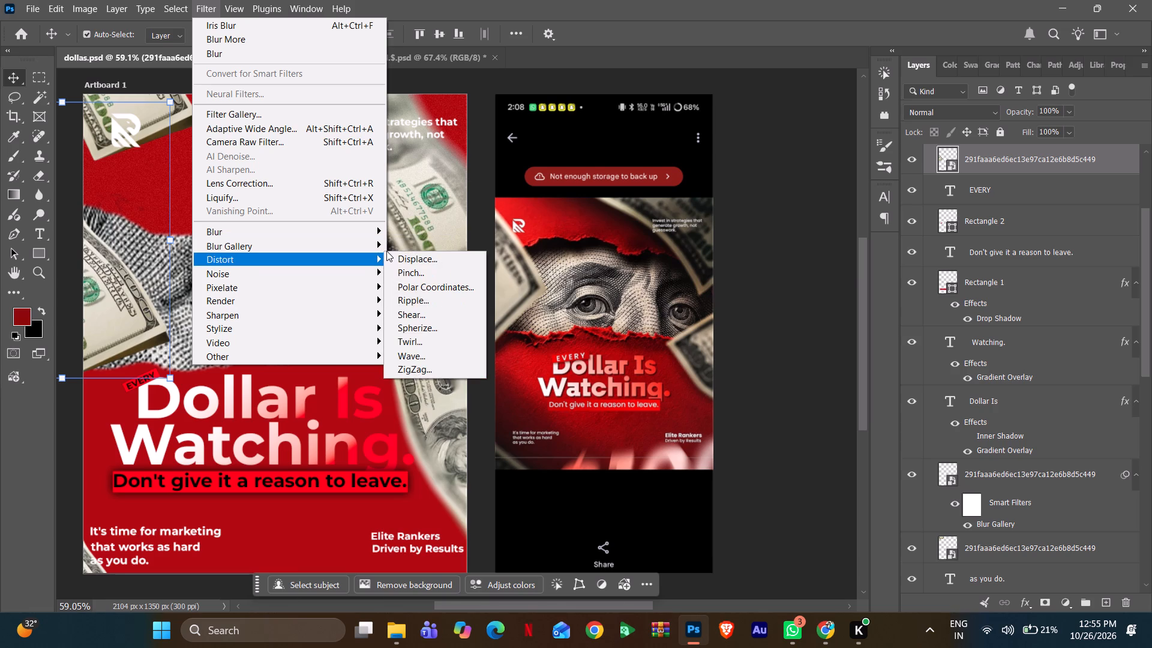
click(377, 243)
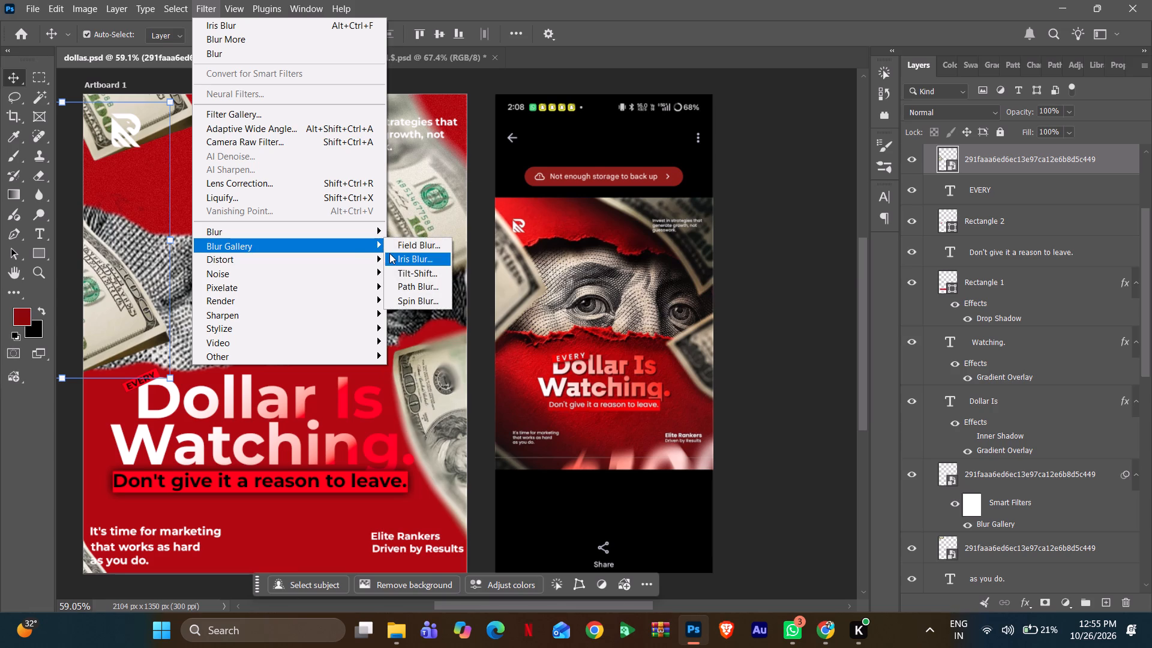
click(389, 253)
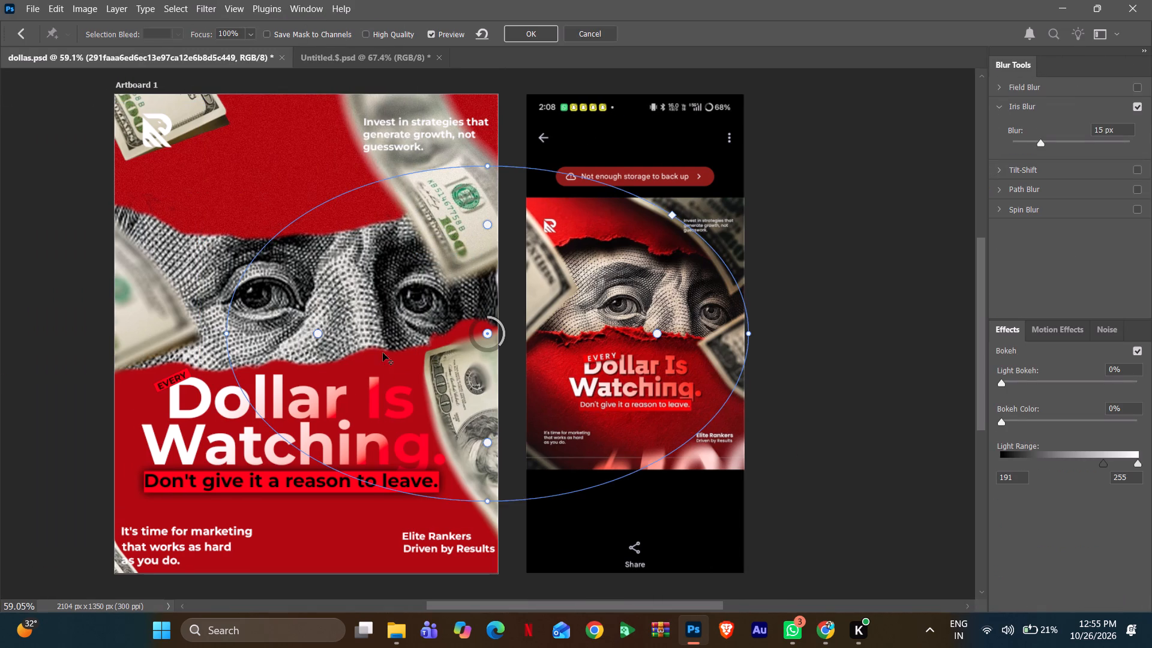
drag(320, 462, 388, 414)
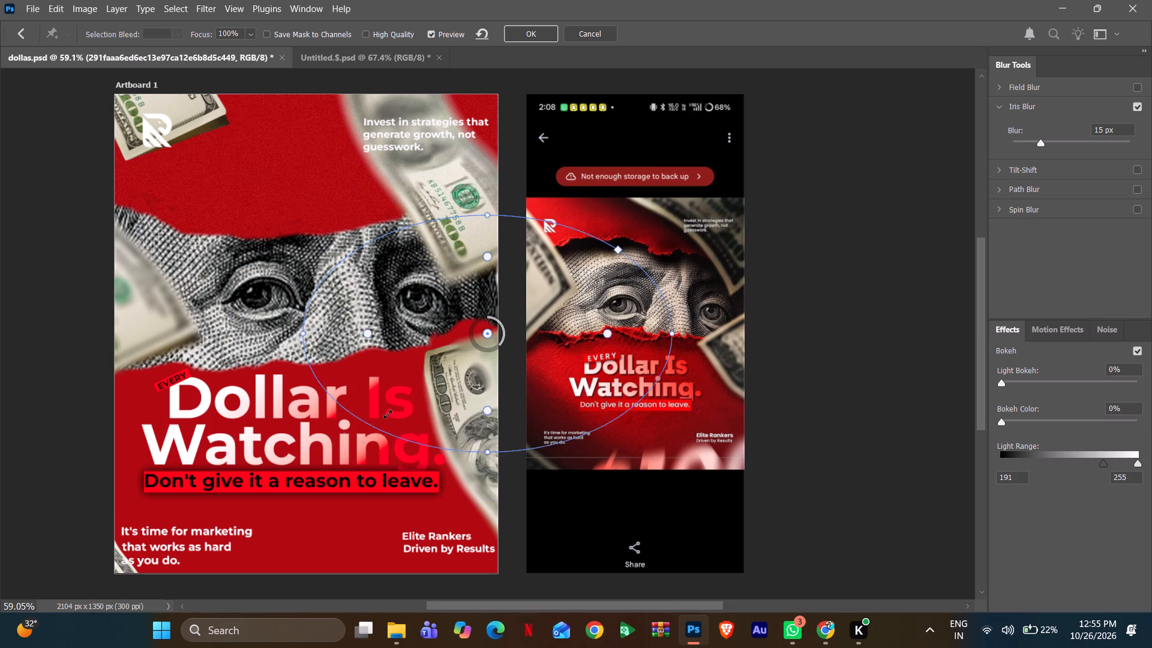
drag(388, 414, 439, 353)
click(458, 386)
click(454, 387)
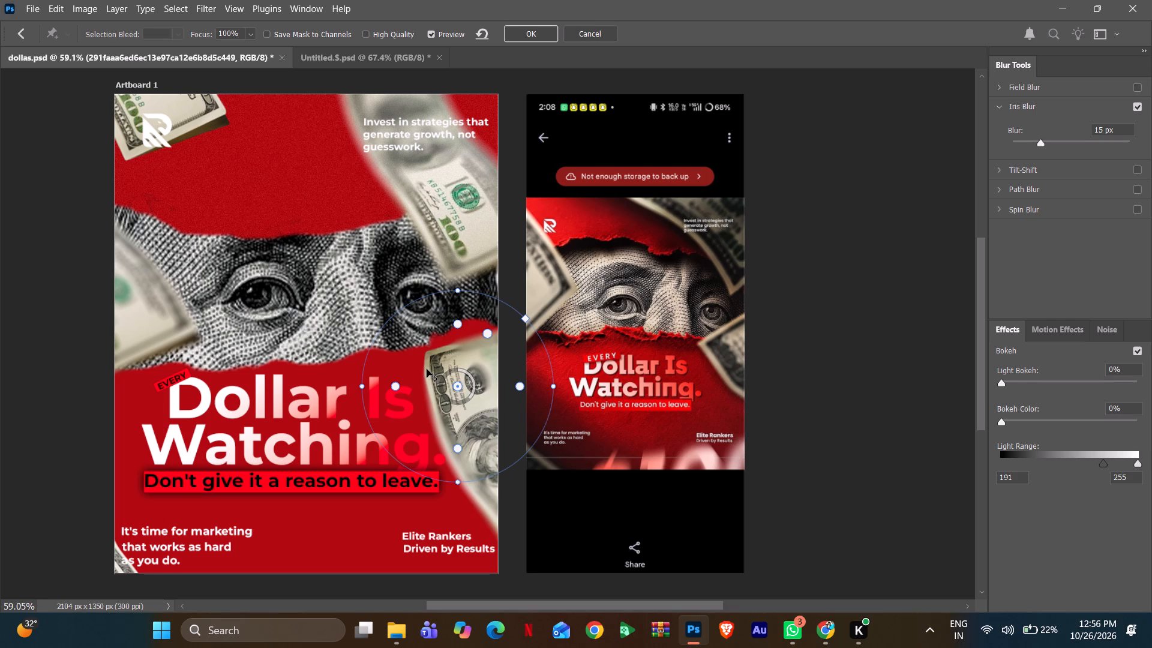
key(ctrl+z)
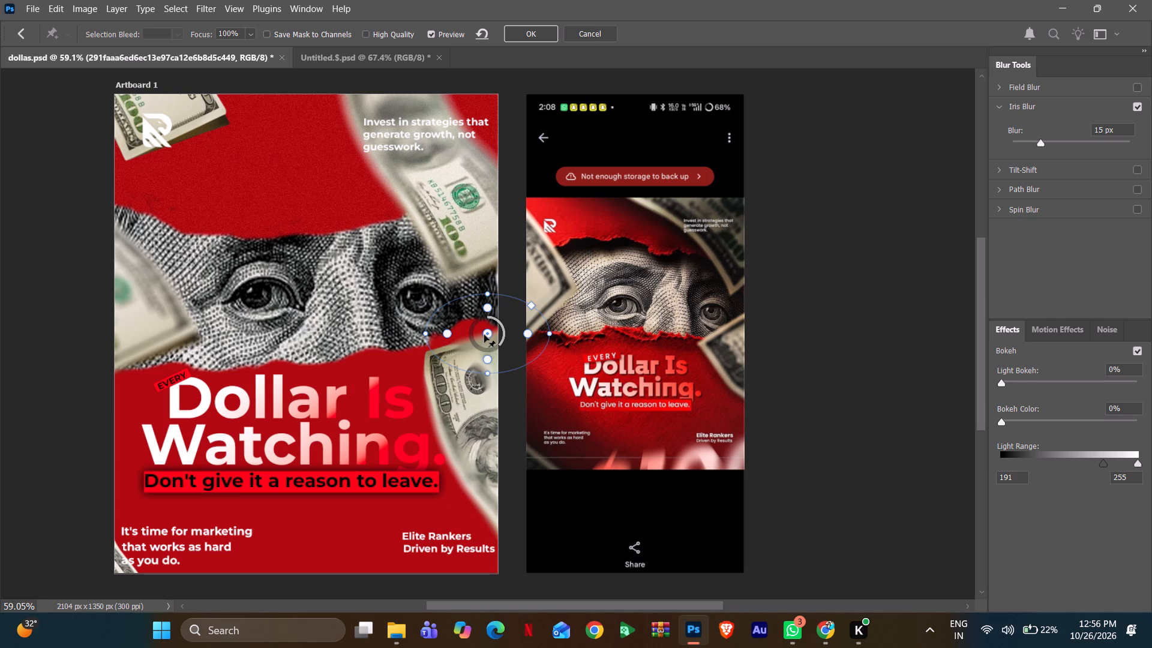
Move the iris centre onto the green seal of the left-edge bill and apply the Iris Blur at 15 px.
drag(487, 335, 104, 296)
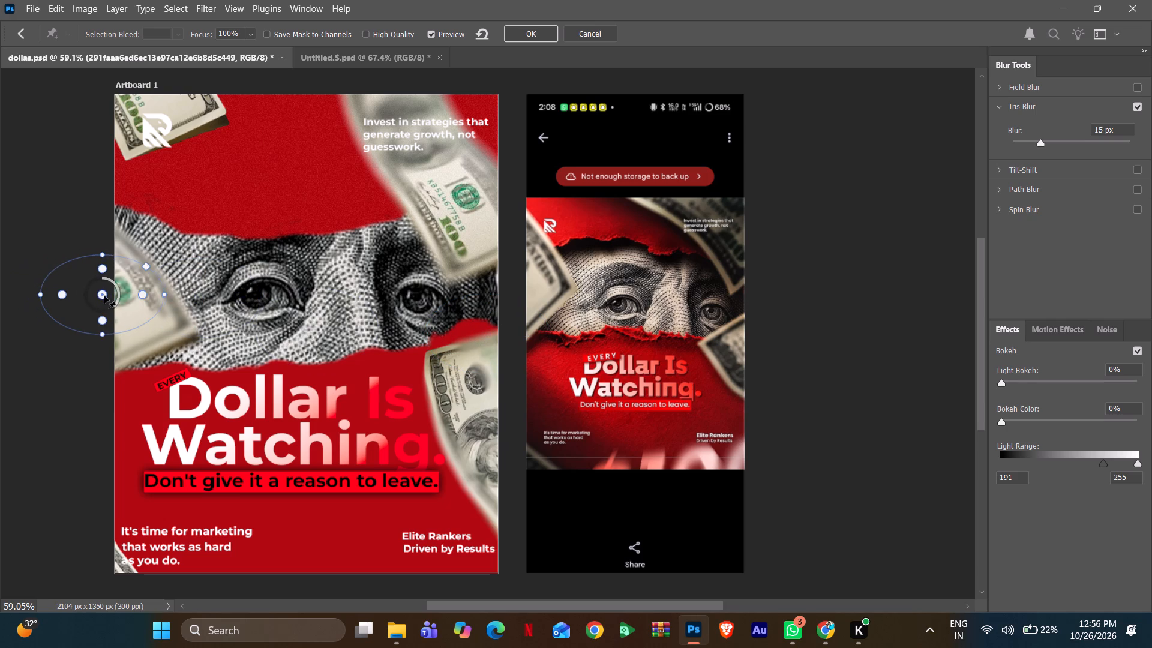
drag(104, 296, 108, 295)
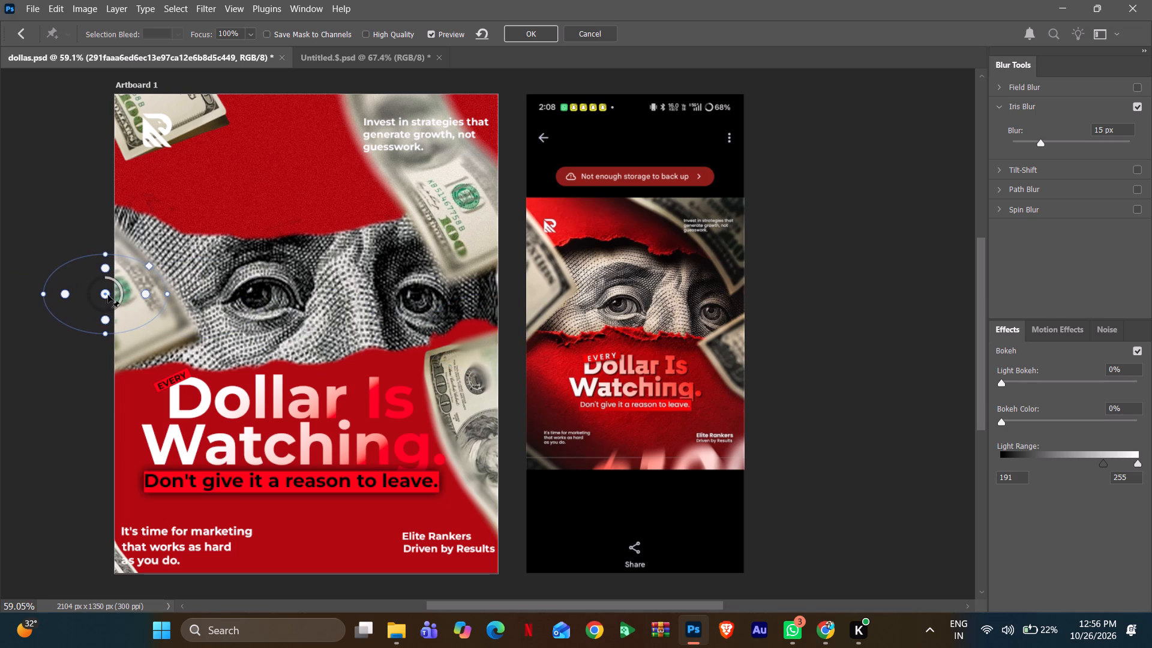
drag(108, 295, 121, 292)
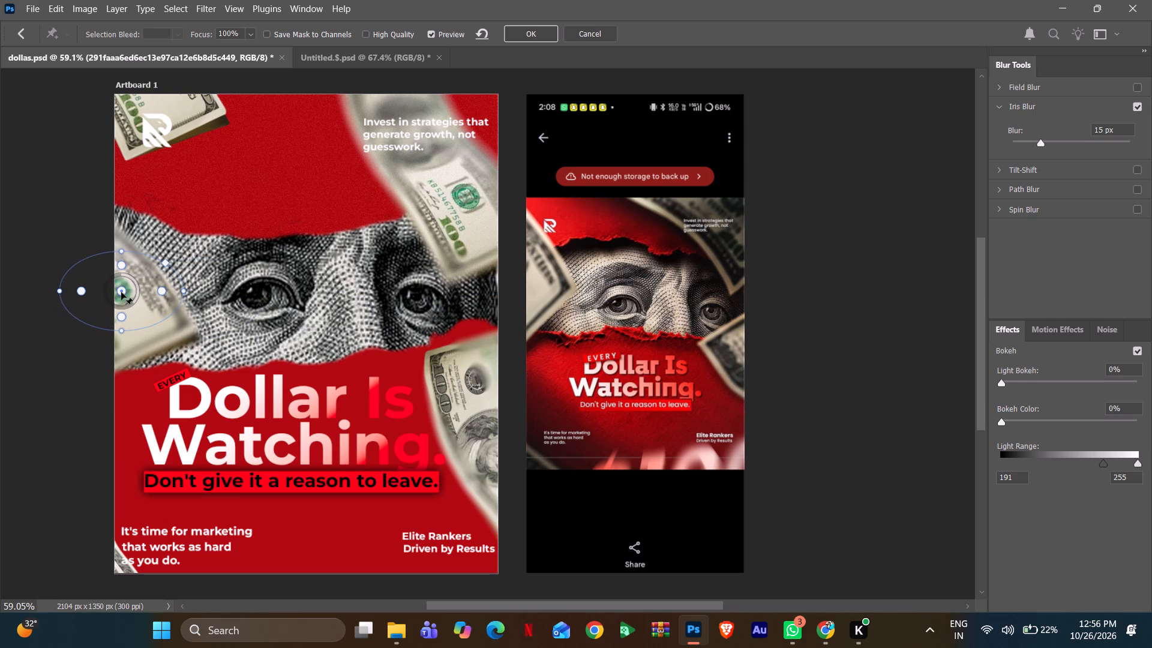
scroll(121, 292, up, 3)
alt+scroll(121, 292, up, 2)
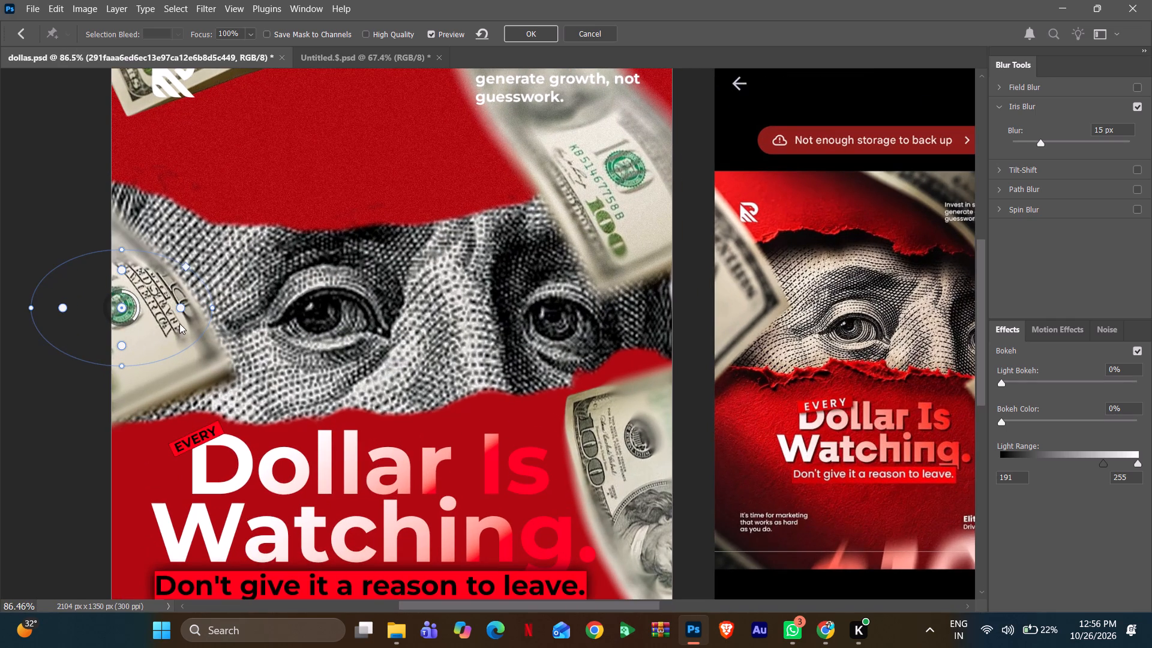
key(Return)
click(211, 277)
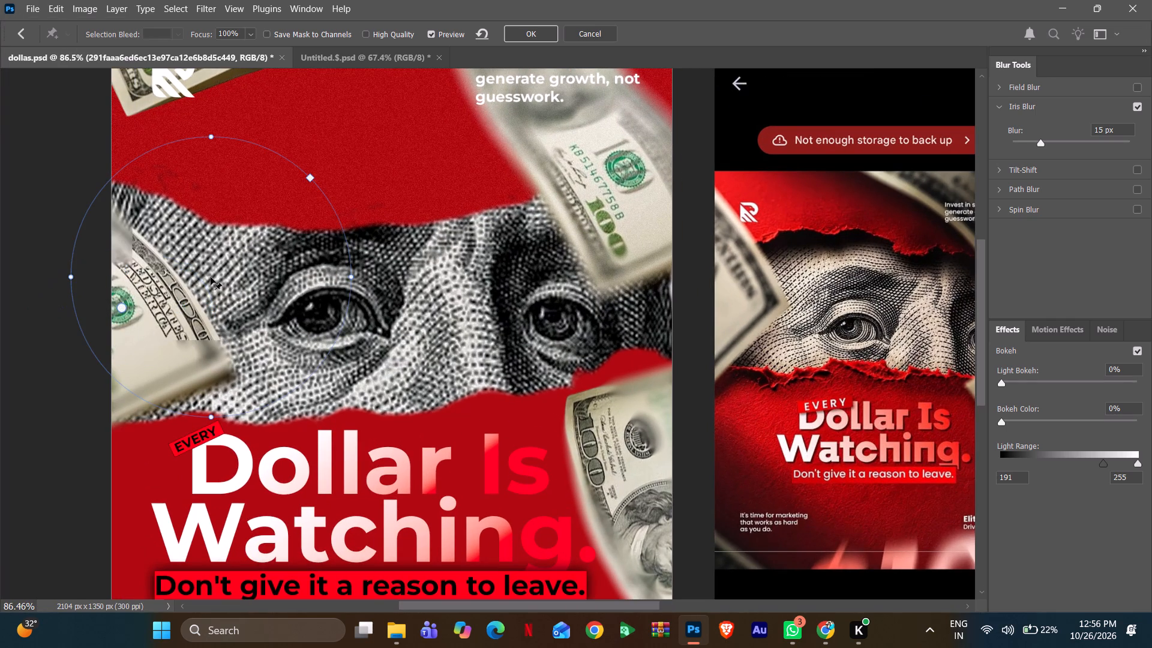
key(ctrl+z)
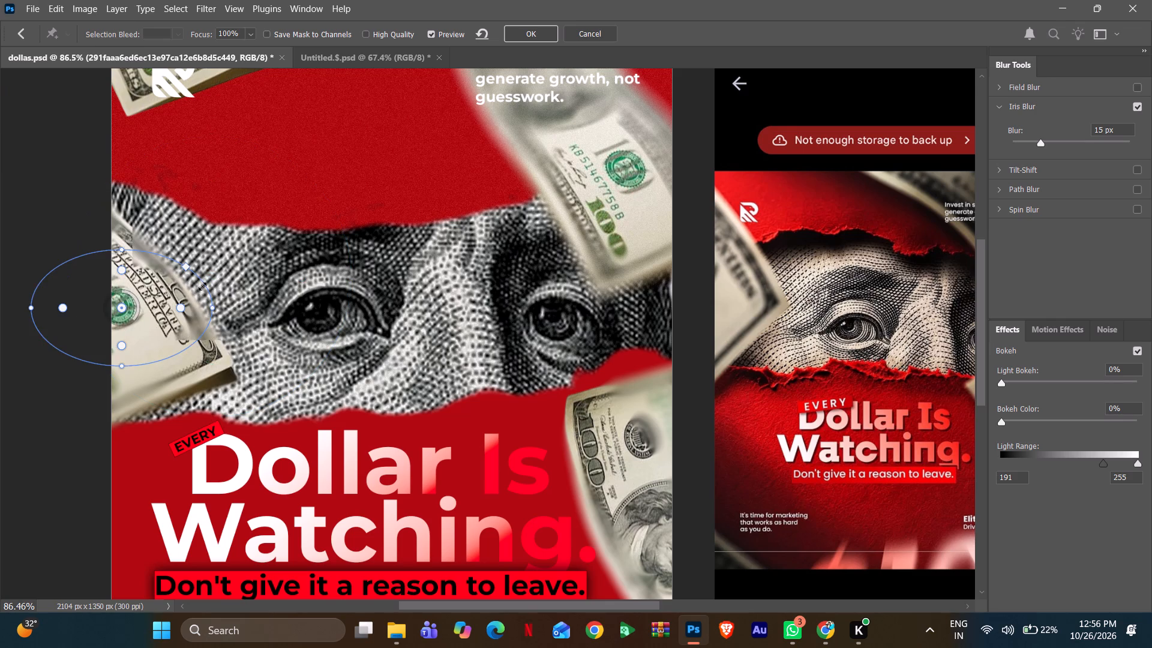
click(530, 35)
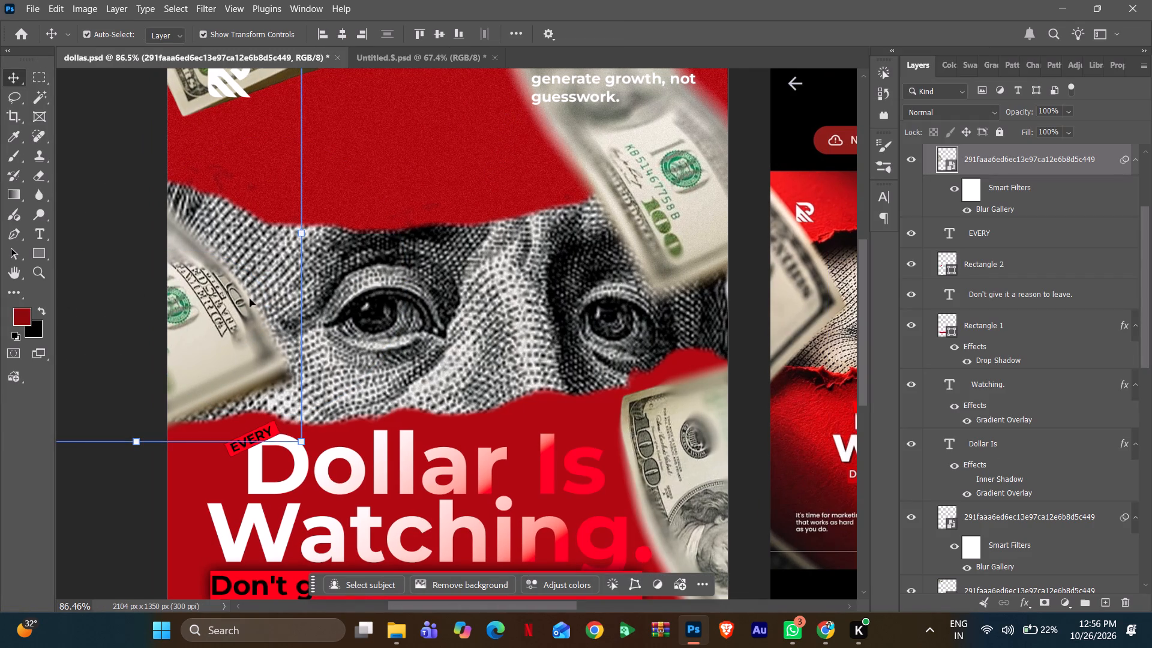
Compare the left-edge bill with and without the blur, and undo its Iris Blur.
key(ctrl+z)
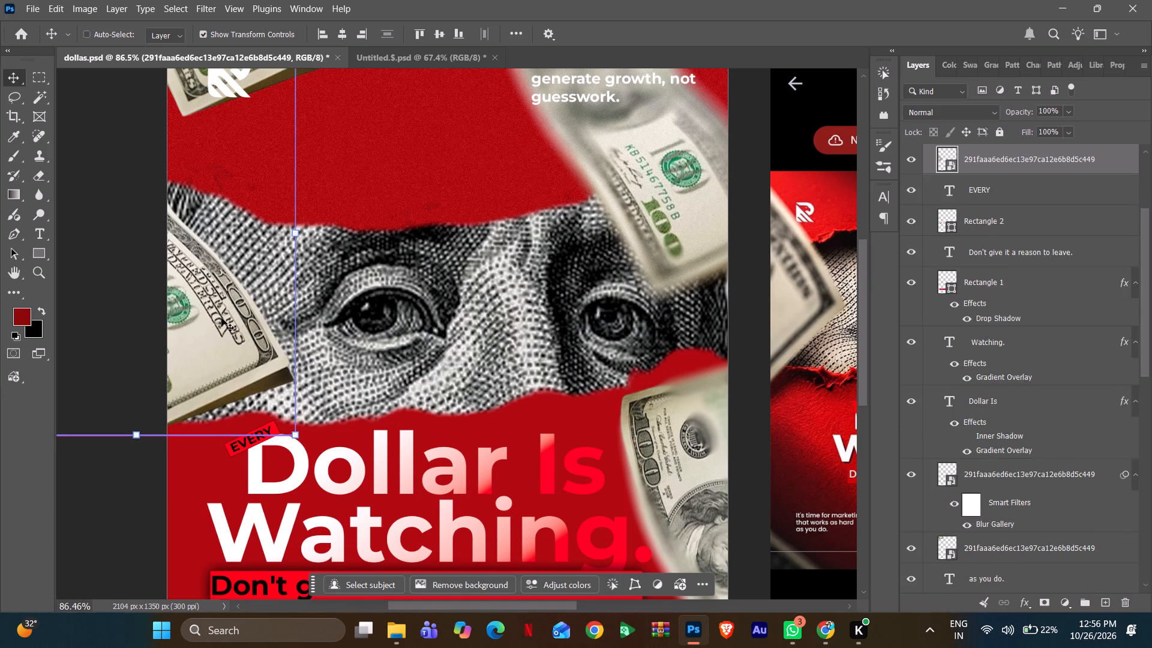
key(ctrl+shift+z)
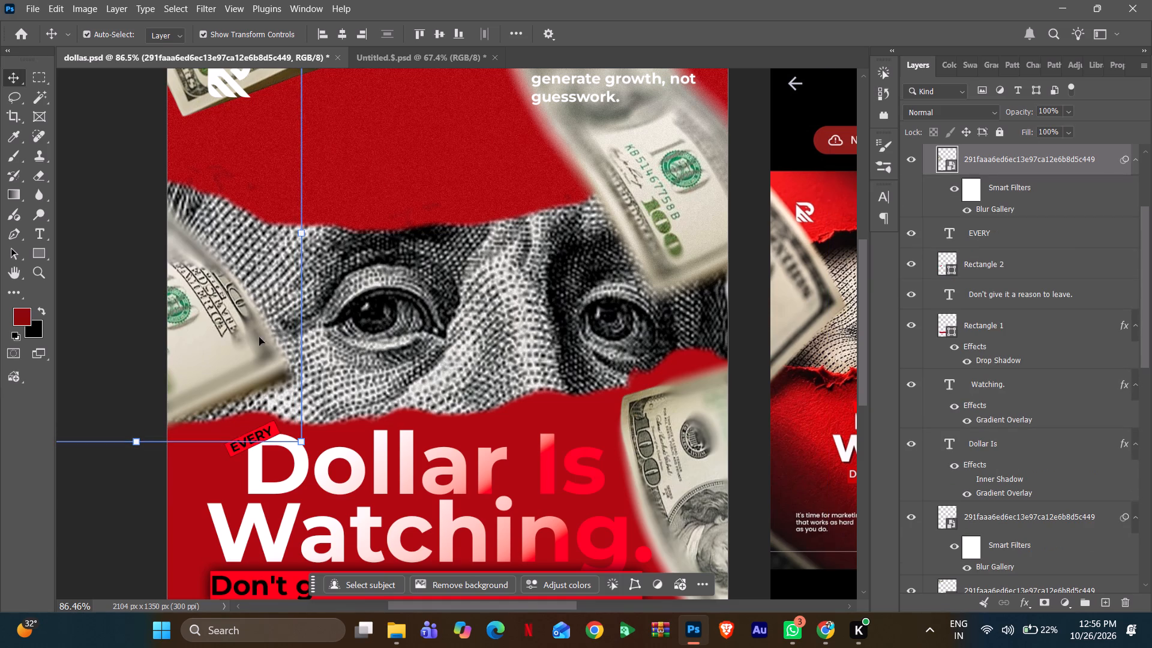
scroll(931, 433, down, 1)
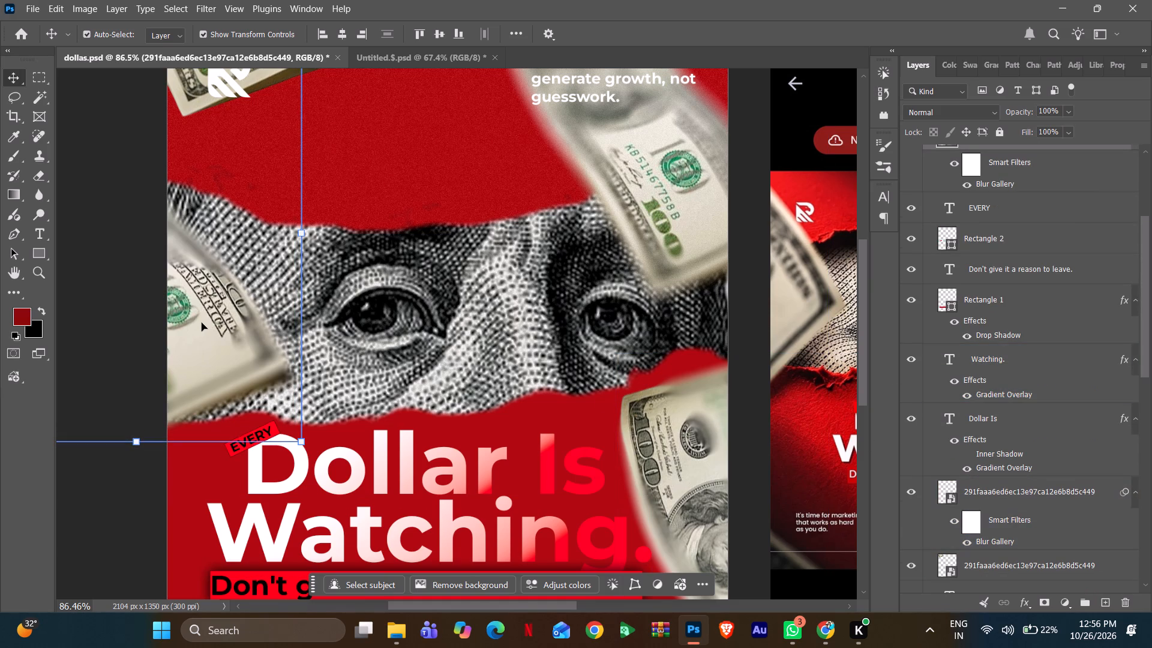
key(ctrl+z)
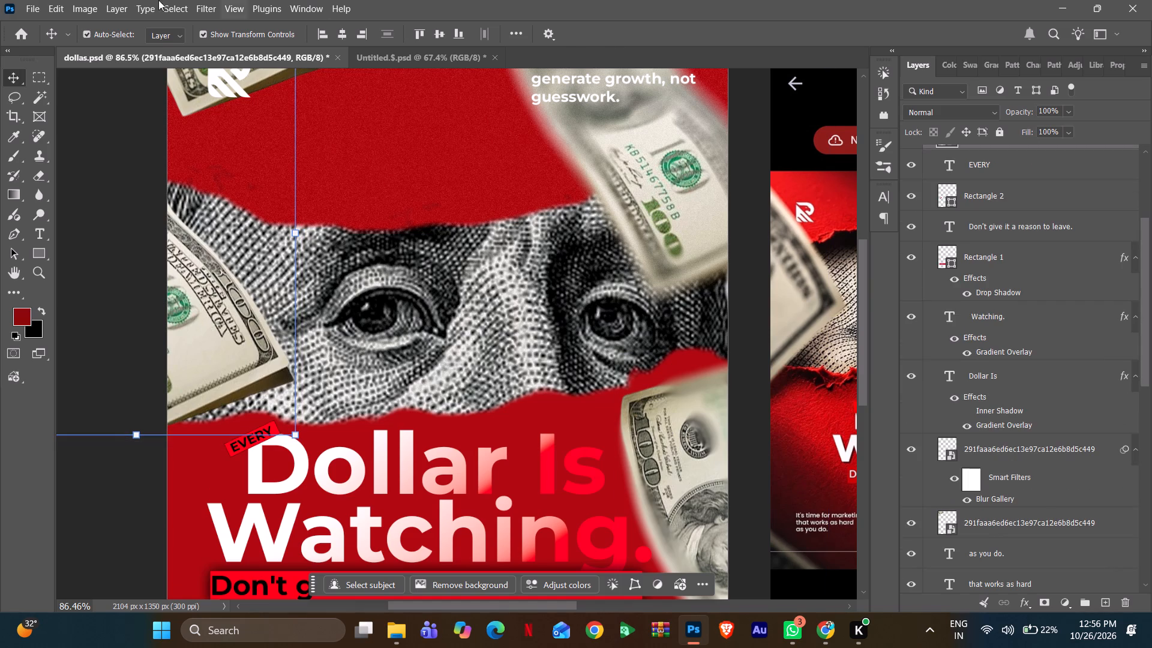
Apply a 15 px Iris Blur to the left-edge bill, using a medium-sized oval centred near its green seal.
click(209, 2)
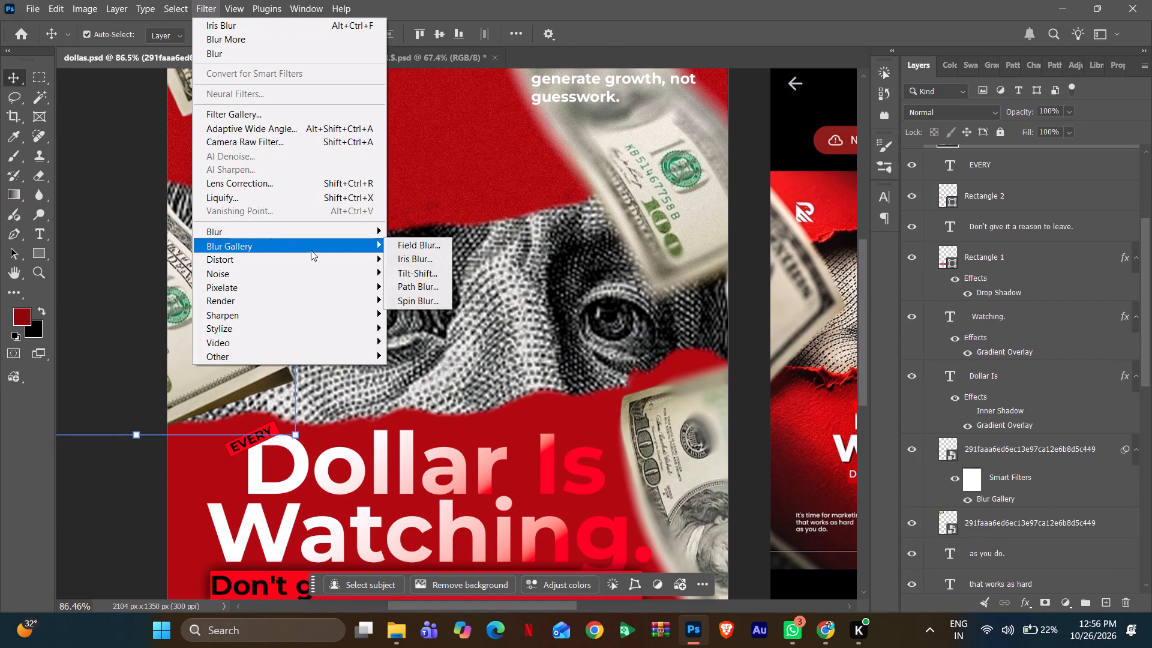
click(400, 260)
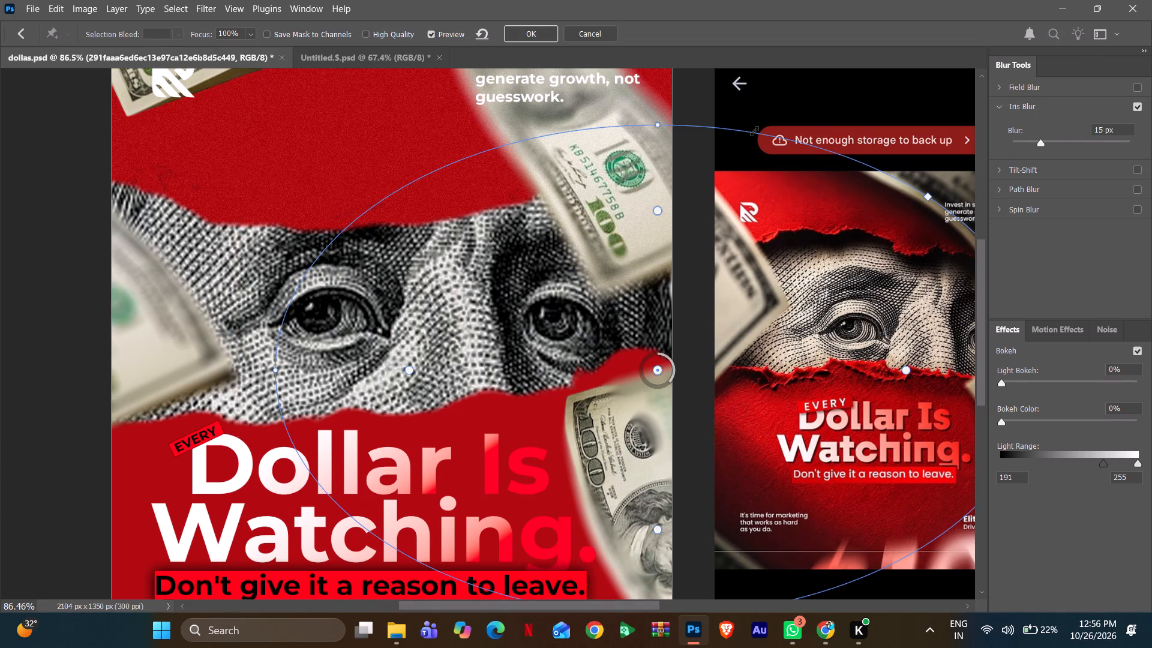
drag(754, 131, 590, 259)
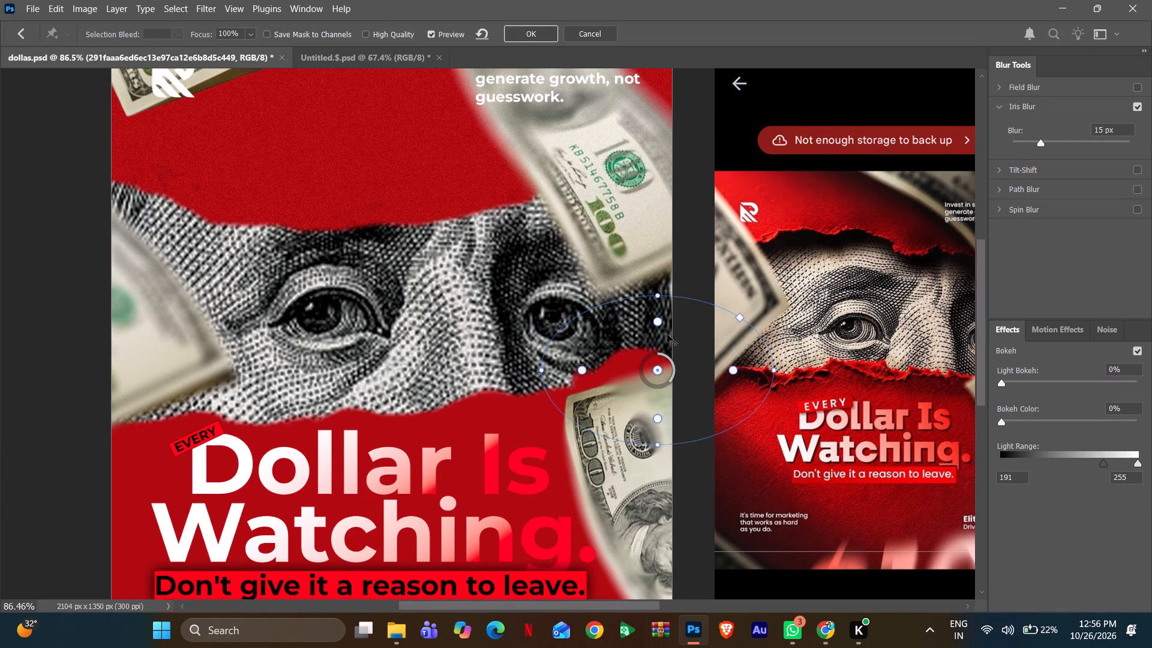
drag(659, 370, 113, 299)
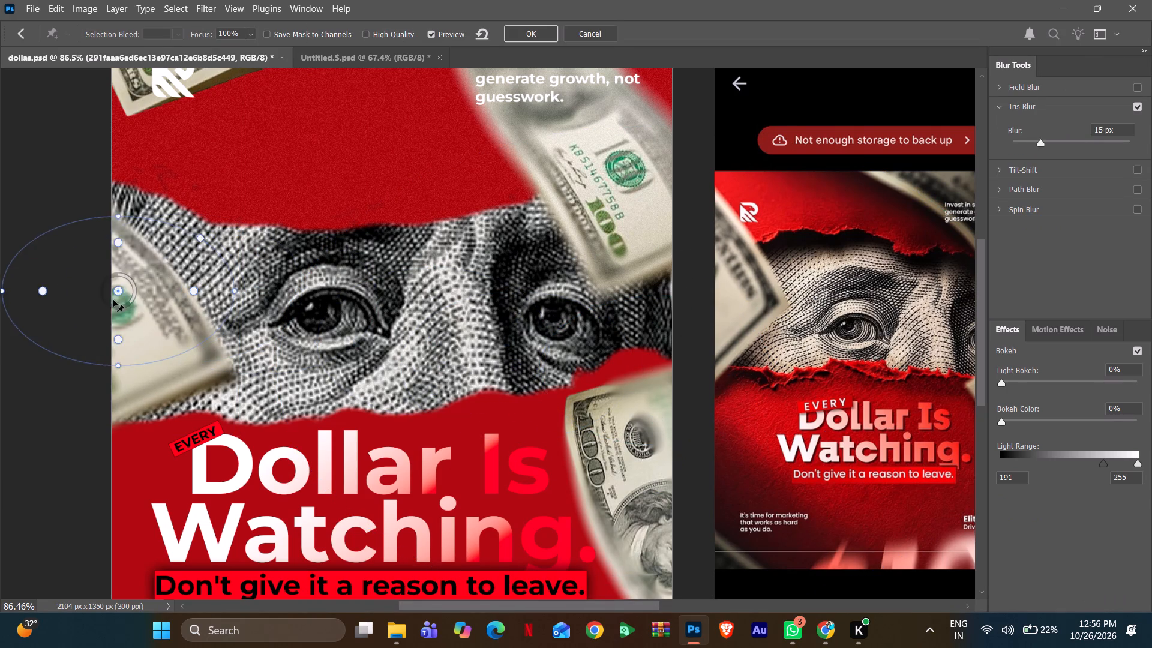
drag(113, 299, 128, 313)
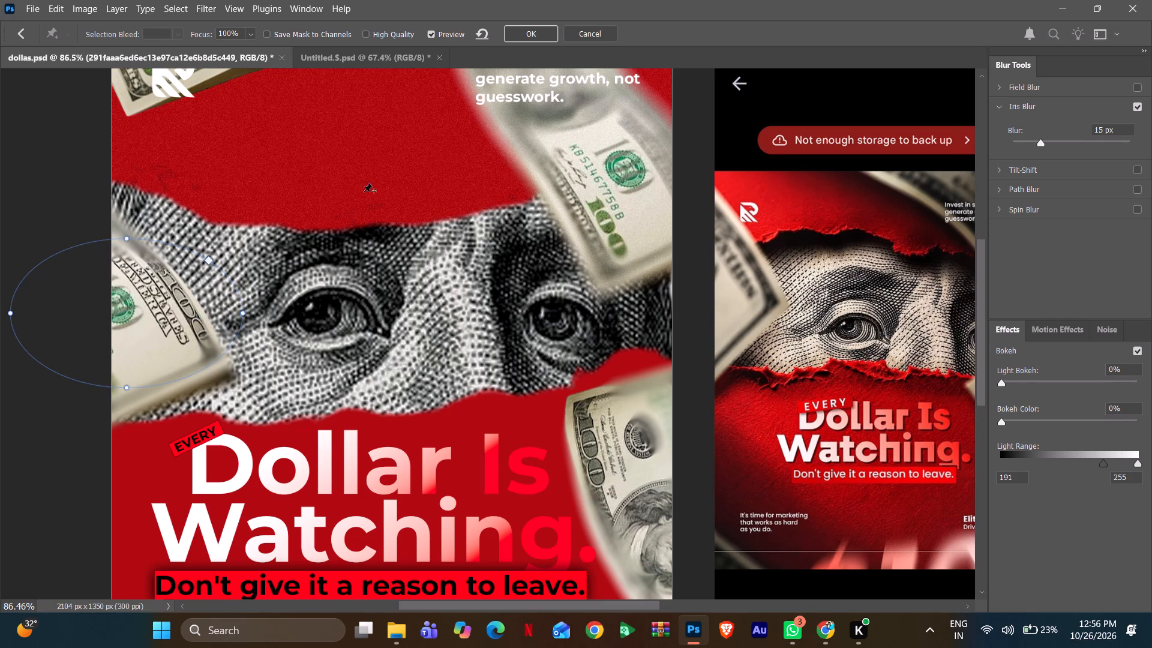
click(544, 34)
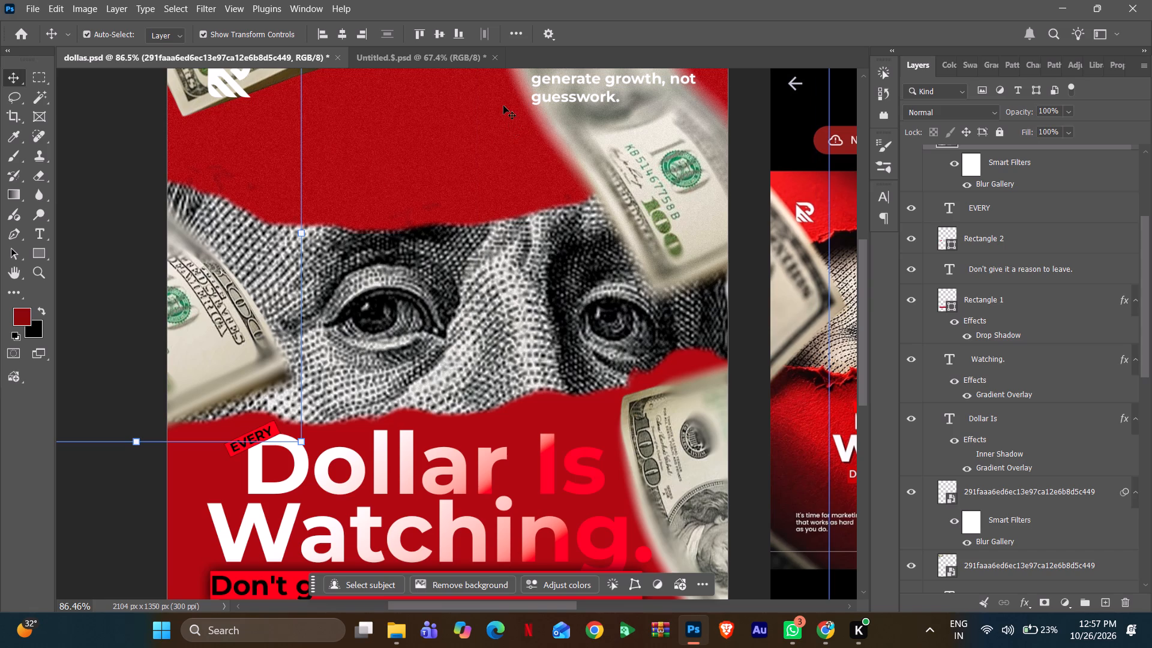
Apply a 15 px Iris Blur to the bill in the poster's top-left corner, using a small oval centred beside the logo.
alt+scroll(496, 106, down, 4)
alt+scroll(496, 106, up, 8)
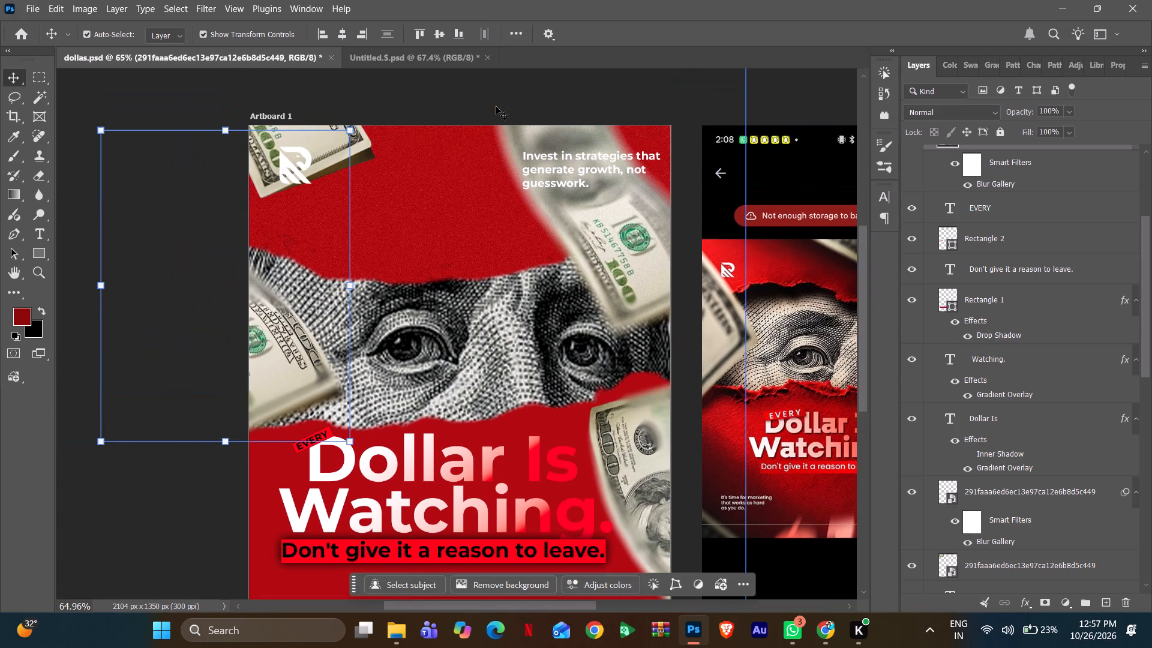
click(293, 134)
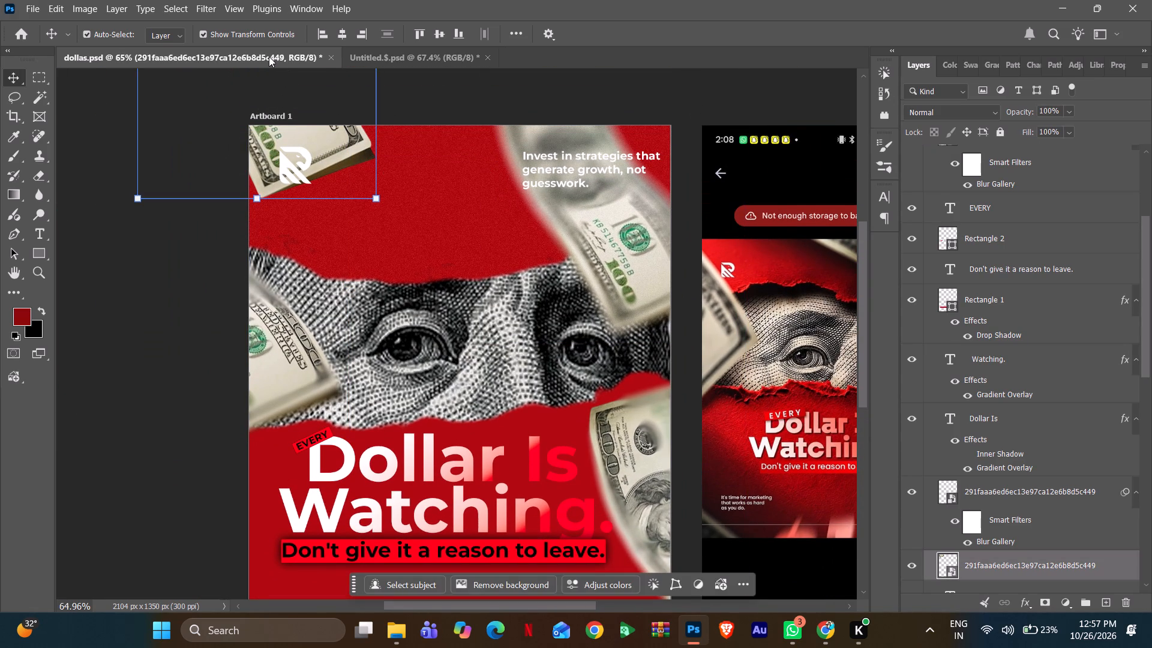
click(205, 8)
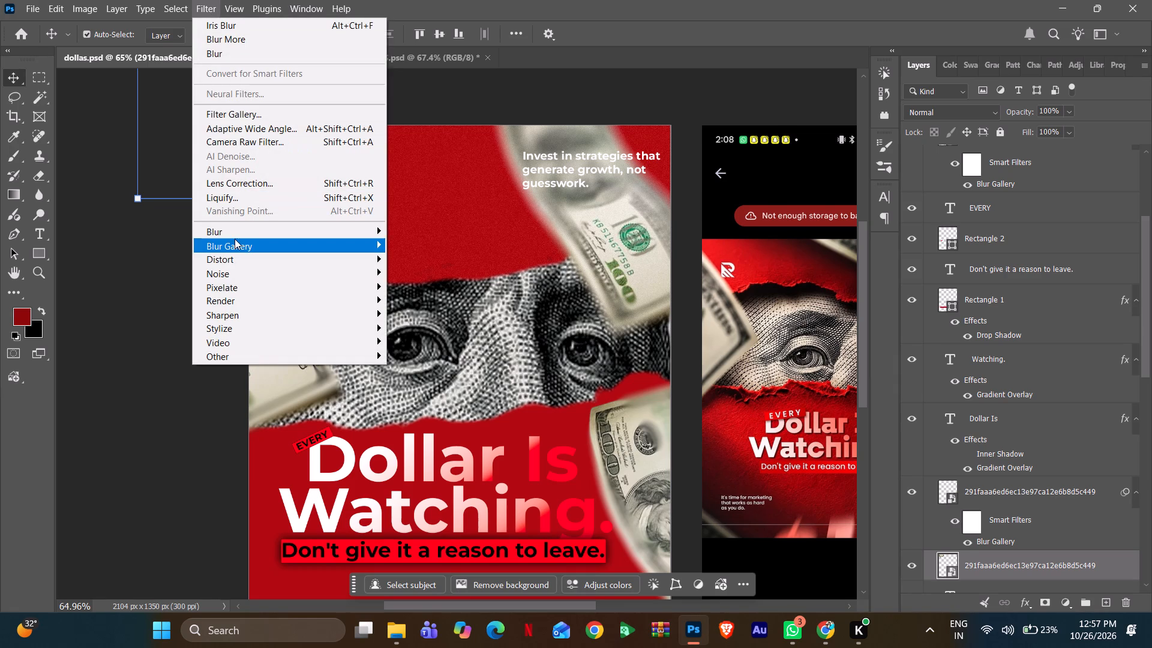
click(235, 239)
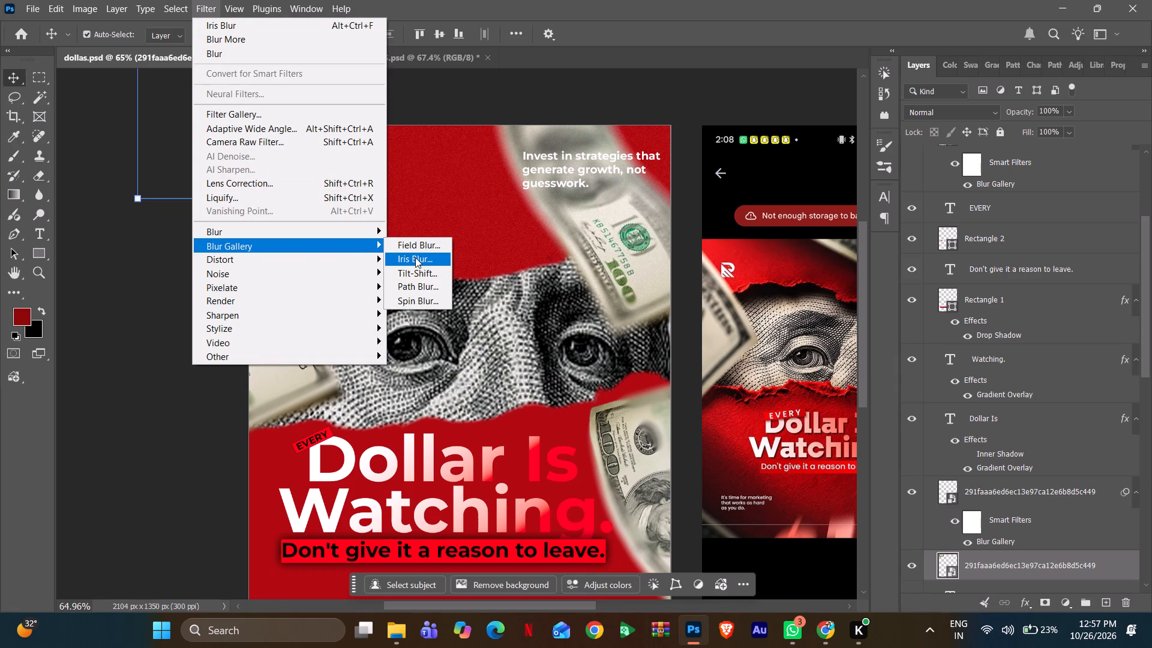
click(415, 257)
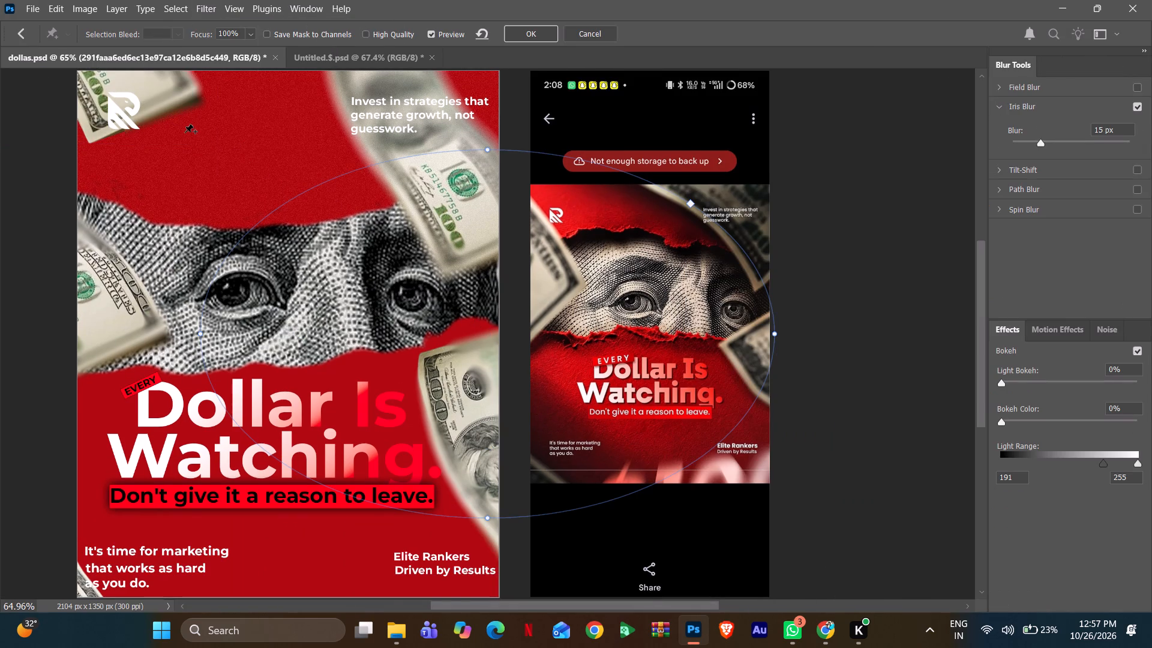
scroll(186, 133, up, 5)
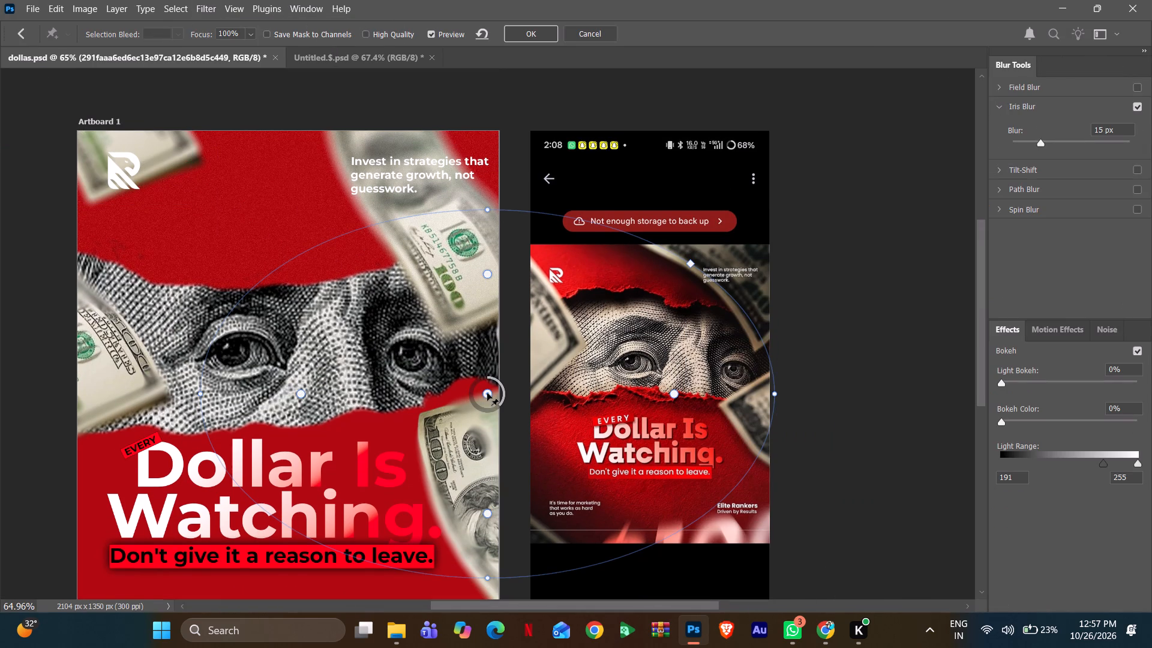
drag(485, 393, 104, 164)
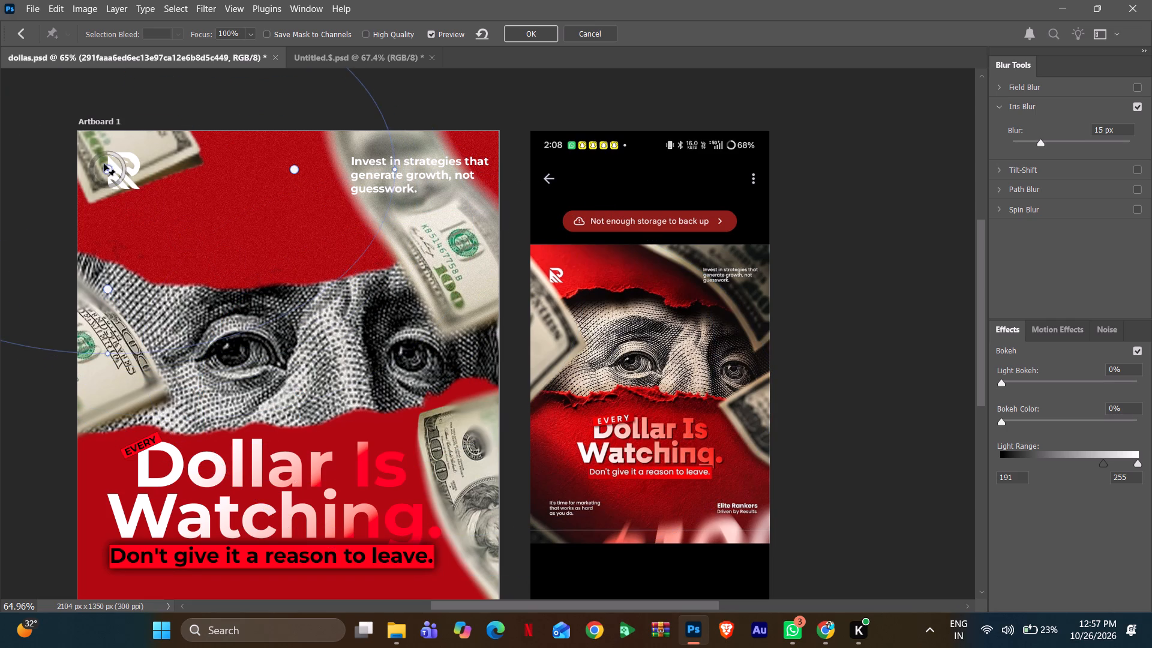
drag(104, 164, 104, 163)
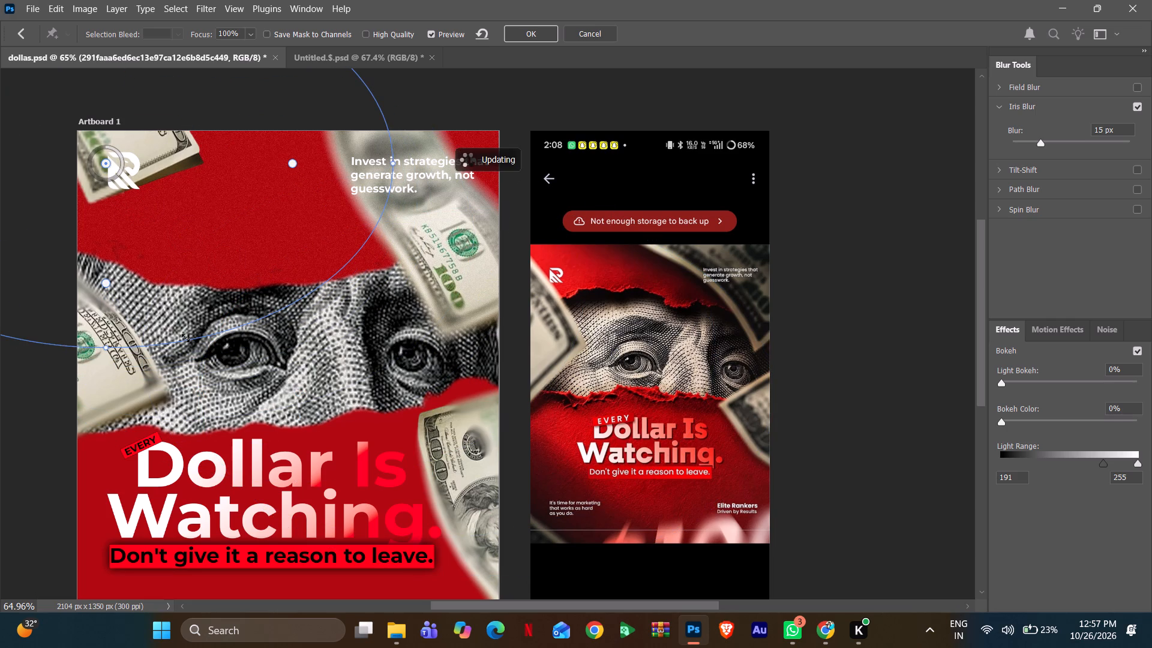
drag(185, 338, 126, 195)
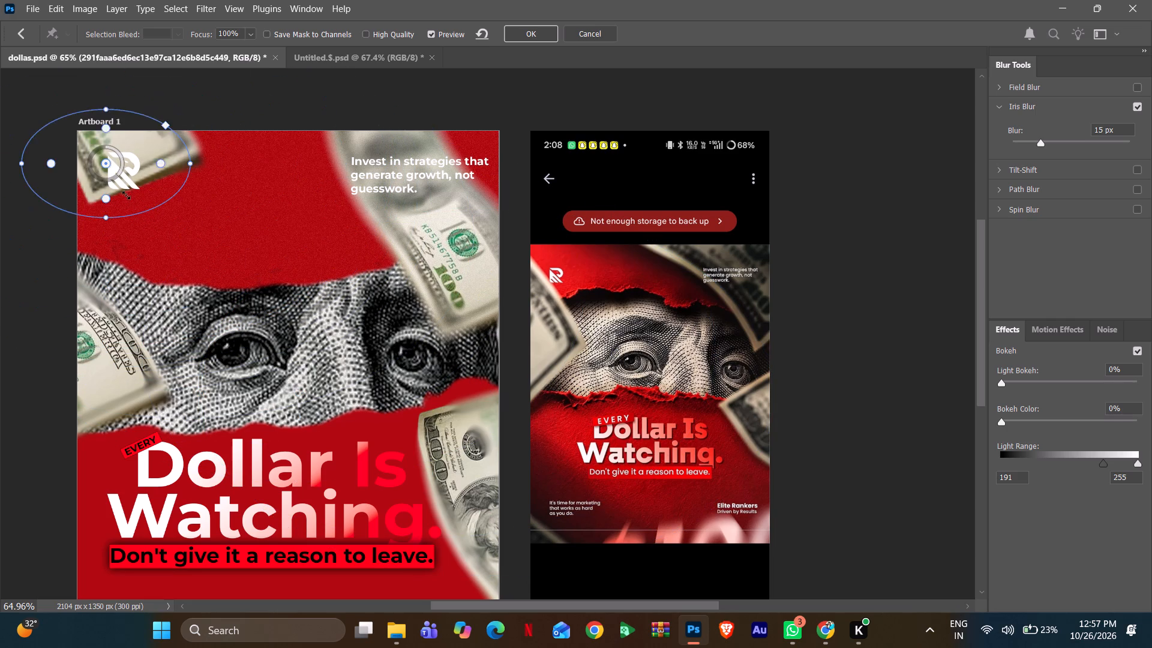
drag(126, 195, 121, 189)
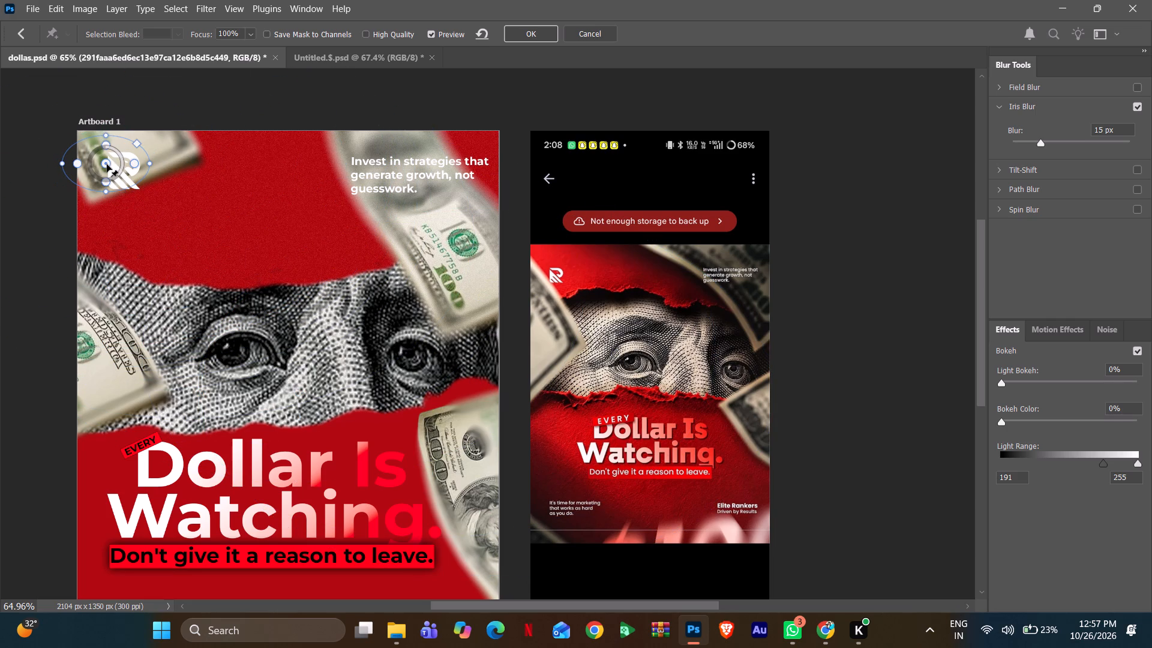
drag(106, 164, 100, 156)
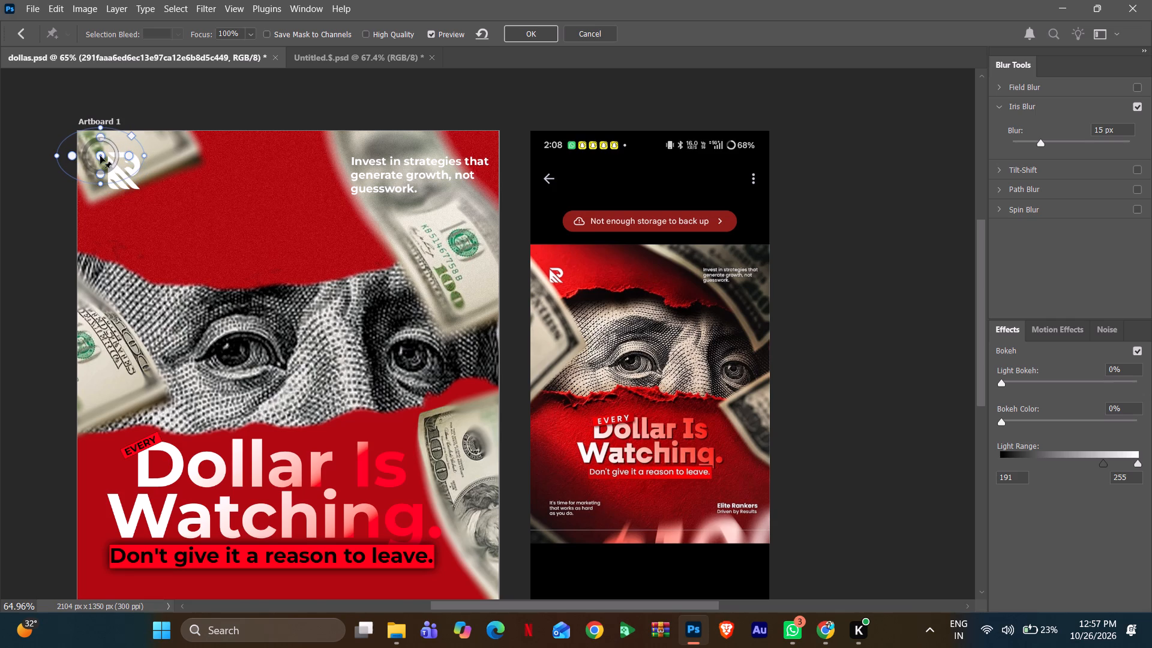
alt+scroll(100, 156, up, 4)
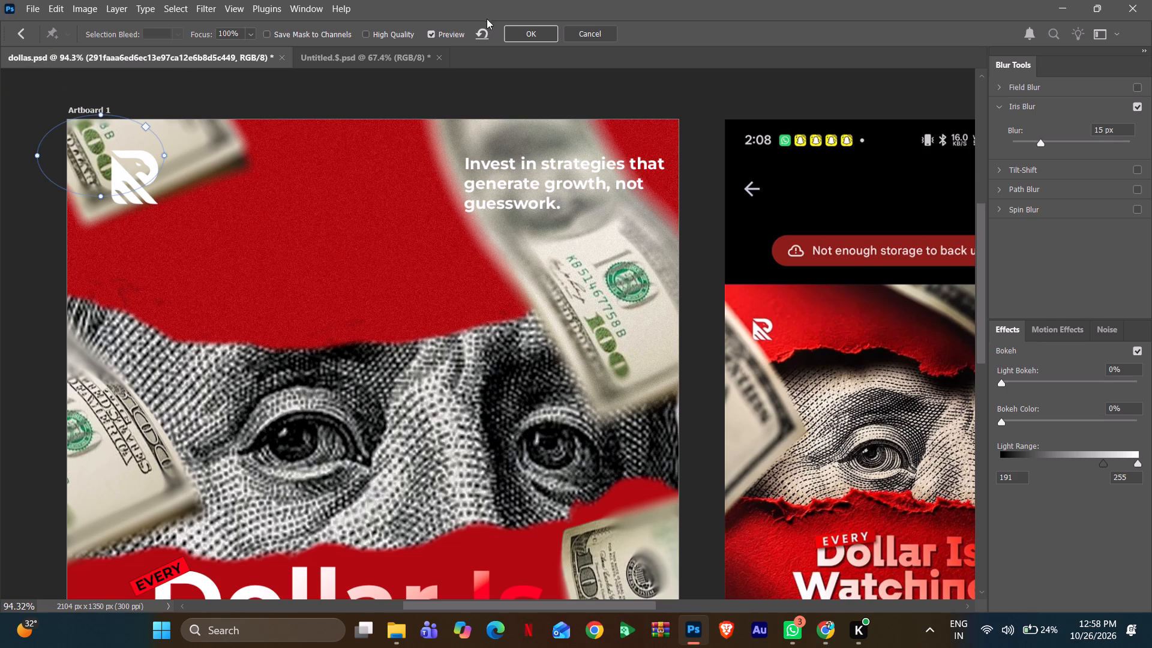
click(524, 27)
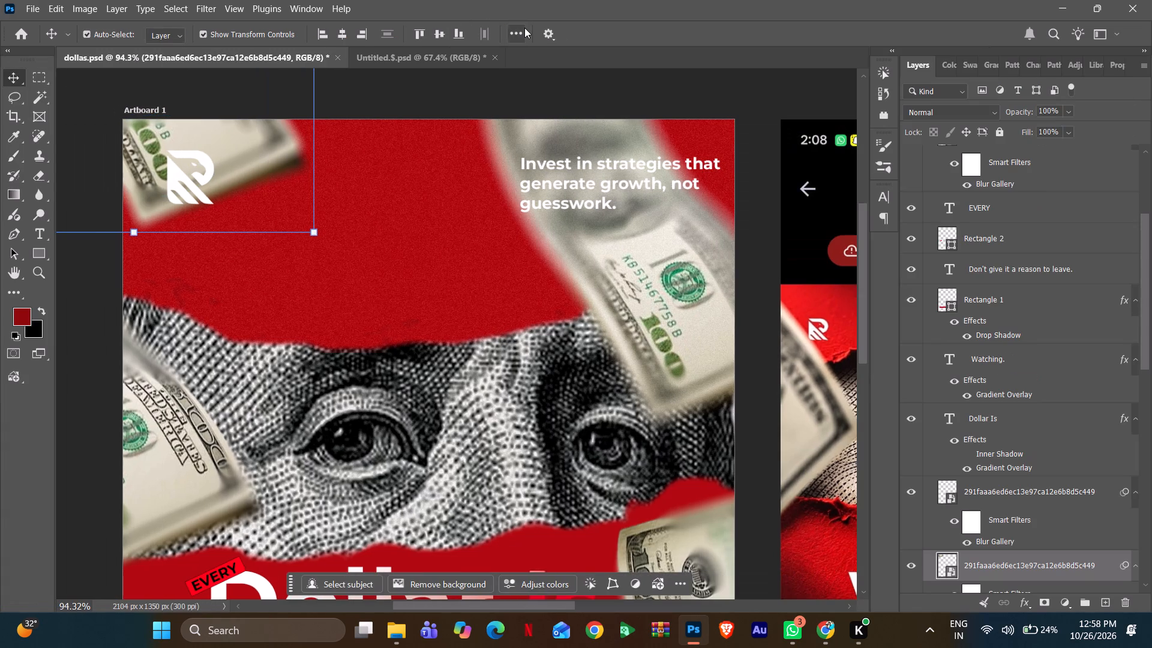
click(496, 79)
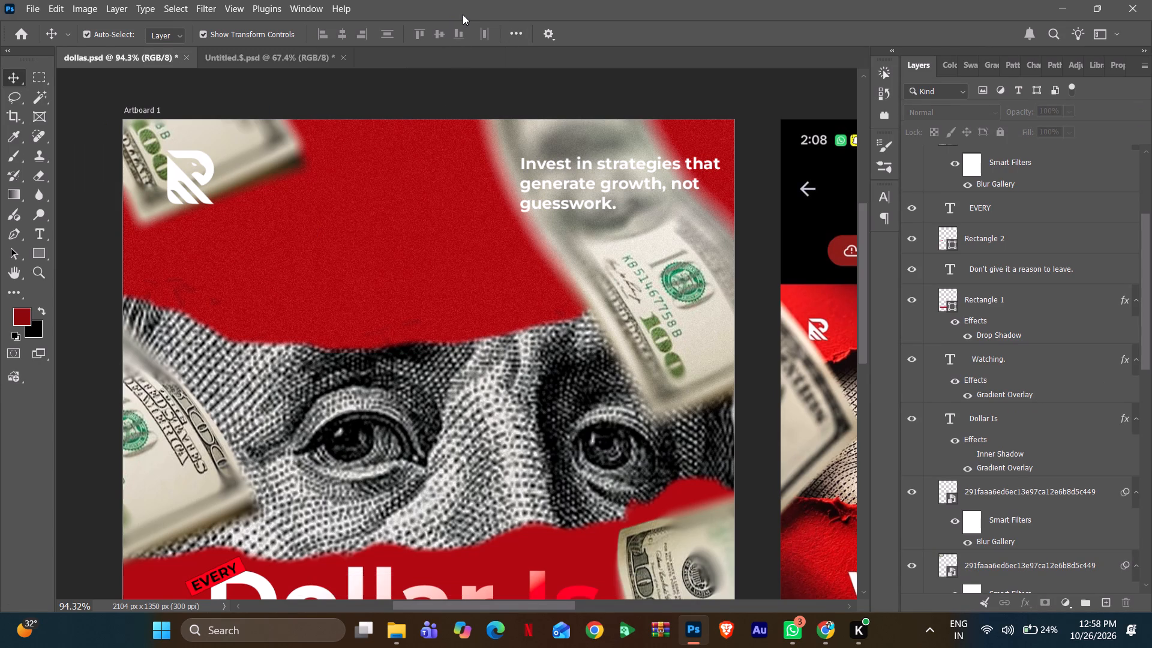
Choose the Soft Round brush and add a new layer at the top of Artboard 1.
alt+scroll(473, 15, down, 6)
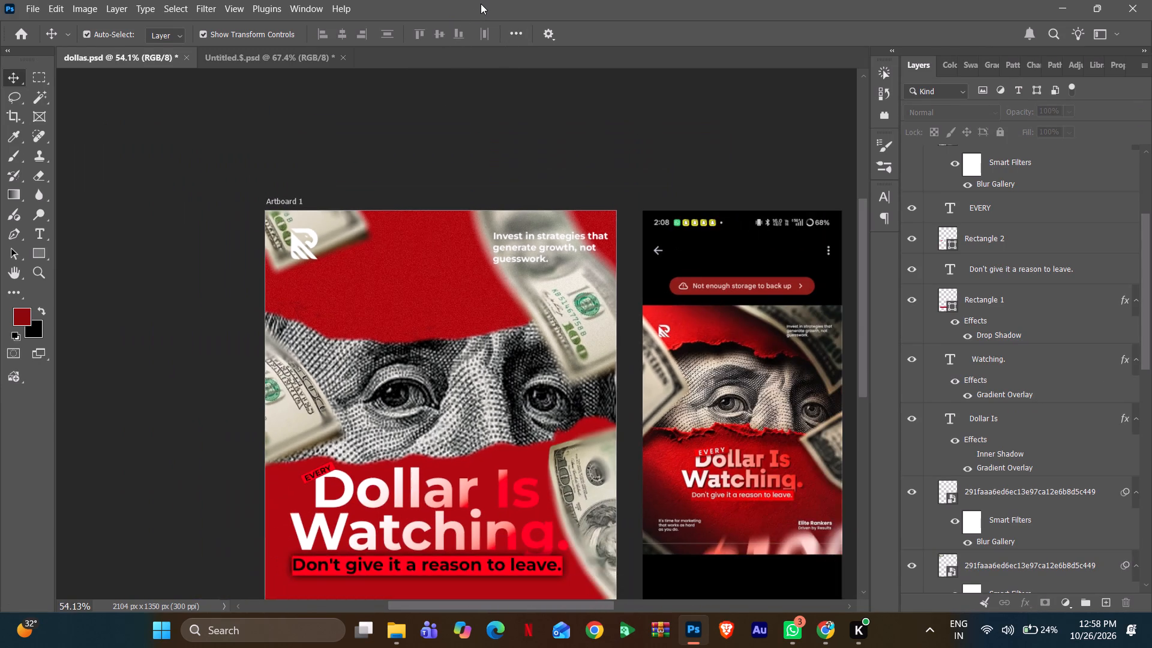
alt+scroll(481, 4, down, 5)
scroll(481, 4, down, 5)
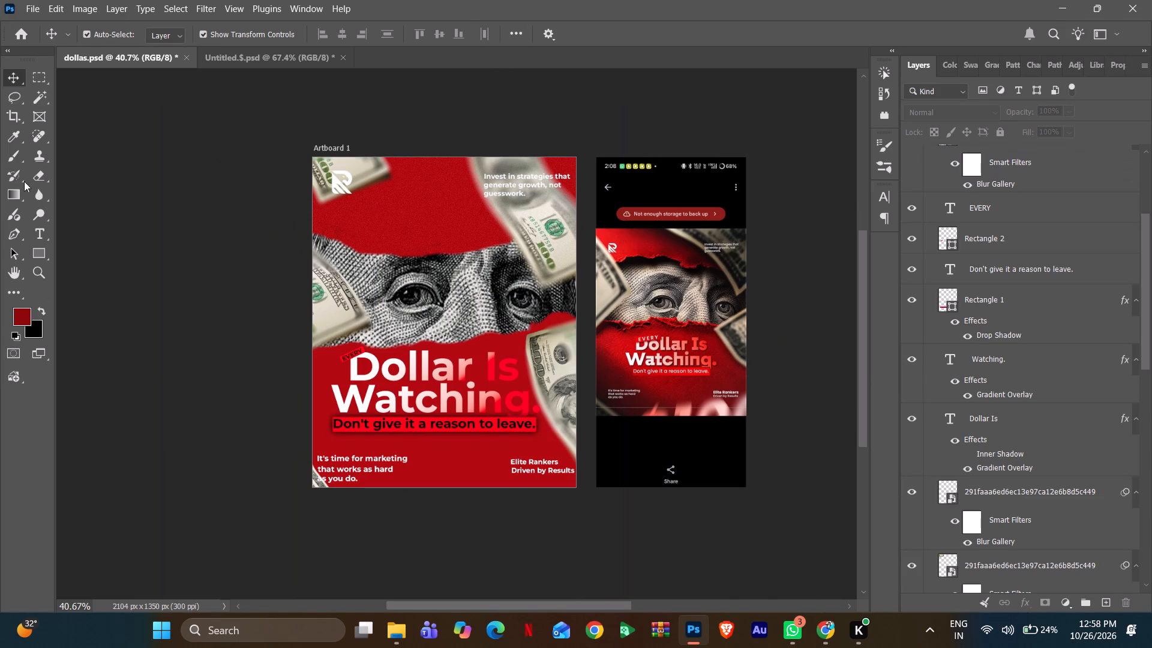
click(18, 160)
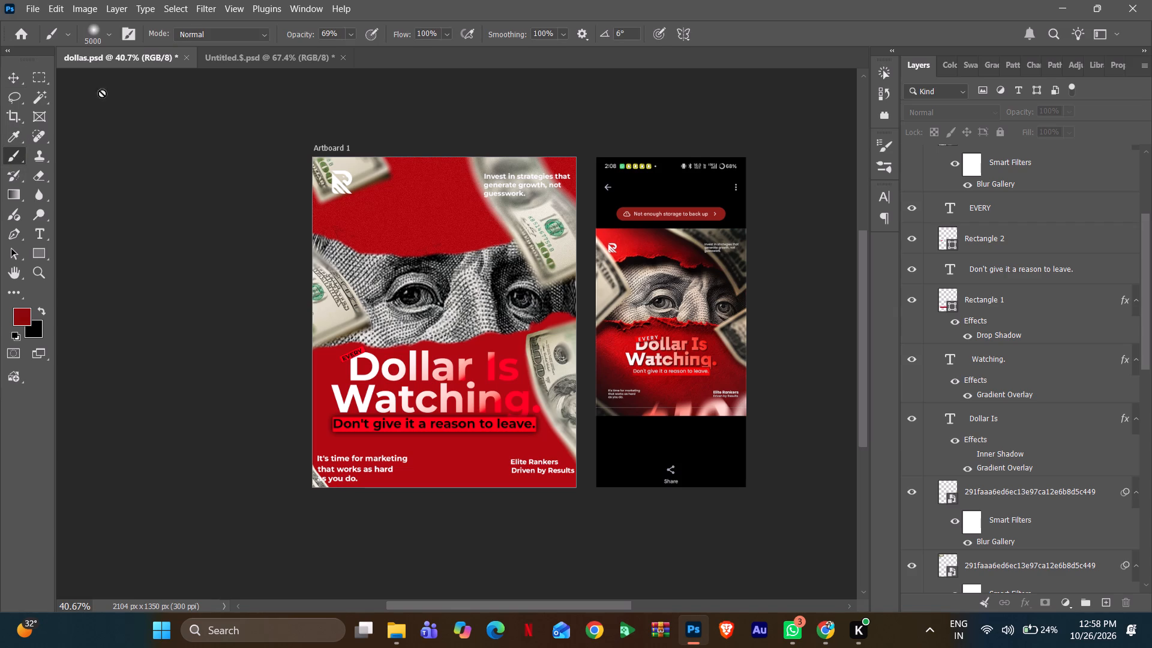
click(106, 32)
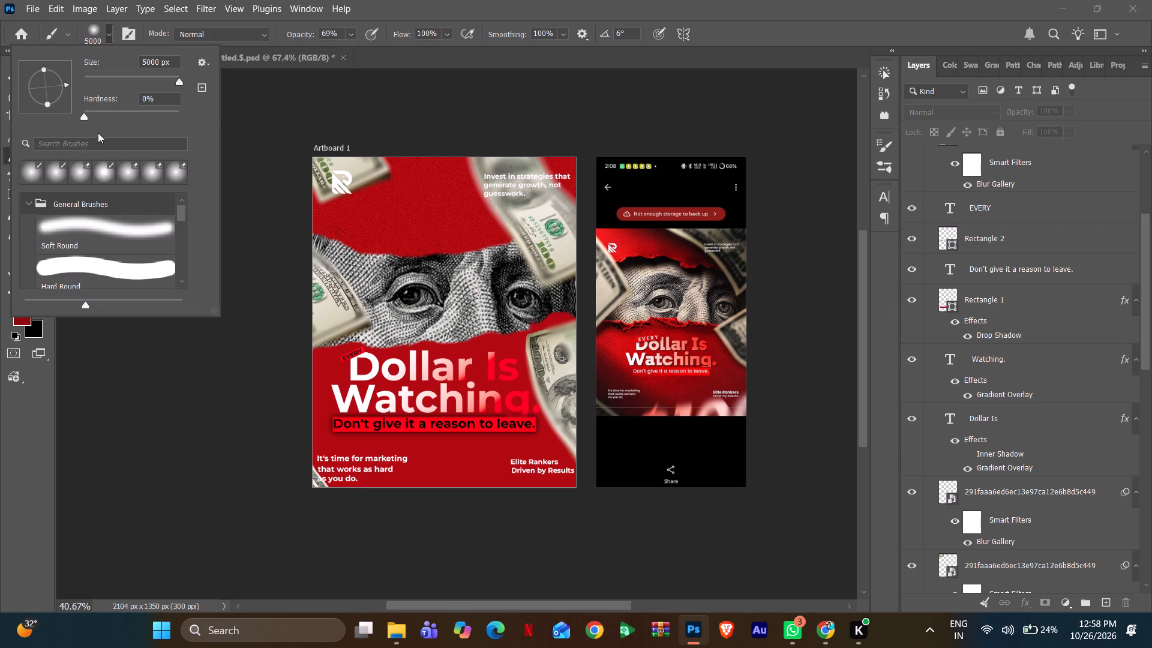
click(80, 225)
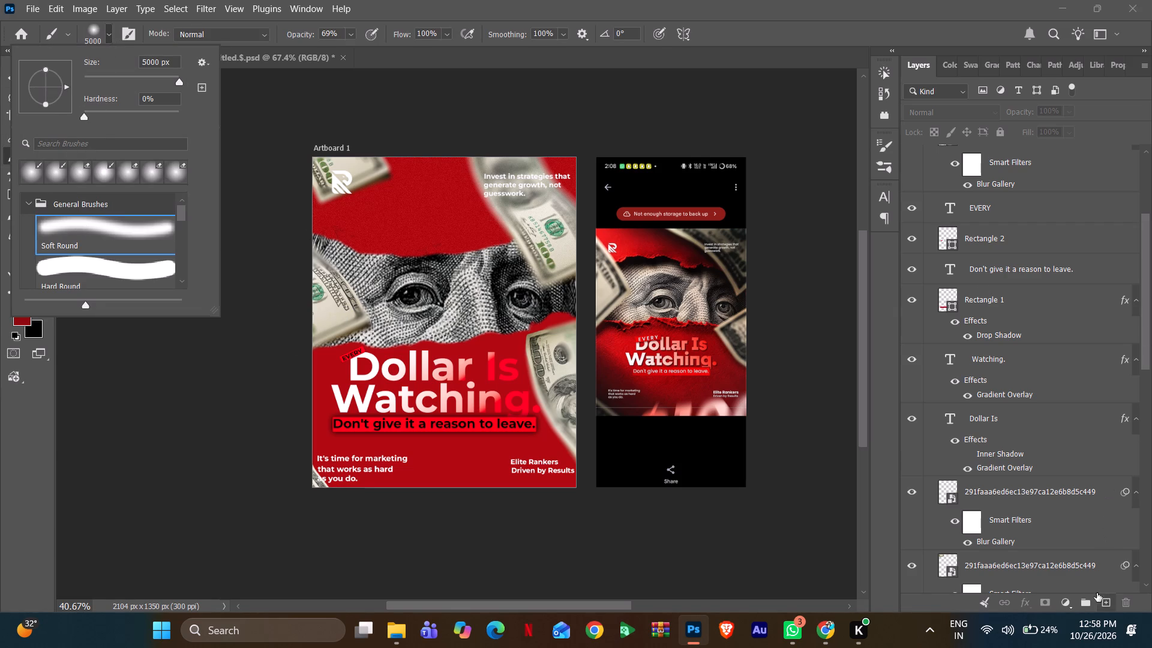
click(1106, 608)
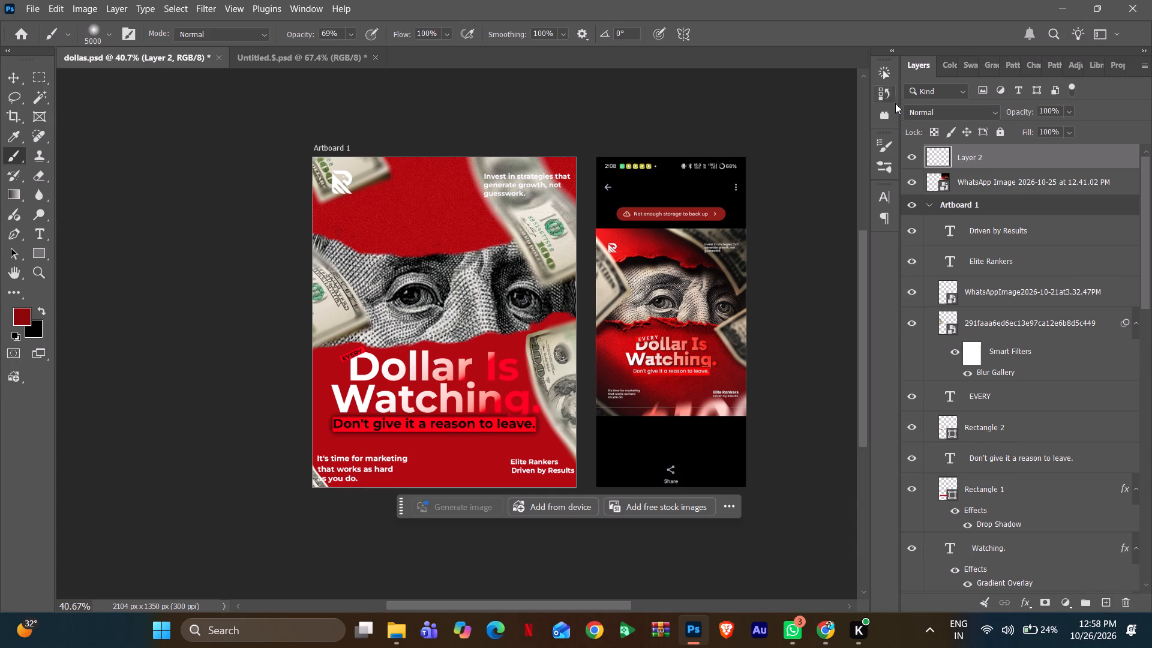
drag(998, 159, 995, 214)
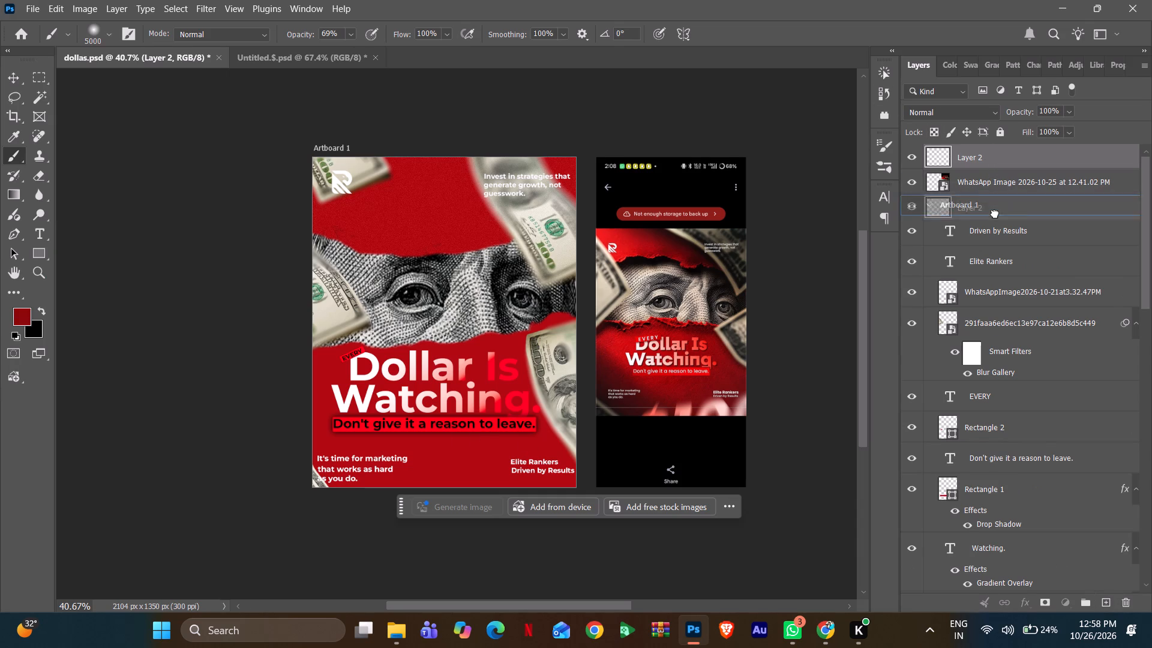
drag(995, 214, 997, 224)
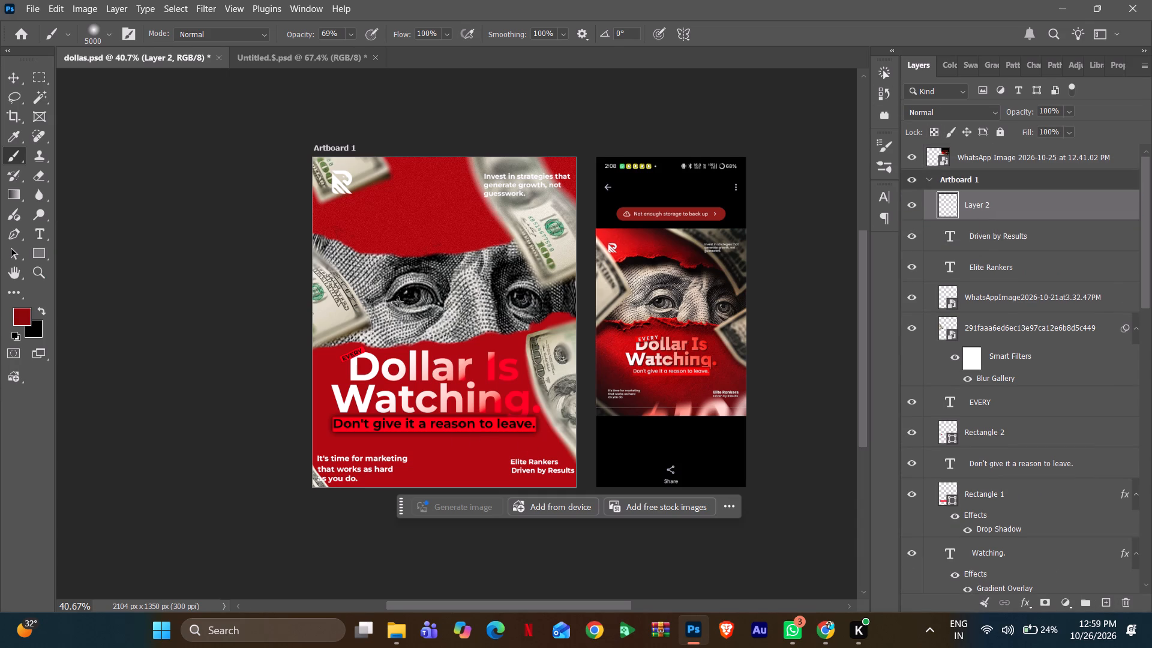
Set the brush size to 900 px for painting the poster's lower-left corner.
alt+scroll(343, 388, up, 6)
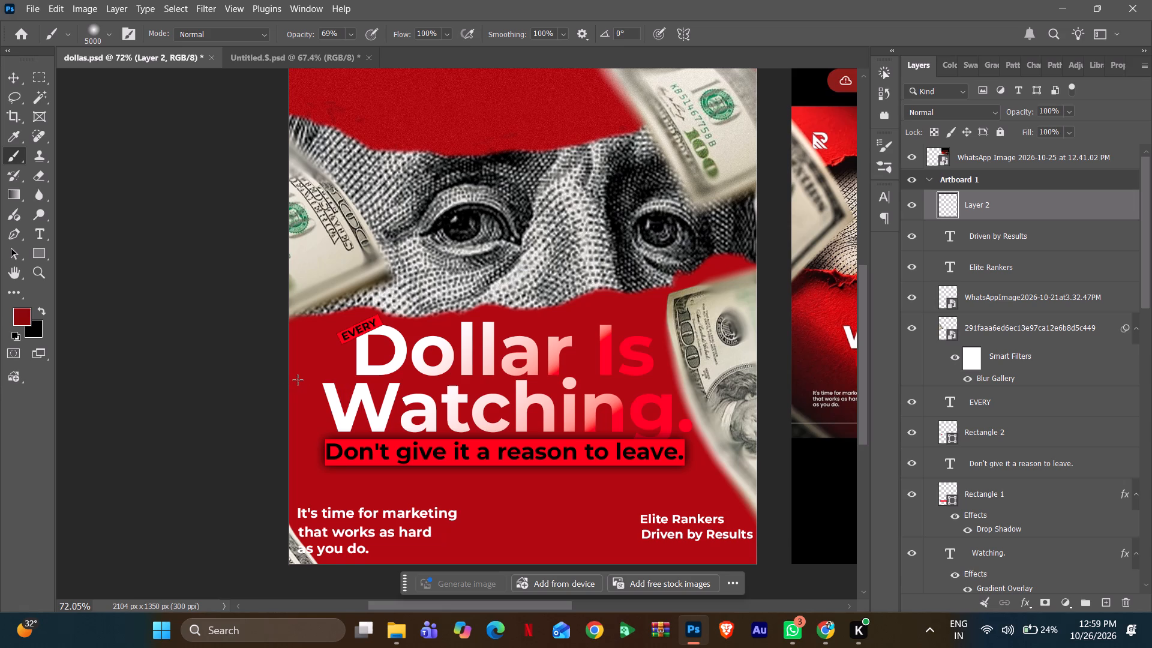
key(bracketleft)
key(bracketleft)
key(bracketleft)
key(bracketleft)
key(bracketleft)
key(bracketleft)
key(bracketleft)
key(bracketleft)
key(bracketleft)
key(bracketleft)
key(bracketleft)
key(bracketleft)
key(bracketleft)
key(bracketleft)
key(bracketleft)
key(bracketleft)
key(bracketleft)
key(bracketleft)
key(bracketleft)
key(bracketleft)
key(bracketleft)
key(bracketleft)
key(bracketleft)
key(bracketleft)
key(bracketleft)
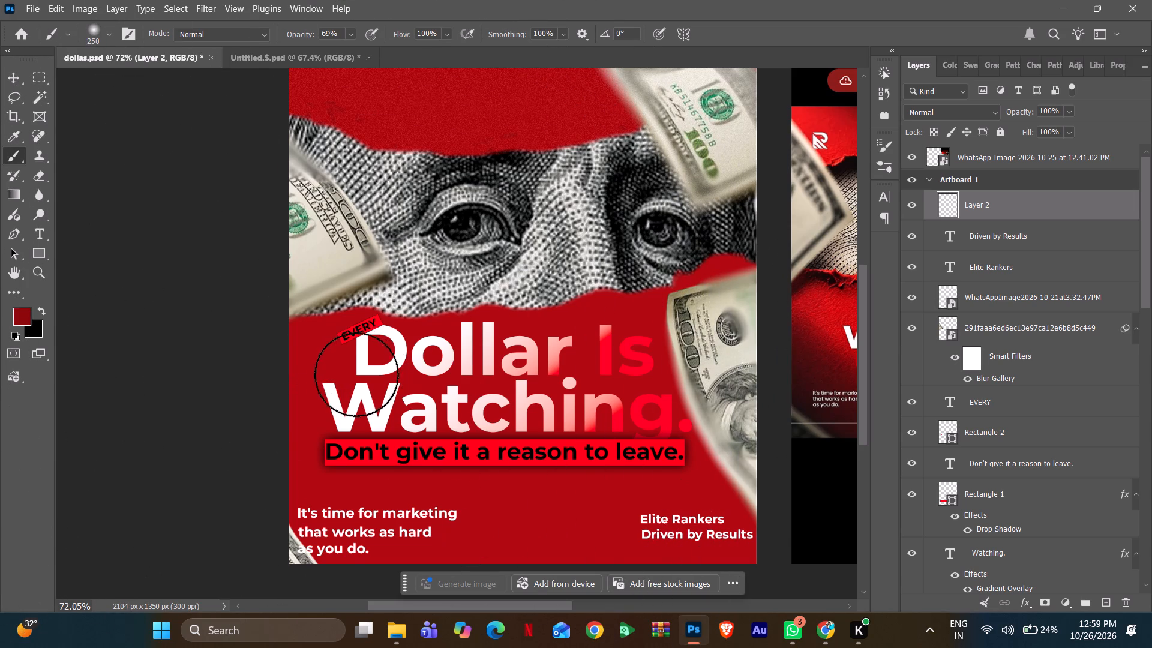
key(bracketright)
key(bracketright)
key(bracketright)
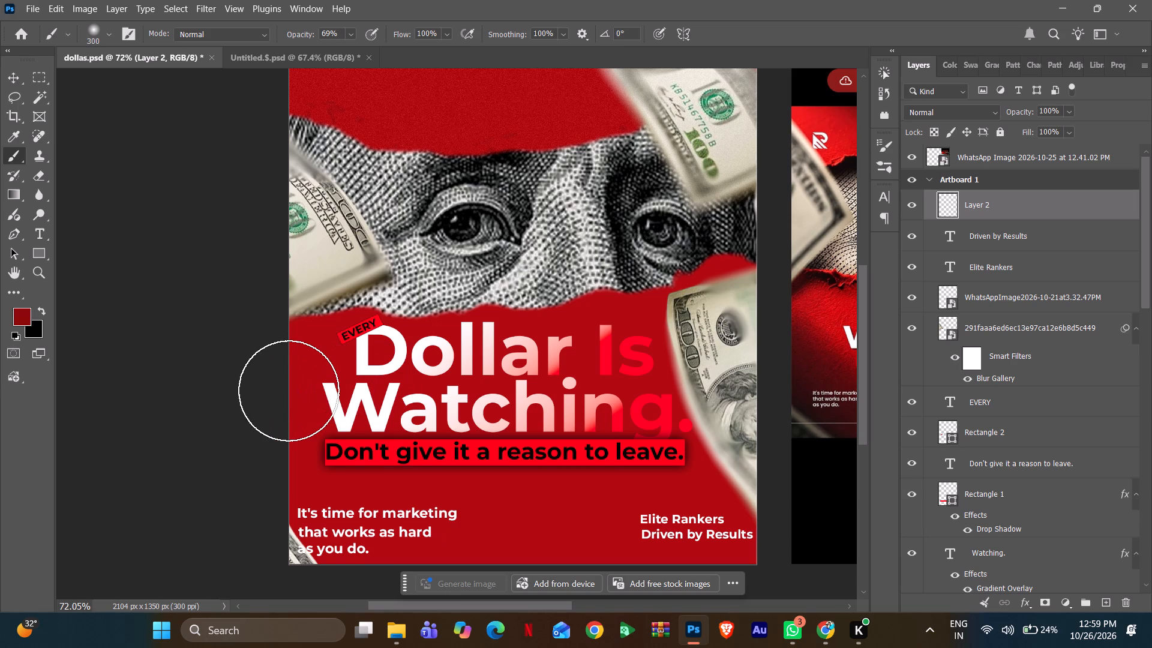
scroll(292, 391, down, 10)
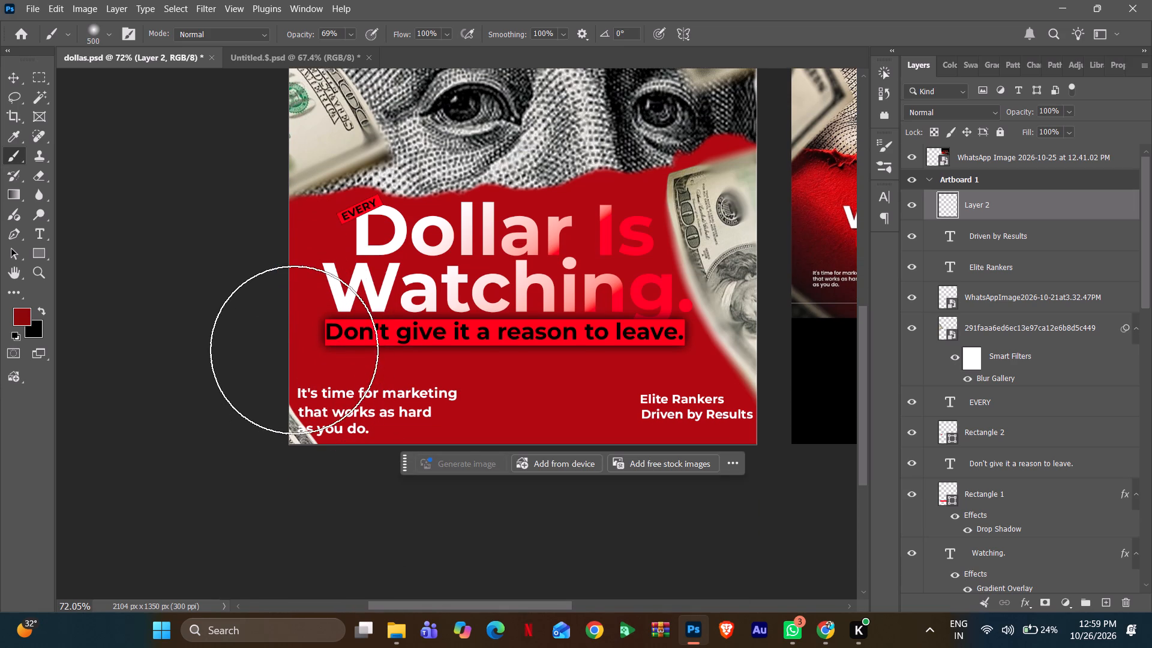
text(]]])
key(bracketright)
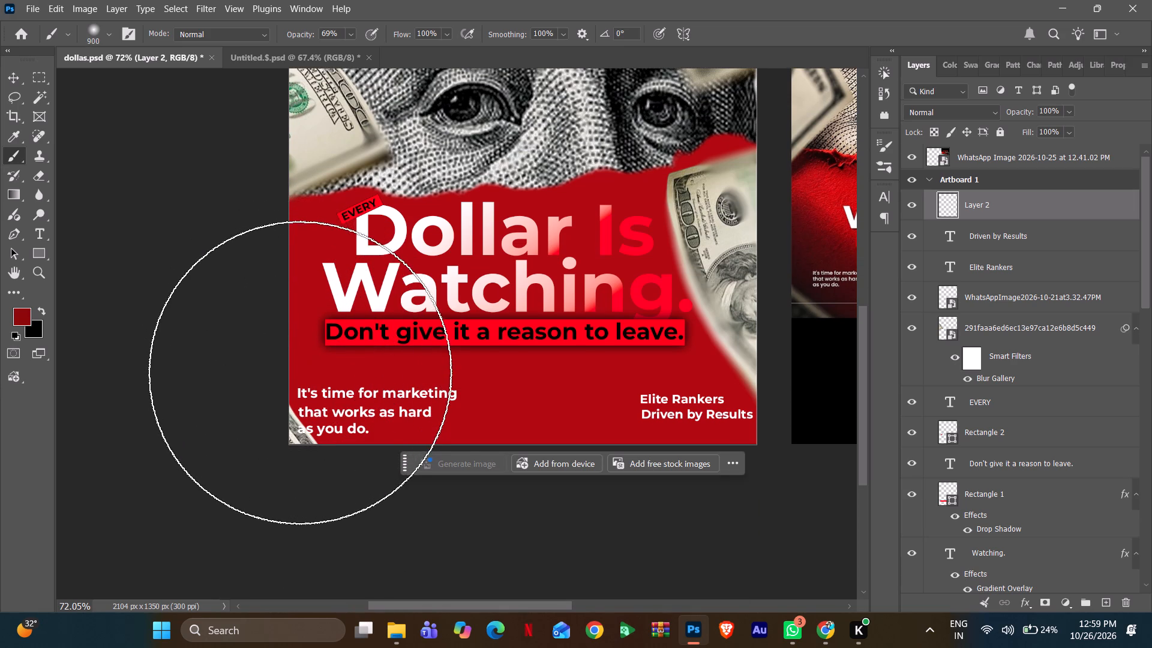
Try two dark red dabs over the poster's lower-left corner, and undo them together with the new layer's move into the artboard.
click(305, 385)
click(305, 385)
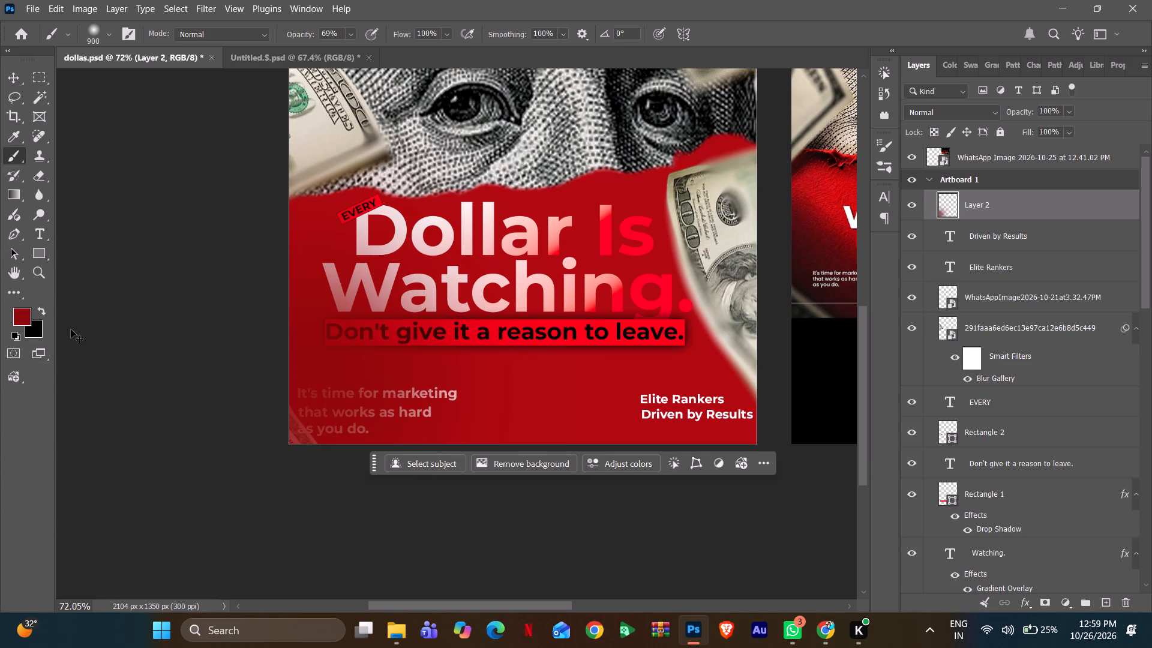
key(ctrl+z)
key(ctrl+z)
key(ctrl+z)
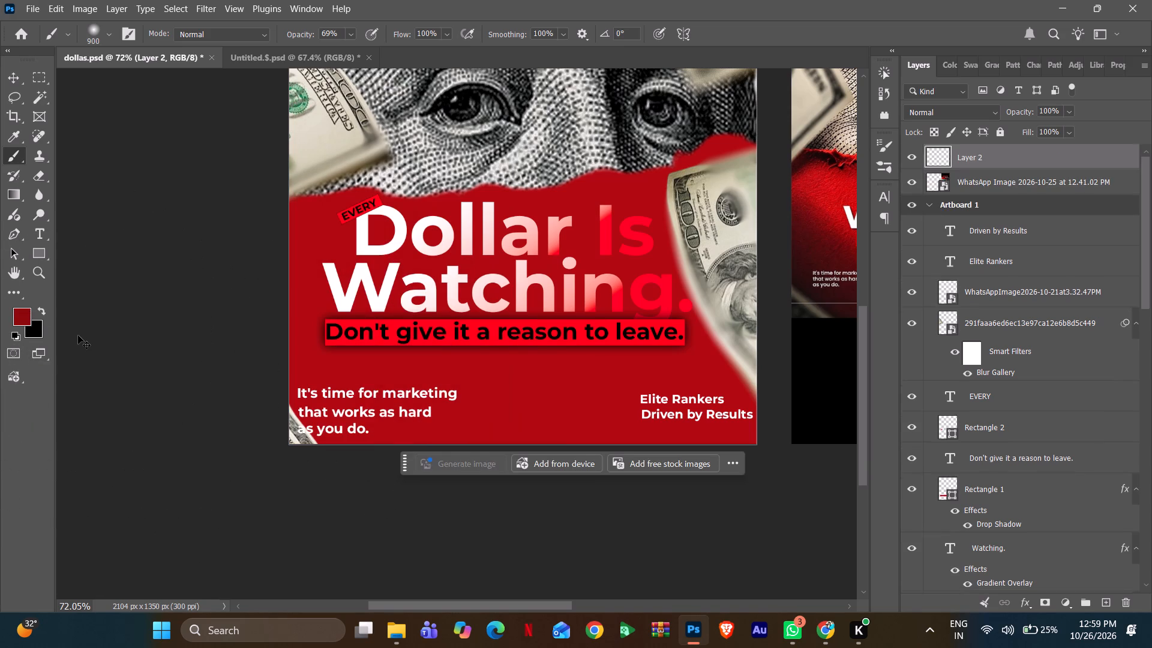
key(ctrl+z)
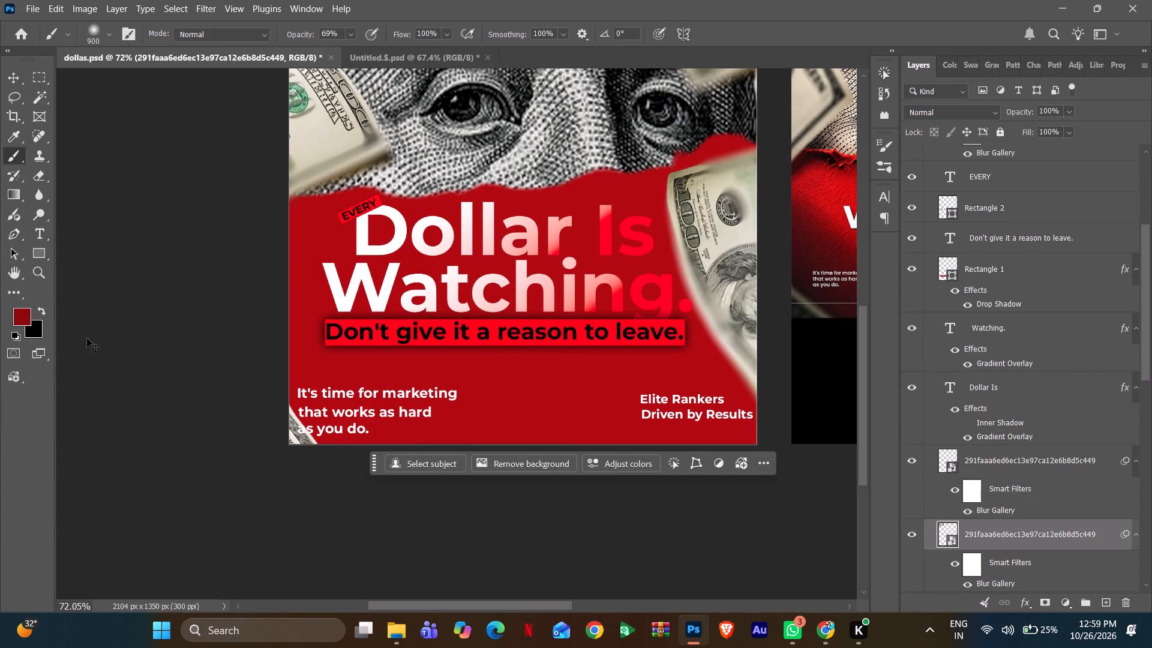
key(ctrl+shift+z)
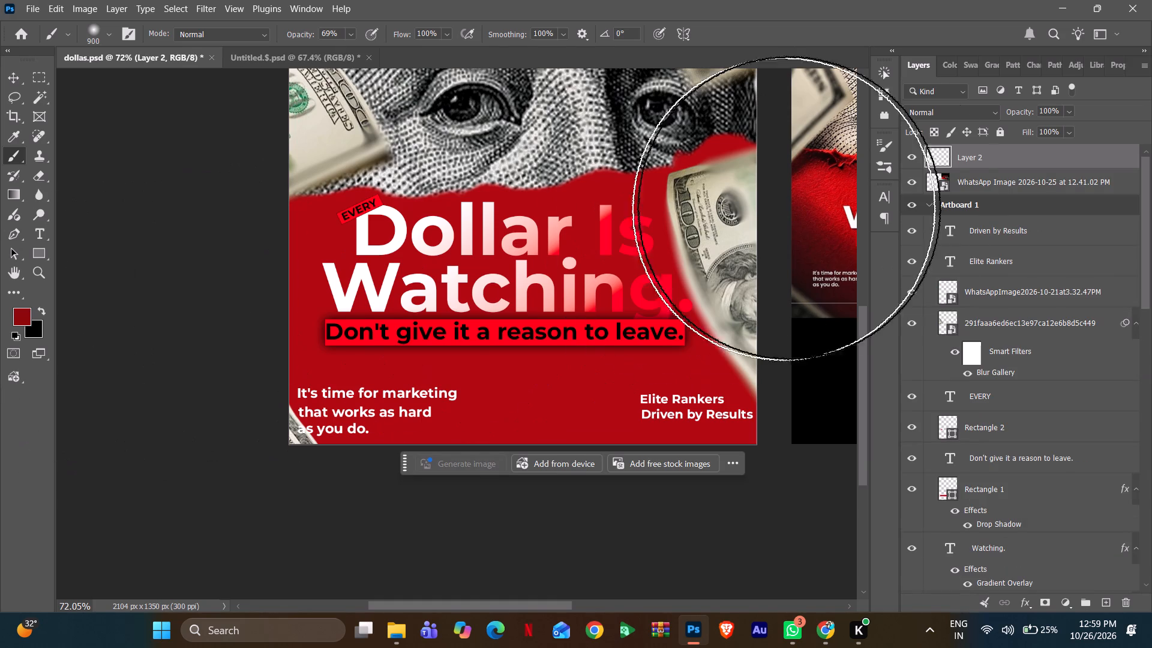
Move Layer 2 into Artboard 1, above the "Driven by Results" text.
drag(1004, 155, 998, 206)
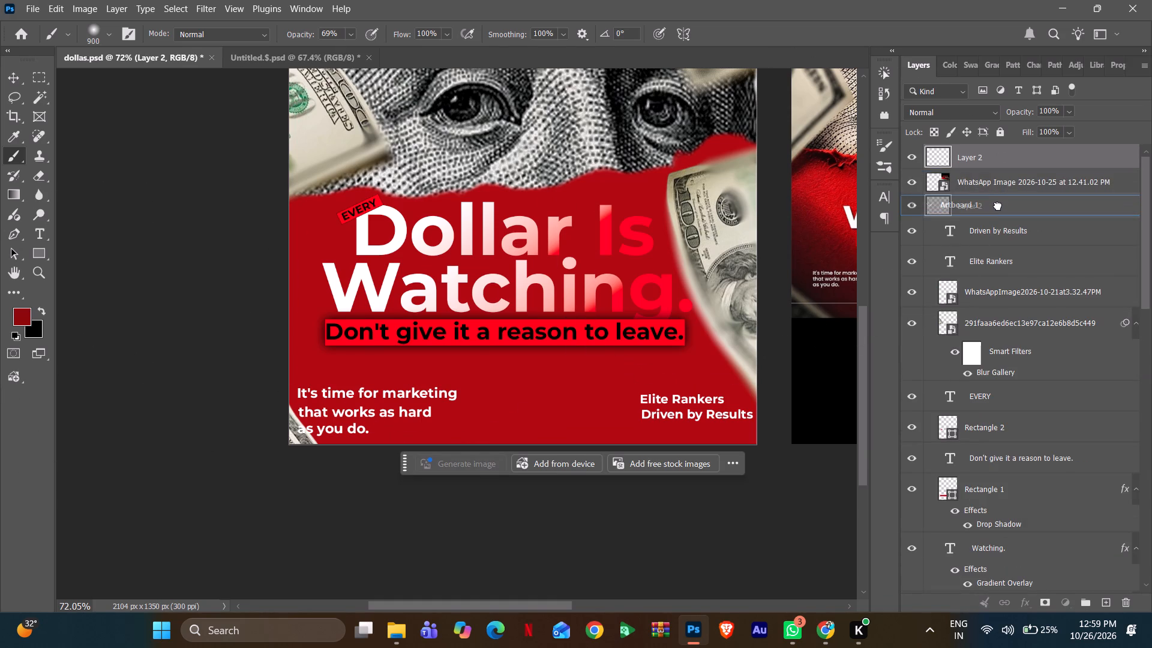
drag(998, 206, 997, 216)
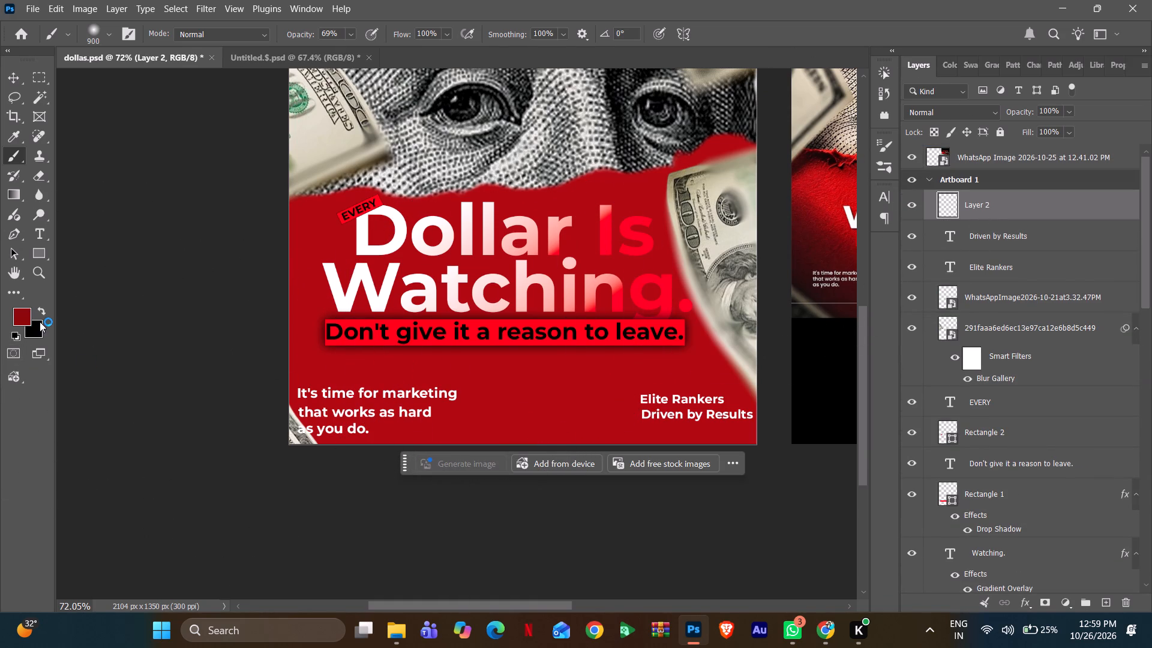
Make black the foreground colour for painting on Layer 2.
key(x)
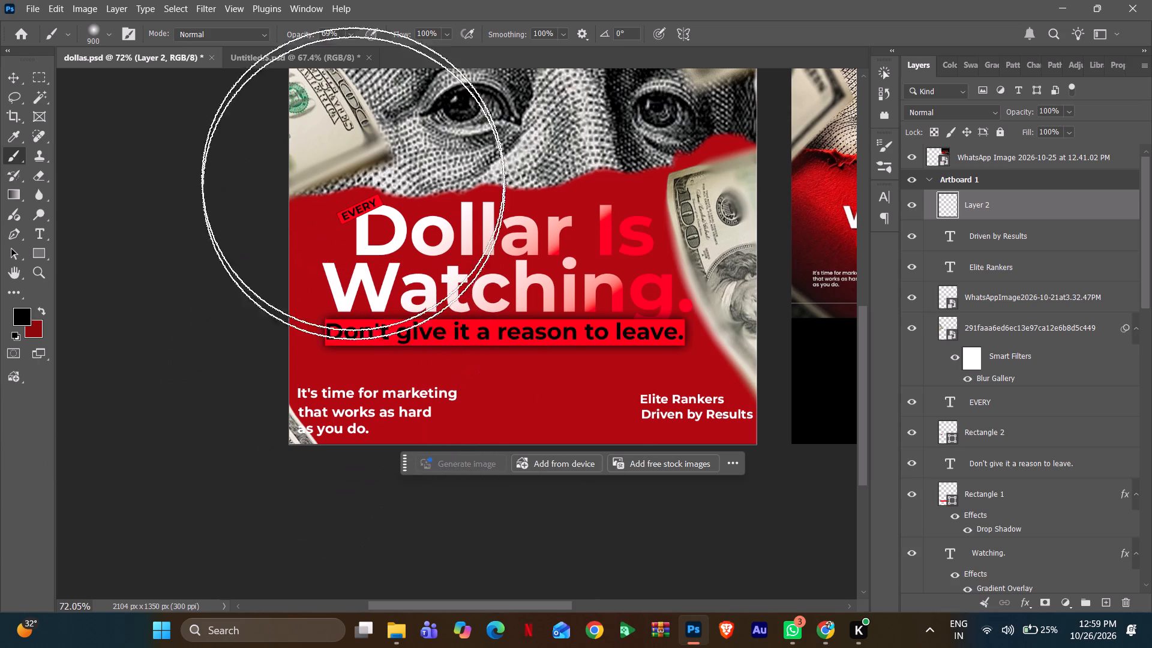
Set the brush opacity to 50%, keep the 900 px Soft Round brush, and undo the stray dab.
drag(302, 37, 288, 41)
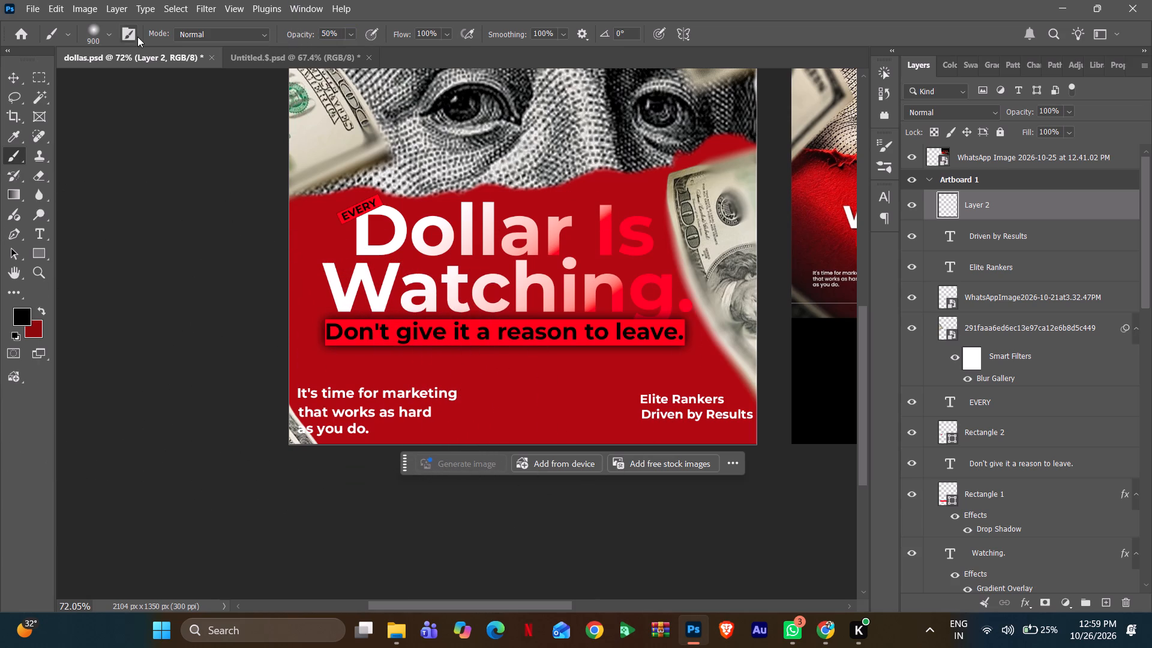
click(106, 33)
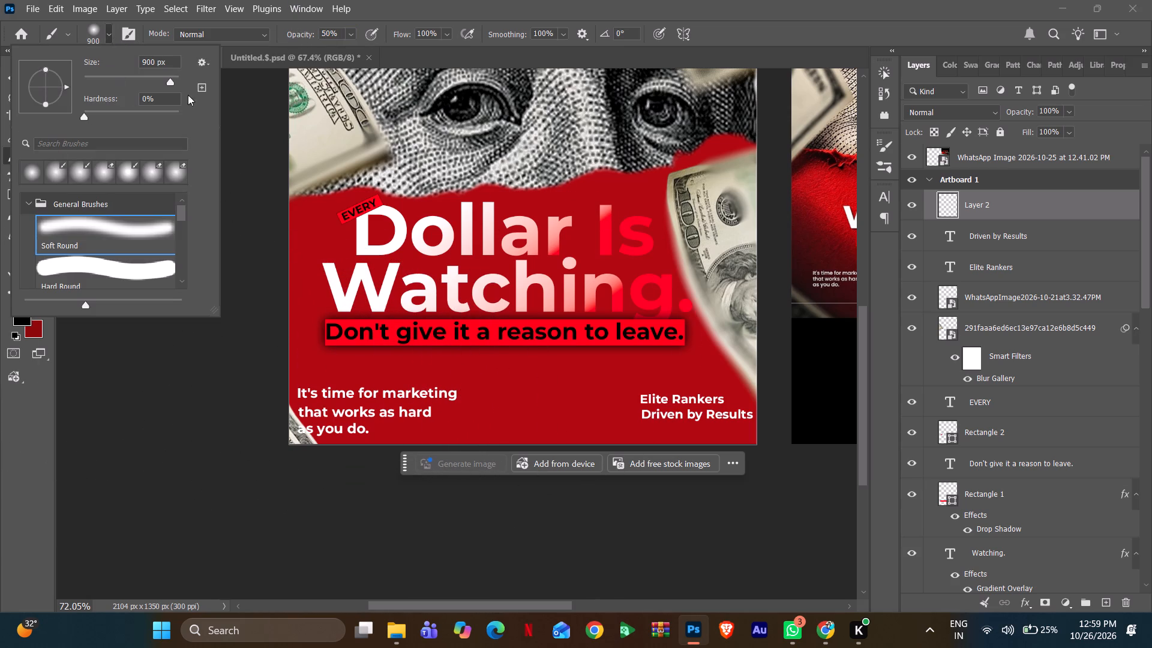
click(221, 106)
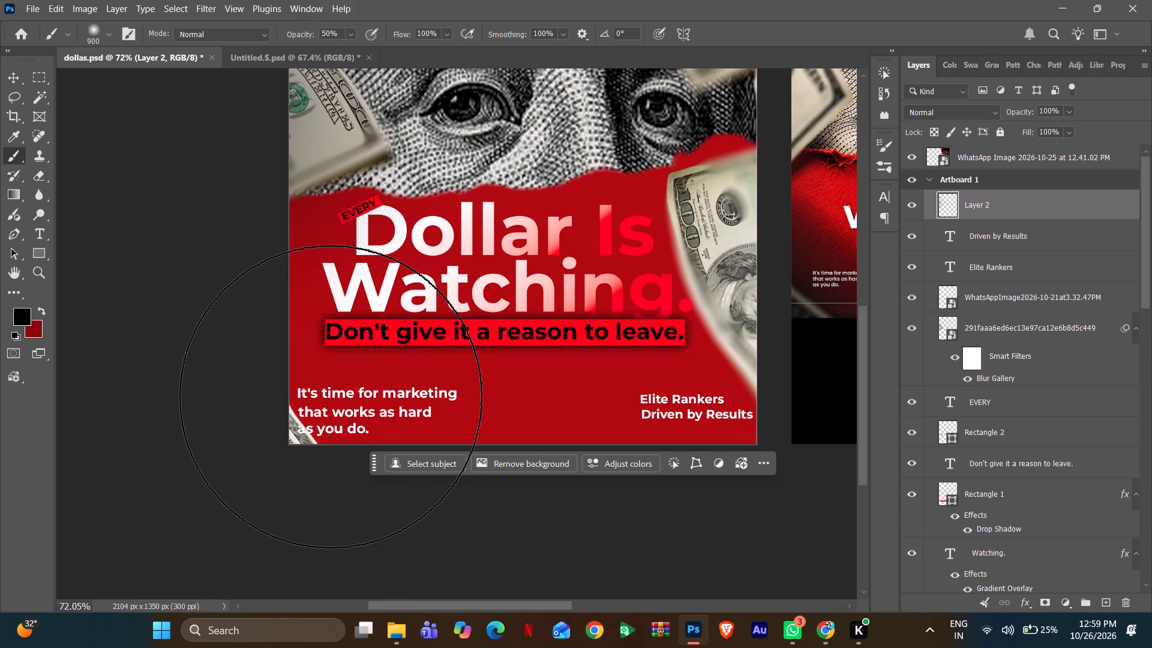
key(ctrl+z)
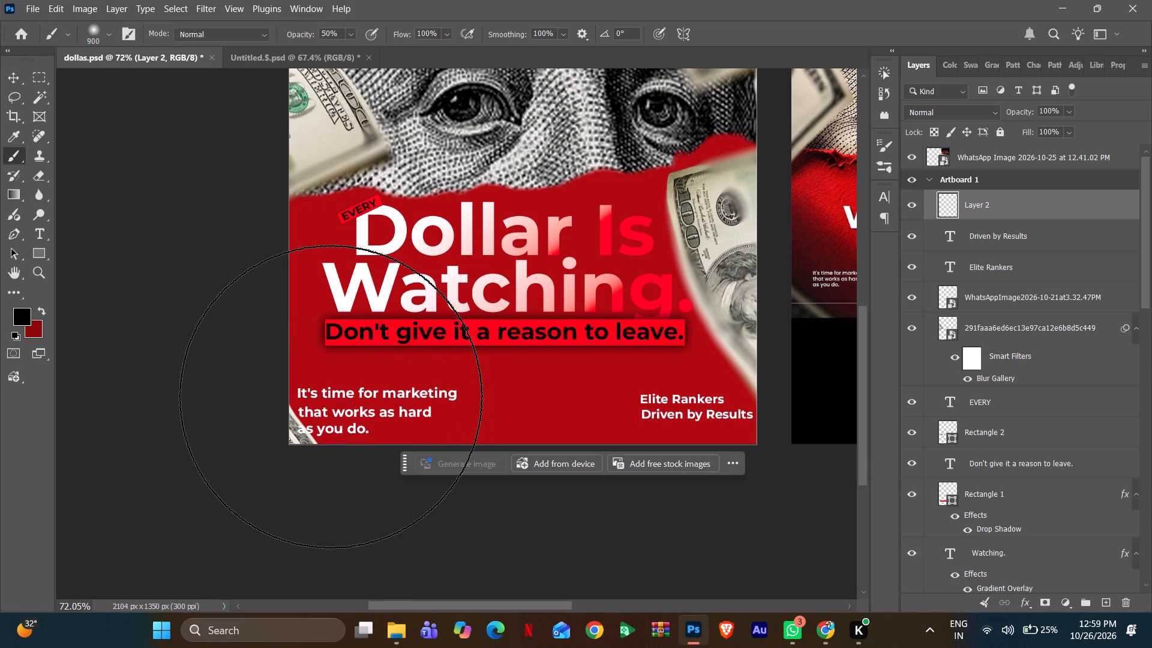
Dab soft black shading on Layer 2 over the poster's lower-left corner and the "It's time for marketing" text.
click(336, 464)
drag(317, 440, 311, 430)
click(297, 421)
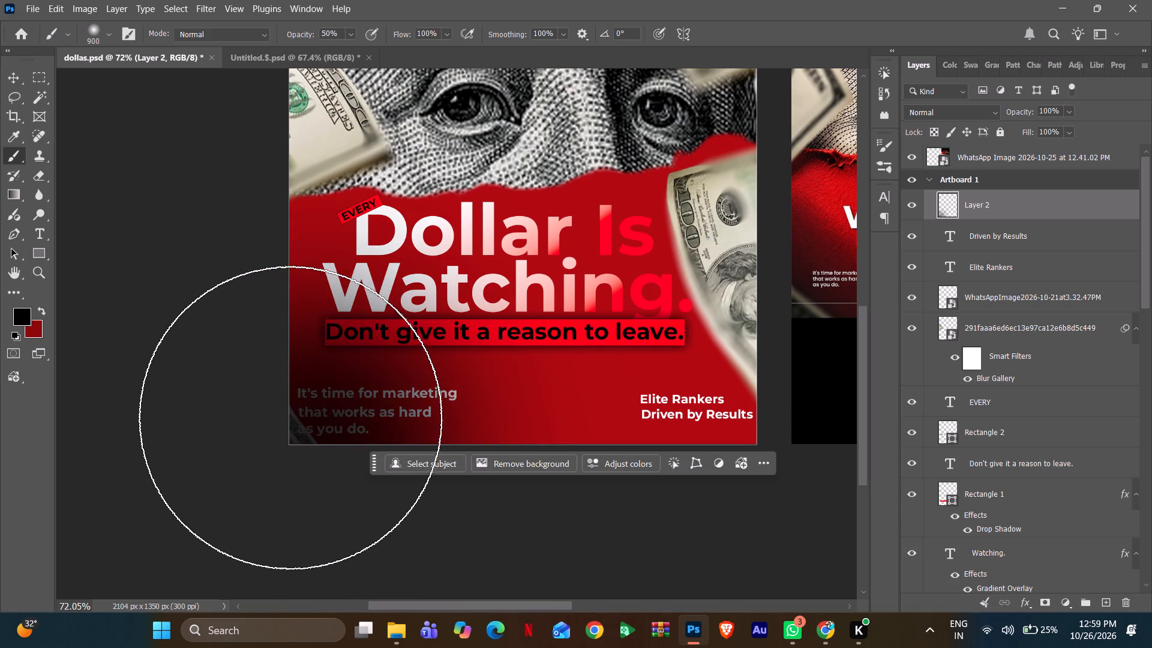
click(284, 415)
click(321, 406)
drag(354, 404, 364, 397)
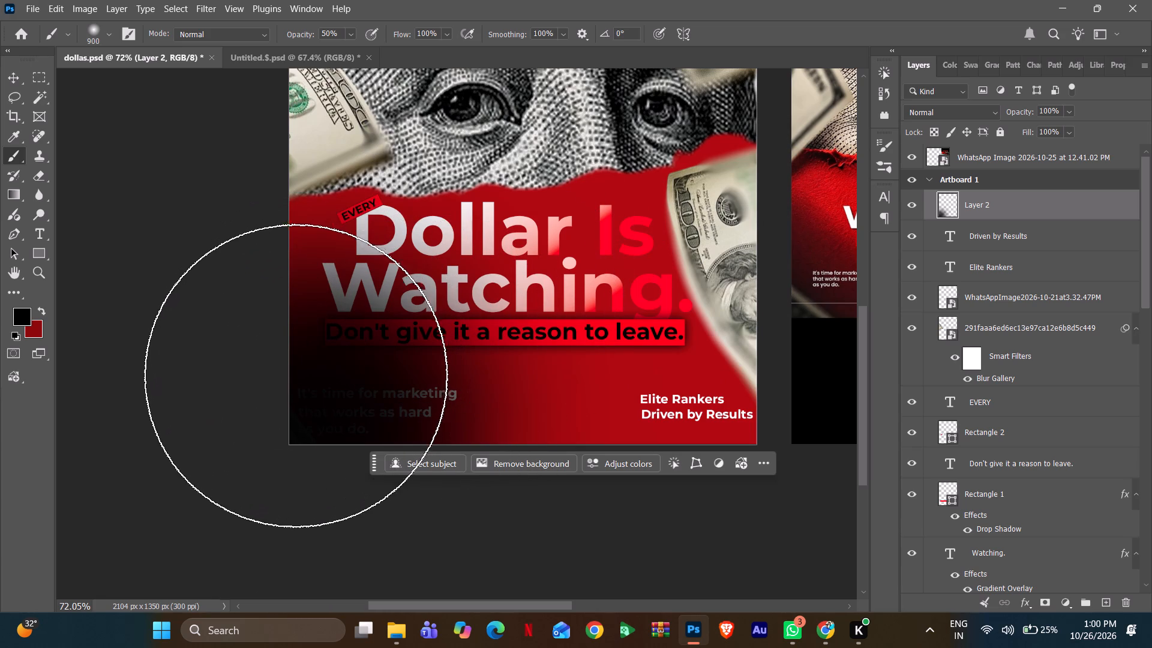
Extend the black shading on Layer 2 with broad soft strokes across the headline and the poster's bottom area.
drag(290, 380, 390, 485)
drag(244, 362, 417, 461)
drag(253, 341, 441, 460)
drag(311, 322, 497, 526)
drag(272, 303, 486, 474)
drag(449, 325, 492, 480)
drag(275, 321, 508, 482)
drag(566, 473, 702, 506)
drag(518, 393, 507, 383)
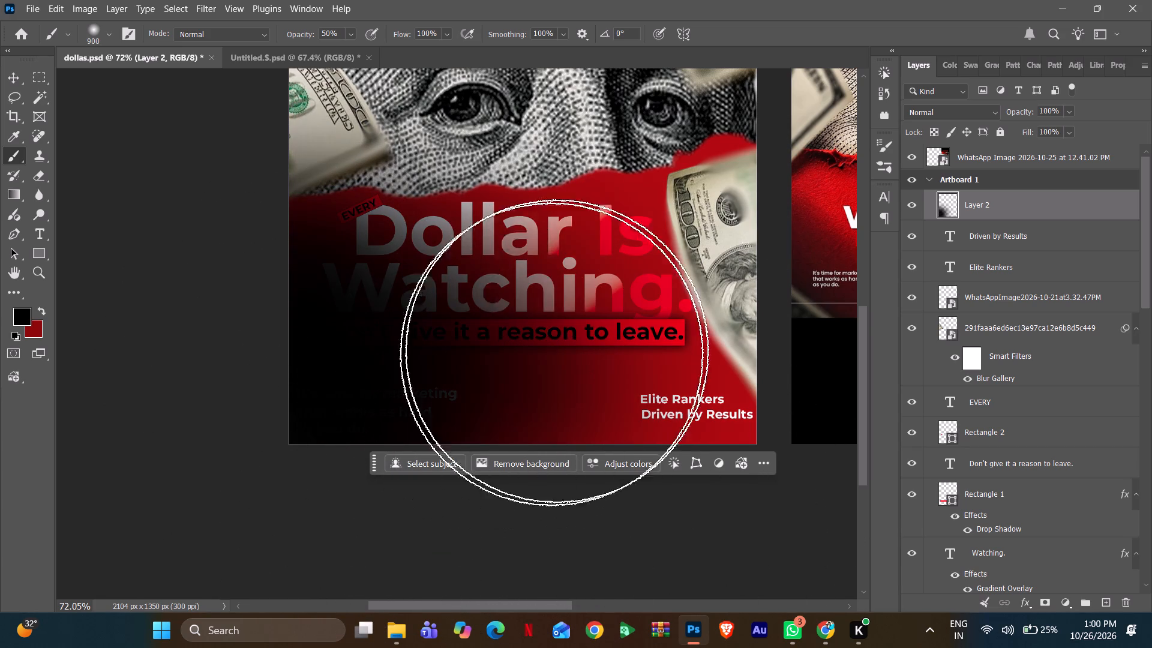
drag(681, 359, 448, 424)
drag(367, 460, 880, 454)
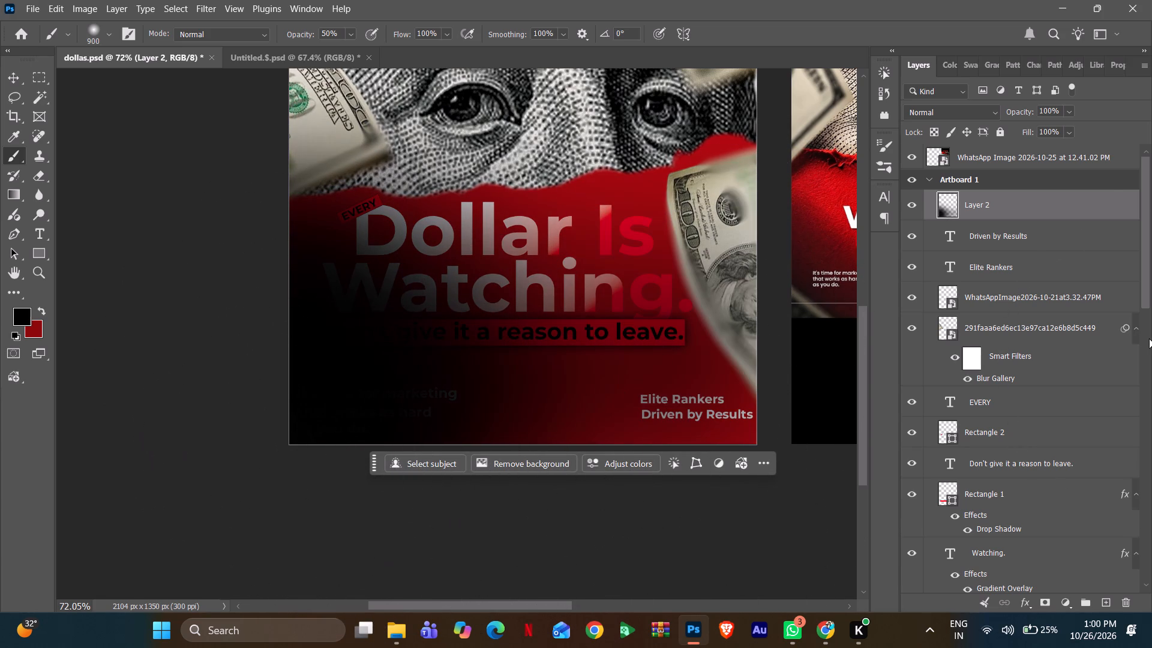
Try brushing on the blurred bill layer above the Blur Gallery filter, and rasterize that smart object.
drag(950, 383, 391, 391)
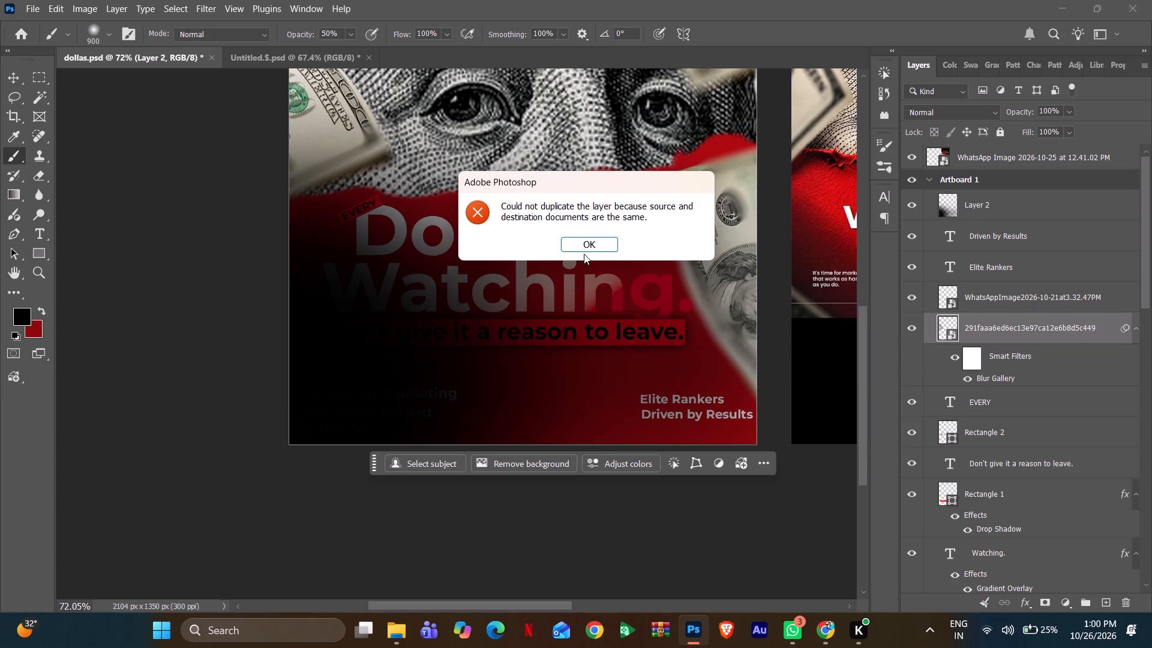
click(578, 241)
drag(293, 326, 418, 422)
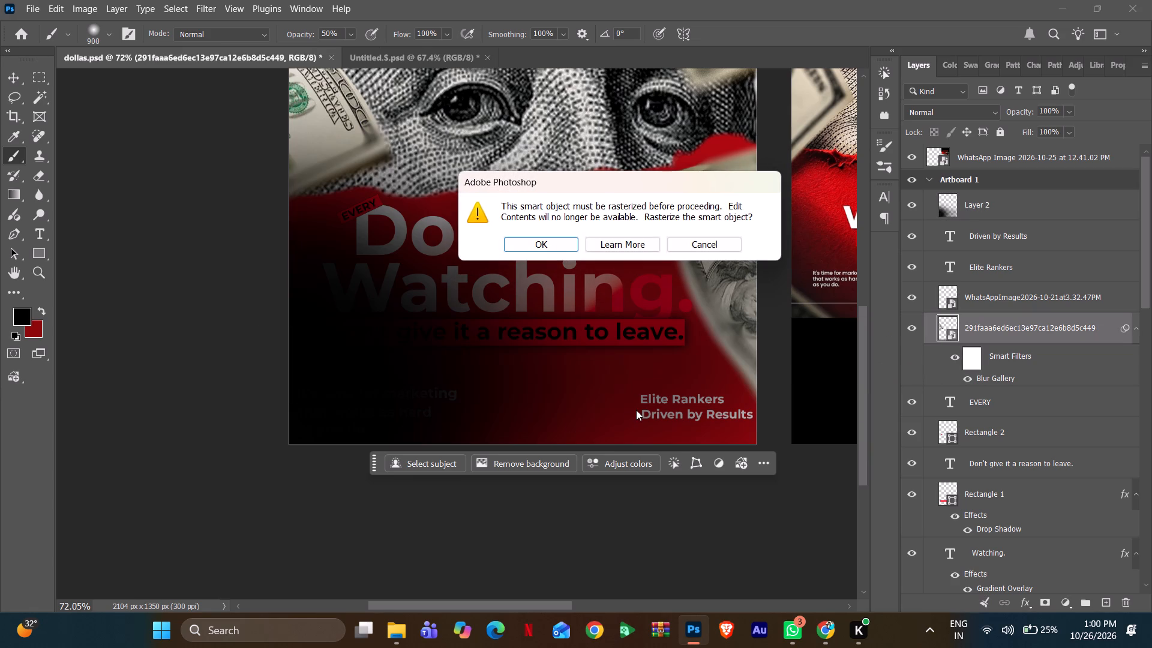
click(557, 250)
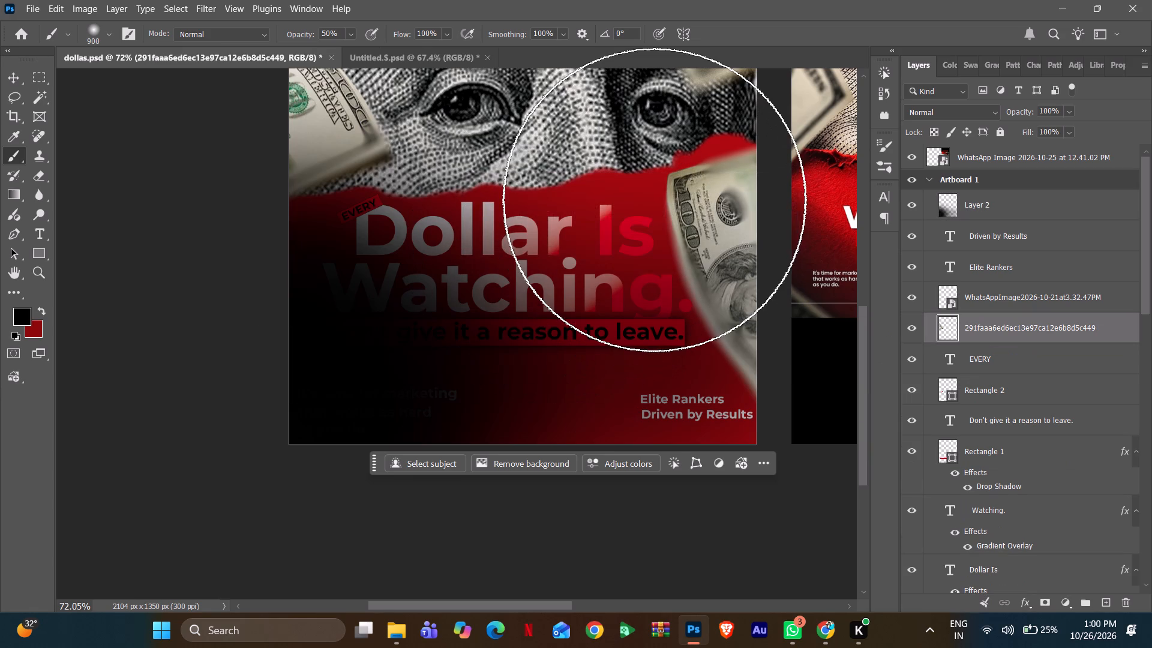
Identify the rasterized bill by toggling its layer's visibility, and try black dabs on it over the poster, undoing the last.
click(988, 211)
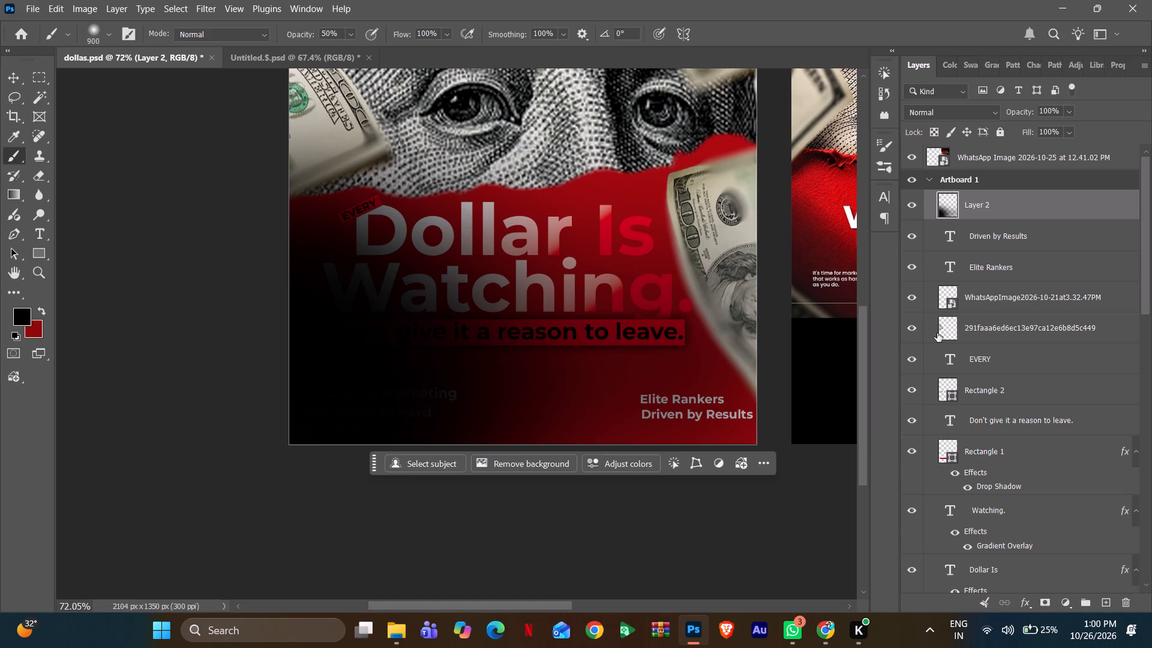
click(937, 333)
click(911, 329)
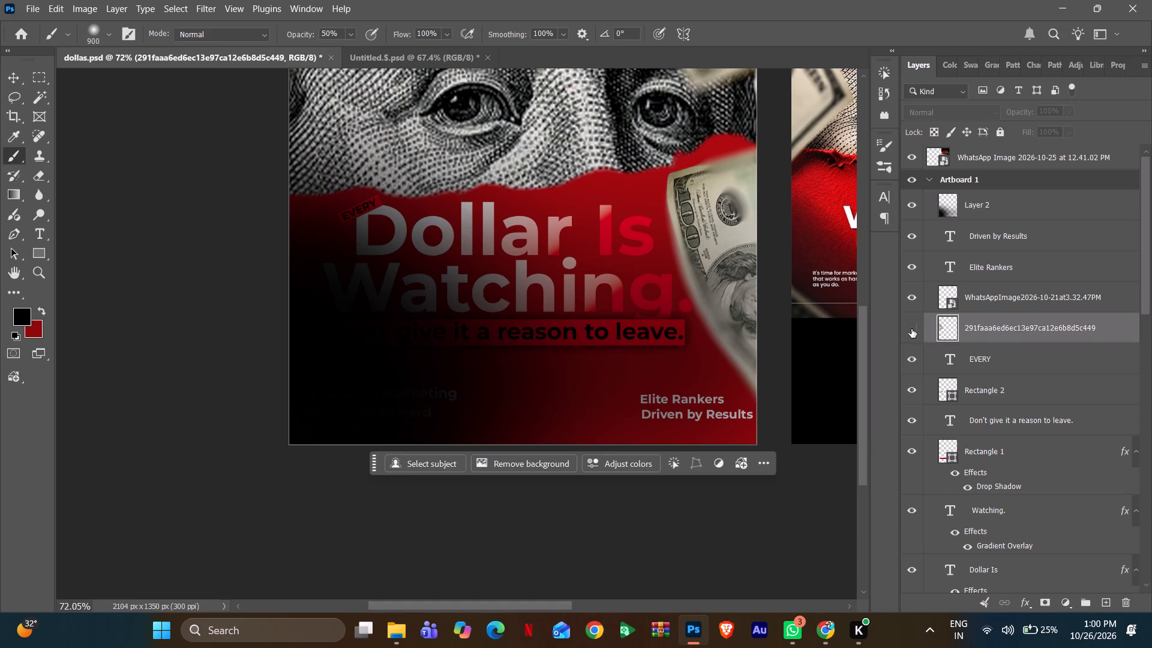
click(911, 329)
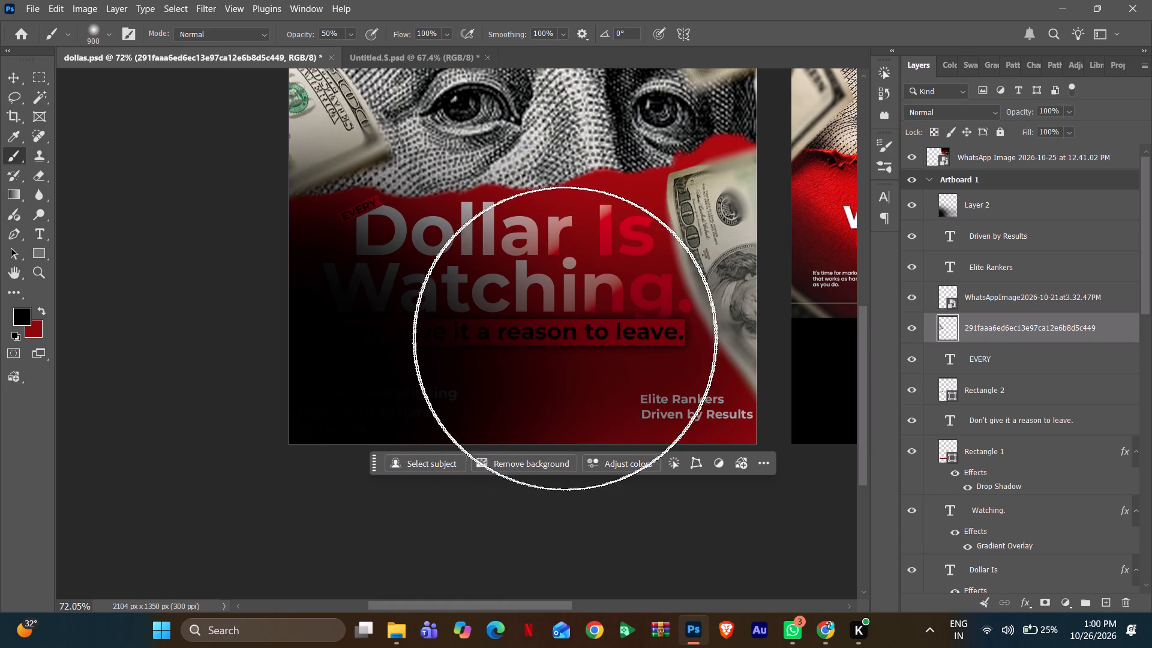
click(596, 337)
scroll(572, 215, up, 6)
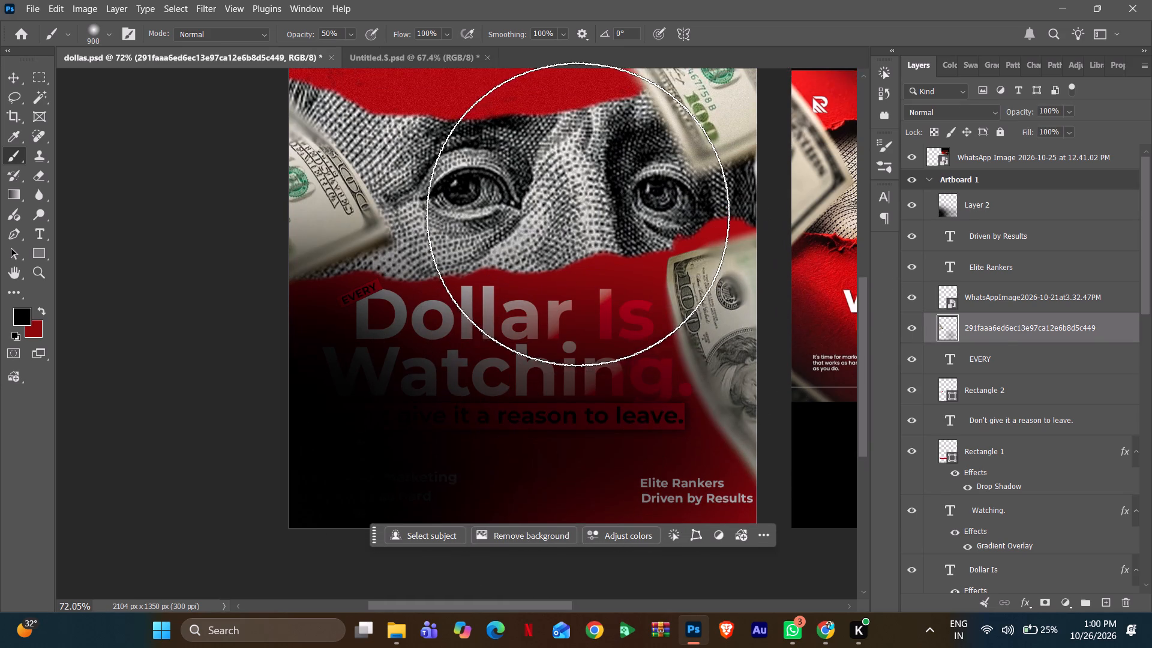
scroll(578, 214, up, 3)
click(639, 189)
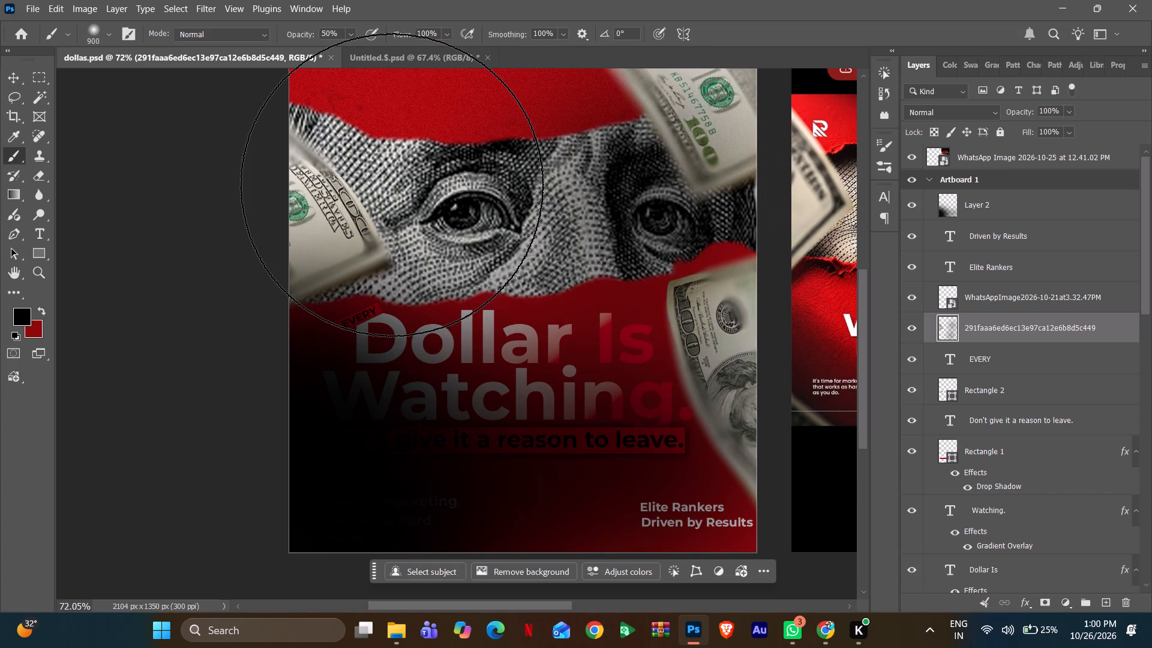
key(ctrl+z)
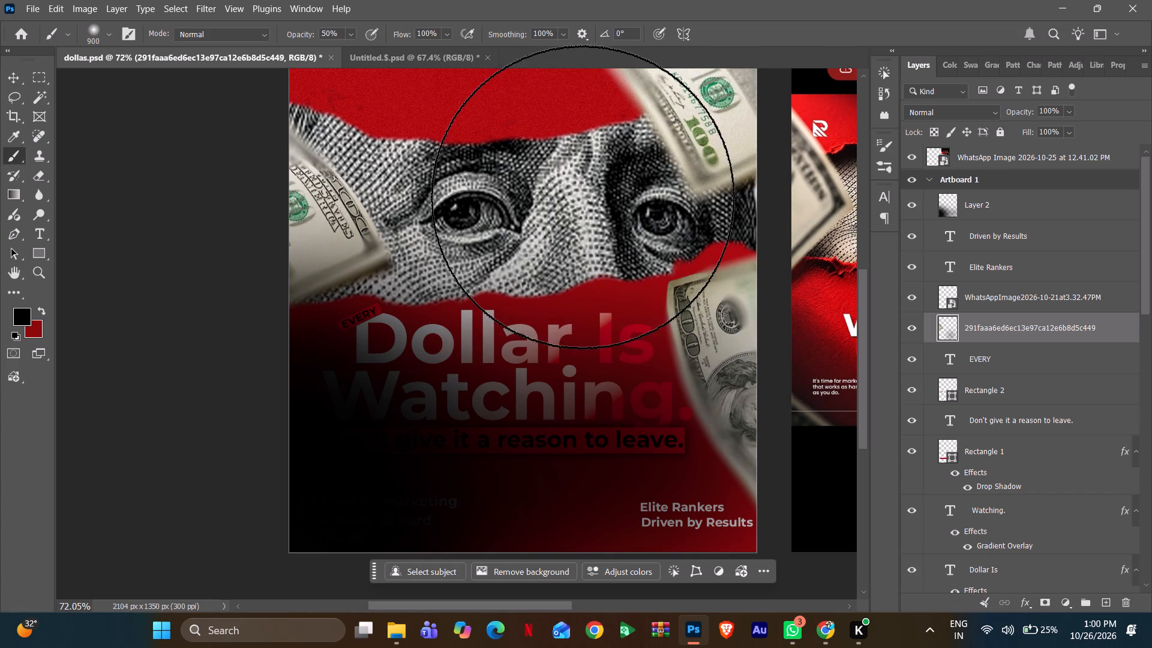
Set the brush opacity to 14% for shading the top of the poster.
scroll(583, 199, up, 14)
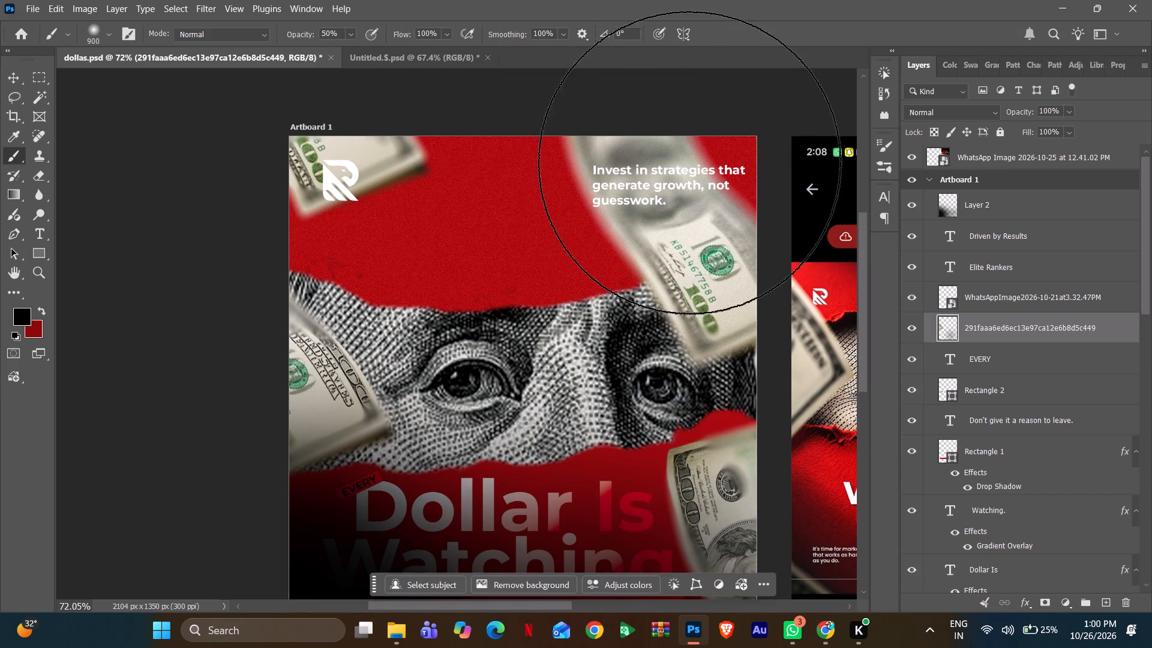
drag(306, 31, 278, 32)
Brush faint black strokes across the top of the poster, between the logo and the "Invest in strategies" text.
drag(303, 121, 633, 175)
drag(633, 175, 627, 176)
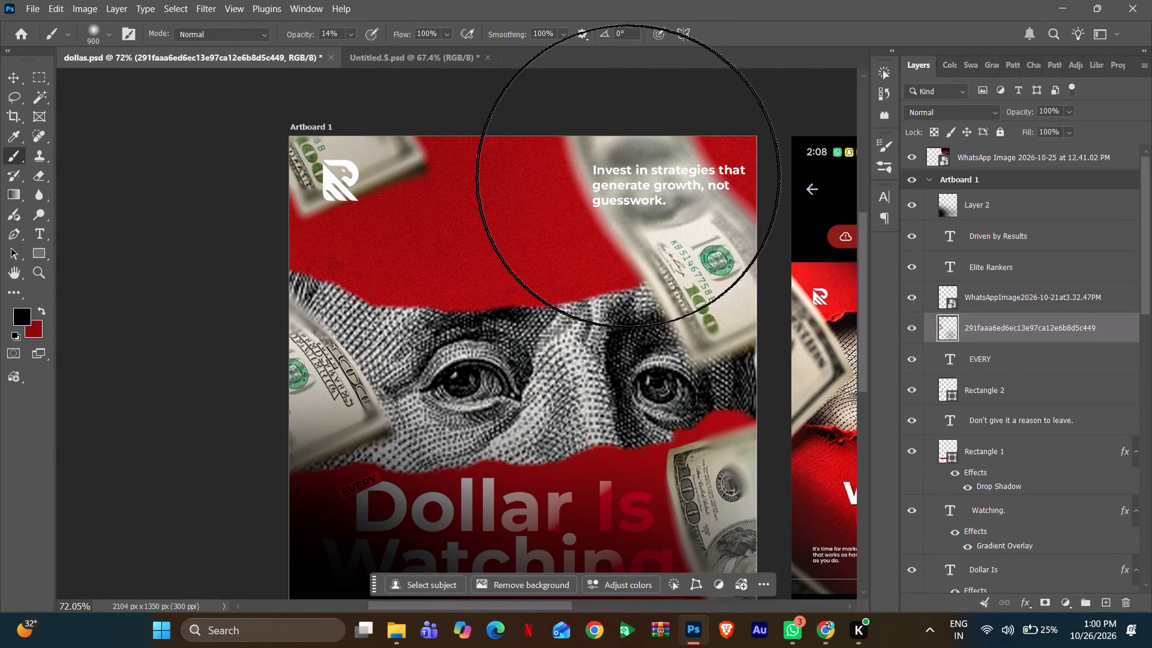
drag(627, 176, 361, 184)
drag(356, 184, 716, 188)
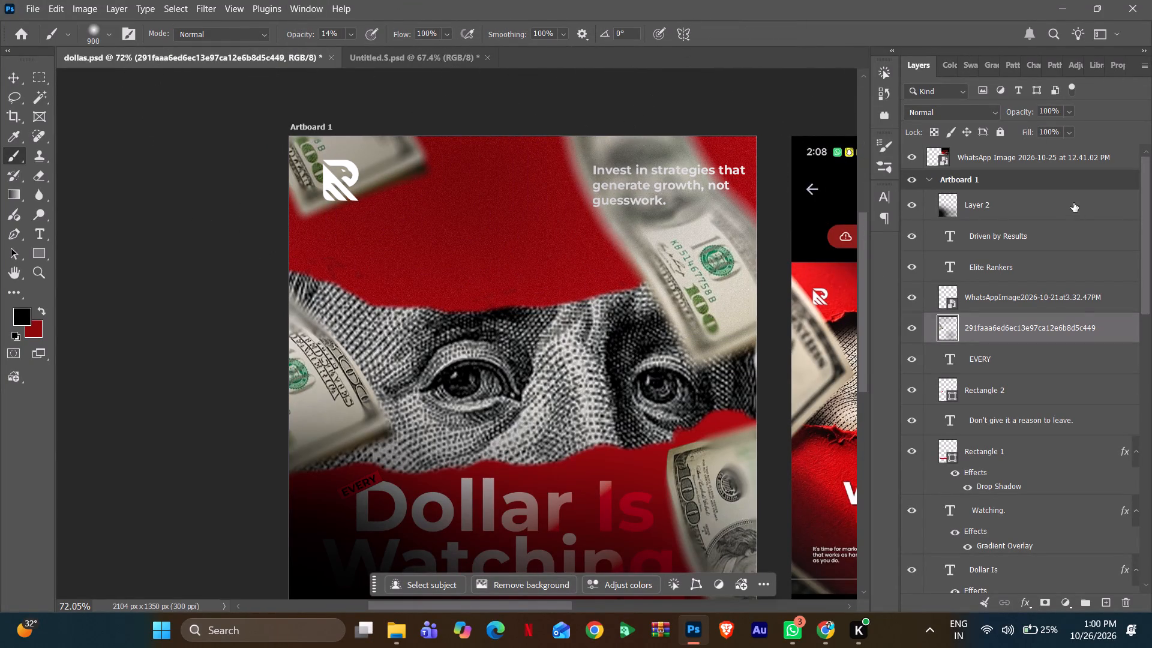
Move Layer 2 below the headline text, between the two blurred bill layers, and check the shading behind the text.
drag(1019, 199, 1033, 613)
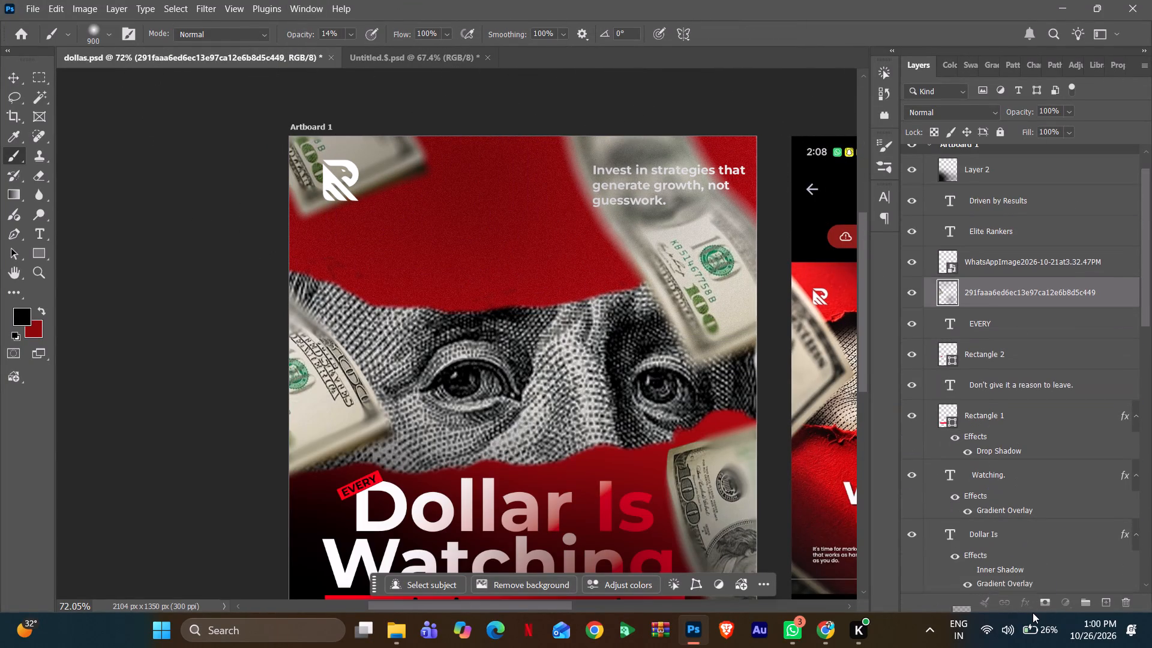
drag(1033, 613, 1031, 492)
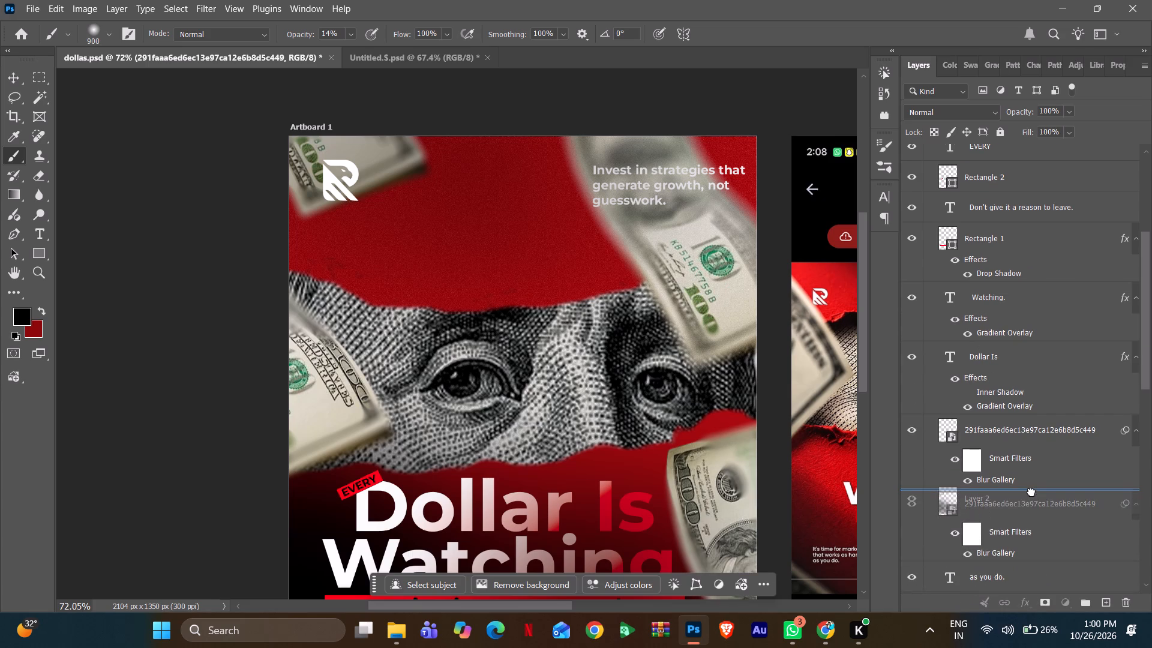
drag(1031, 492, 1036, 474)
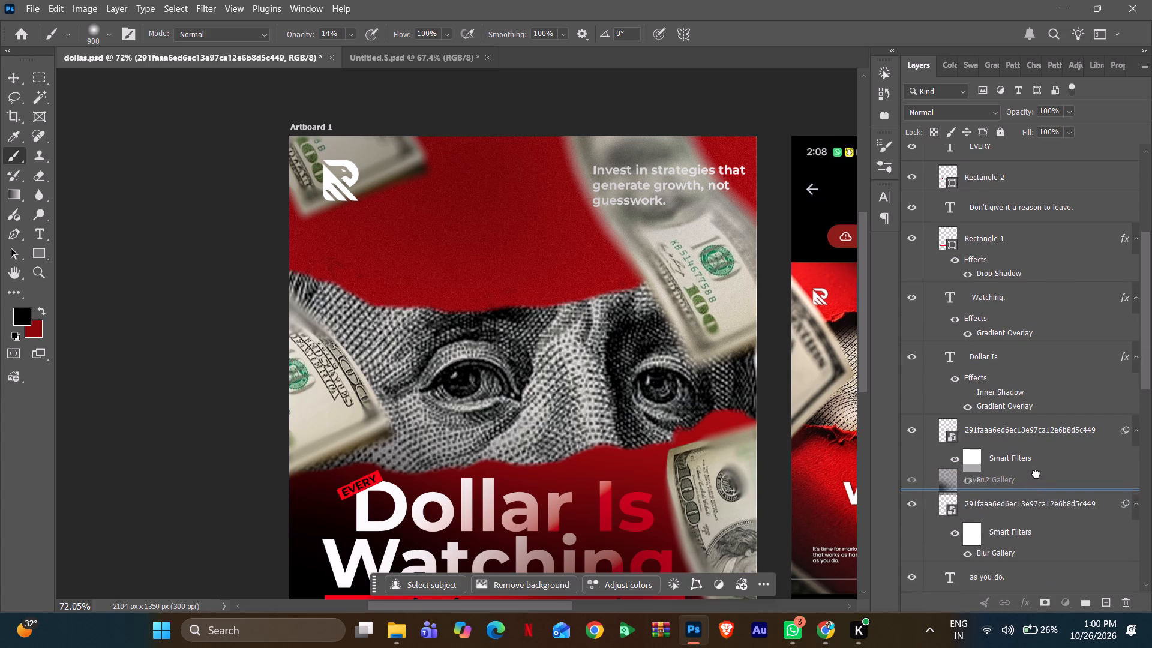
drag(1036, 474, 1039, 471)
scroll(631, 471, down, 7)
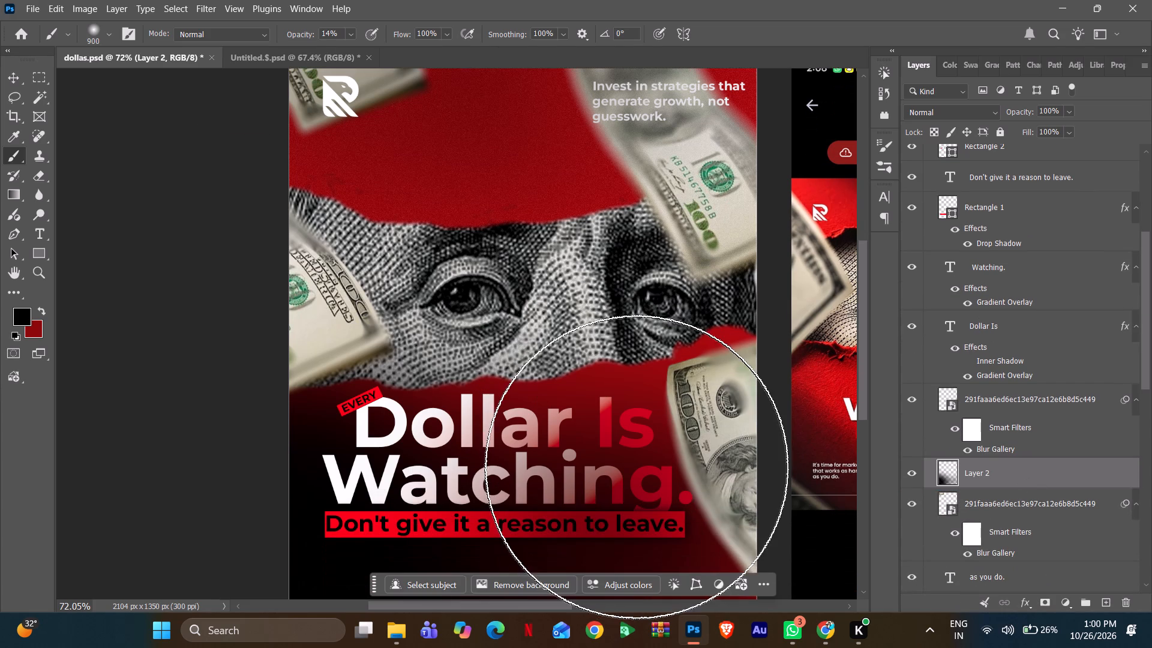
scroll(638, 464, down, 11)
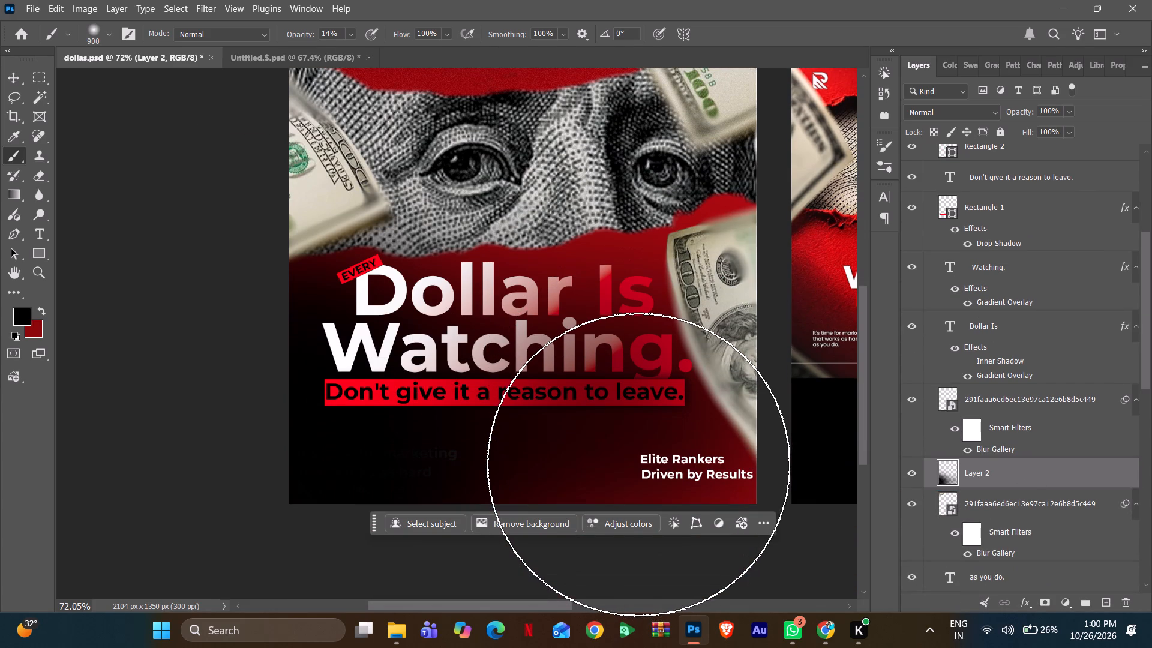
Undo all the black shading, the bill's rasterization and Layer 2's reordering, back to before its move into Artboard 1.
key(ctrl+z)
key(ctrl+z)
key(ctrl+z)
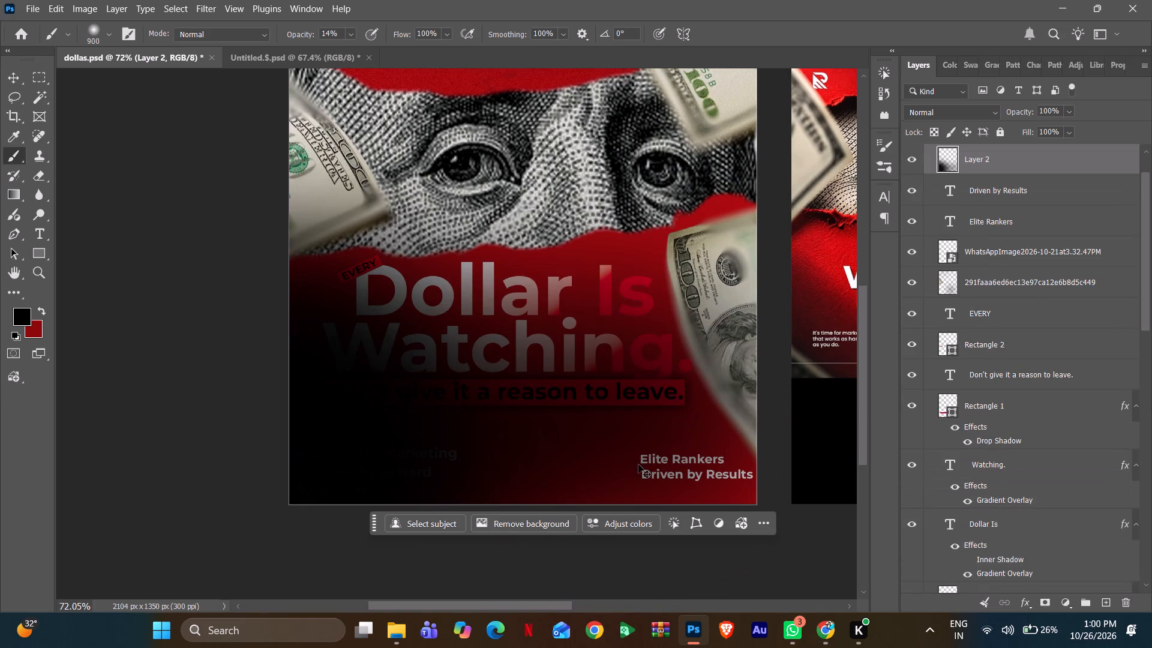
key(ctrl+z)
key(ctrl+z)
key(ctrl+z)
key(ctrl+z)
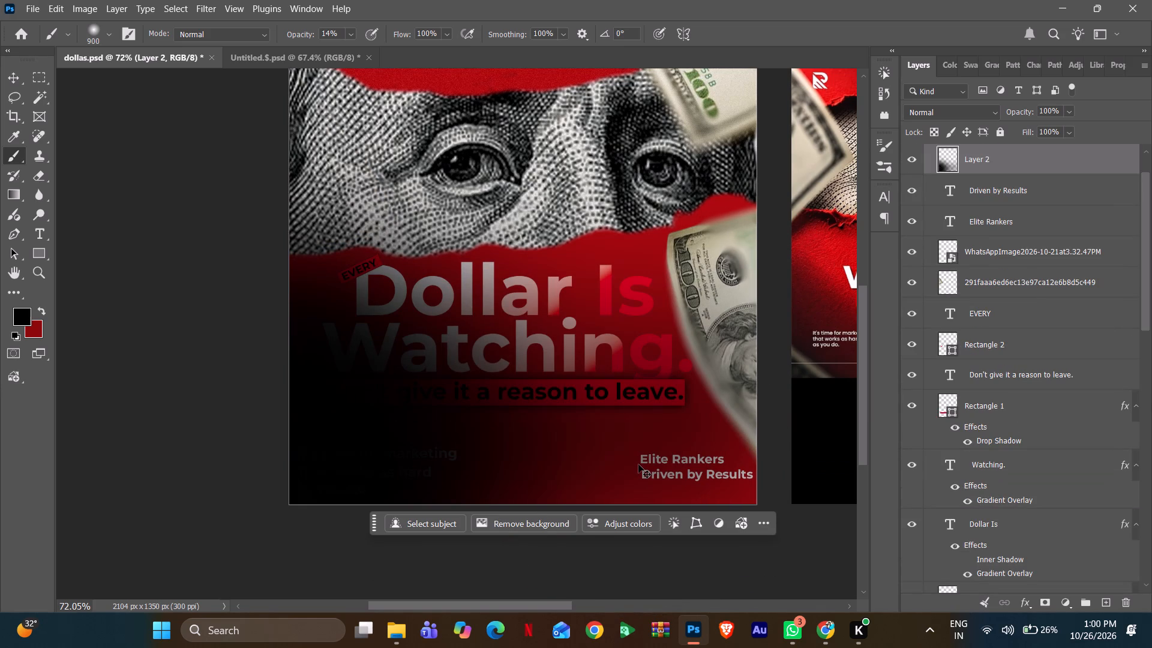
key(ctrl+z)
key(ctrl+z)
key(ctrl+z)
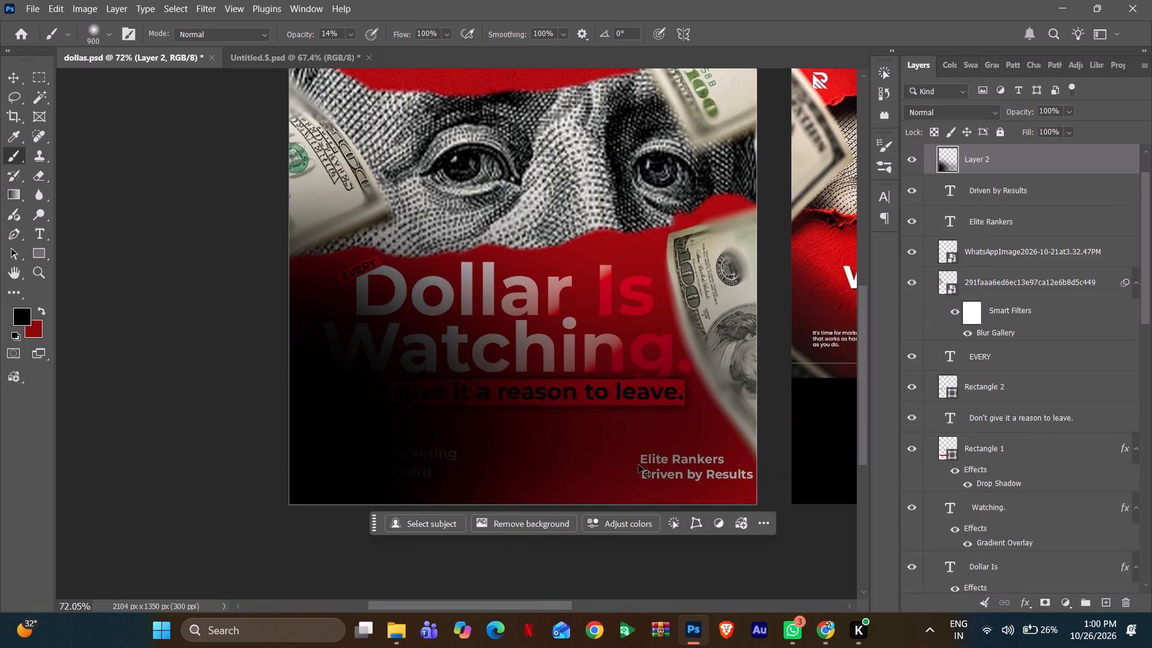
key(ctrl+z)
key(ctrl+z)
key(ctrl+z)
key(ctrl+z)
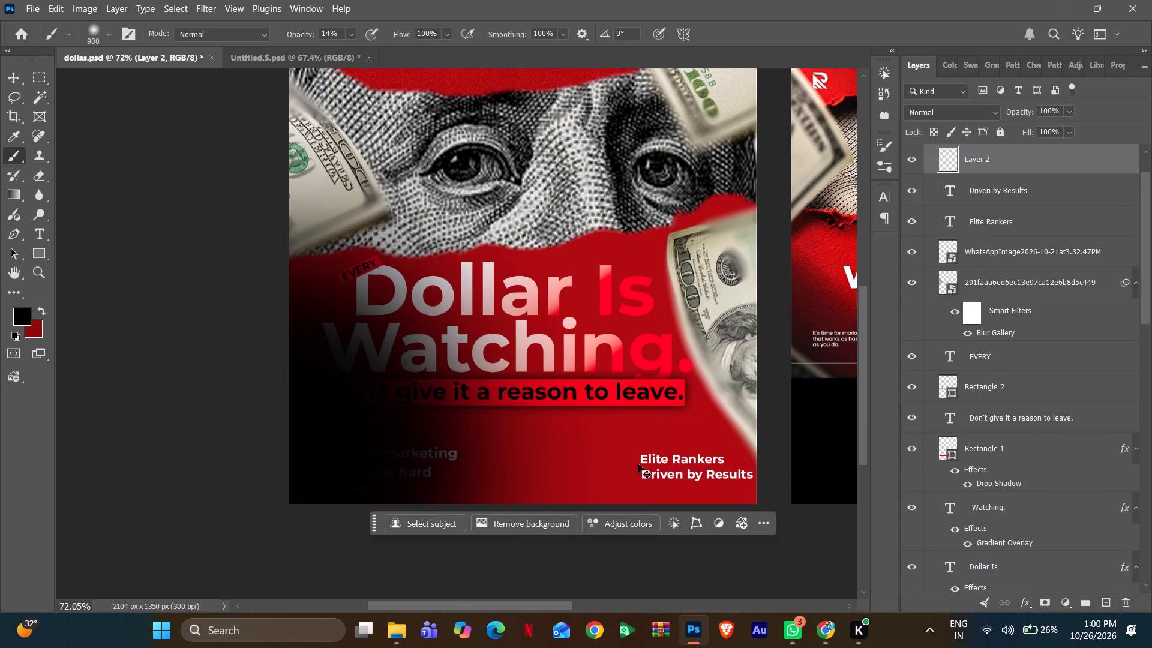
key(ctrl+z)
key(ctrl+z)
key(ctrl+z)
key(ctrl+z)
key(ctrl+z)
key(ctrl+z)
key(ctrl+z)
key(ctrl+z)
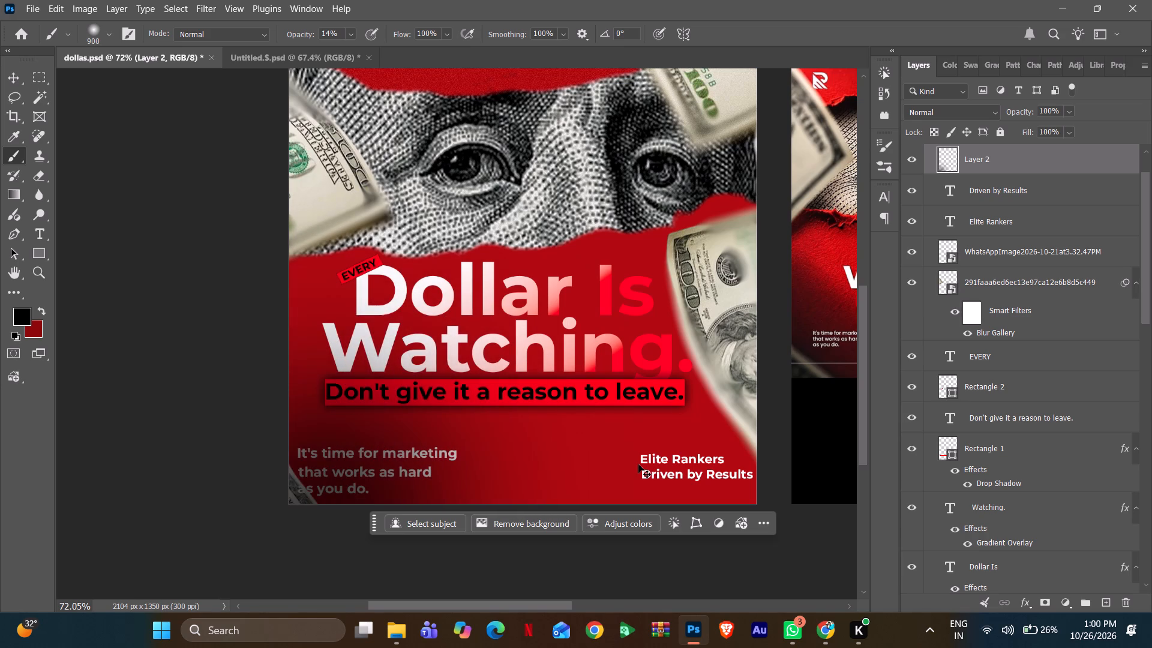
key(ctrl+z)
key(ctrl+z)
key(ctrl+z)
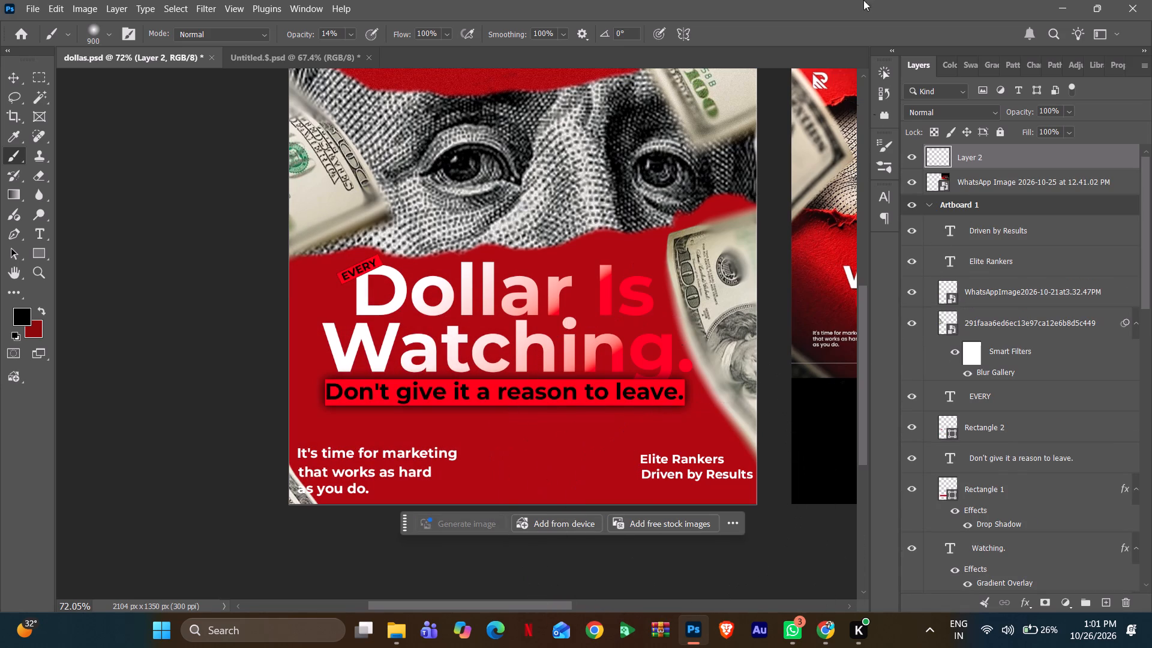
Move Layer 2 into Artboard 1, above the "Driven by Results" text.
drag(989, 157, 983, 241)
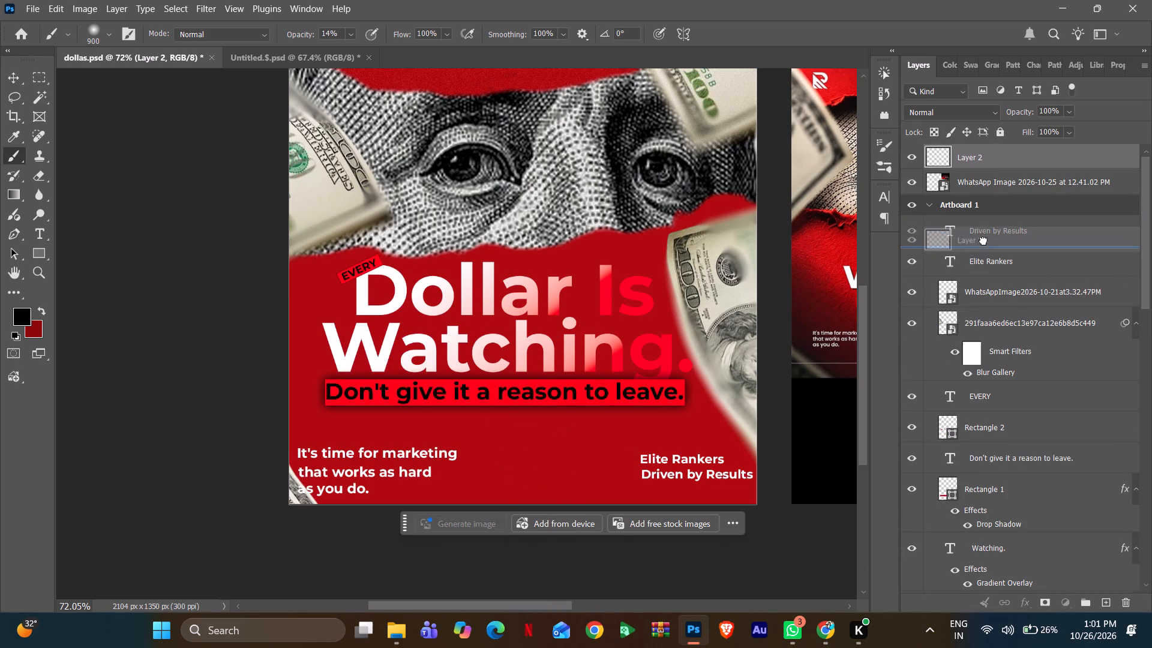
drag(983, 241, 987, 218)
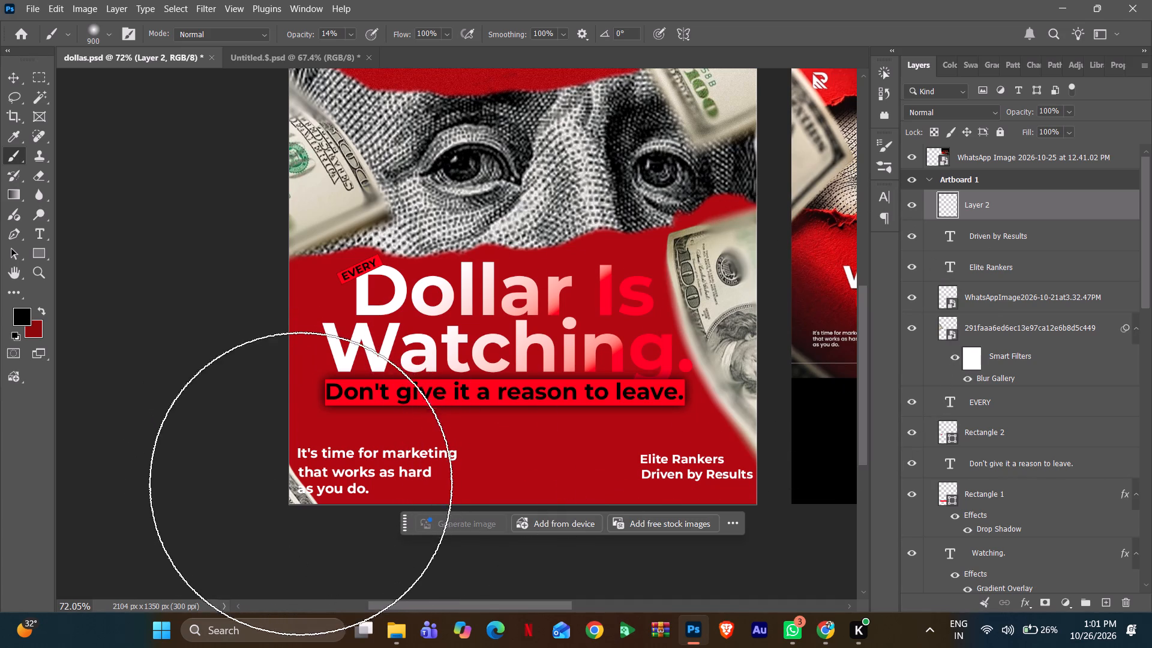
Brush soft black shading on Layer 2 over the poster's lower-left corner at 14% brush opacity.
triple_click(215, 547)
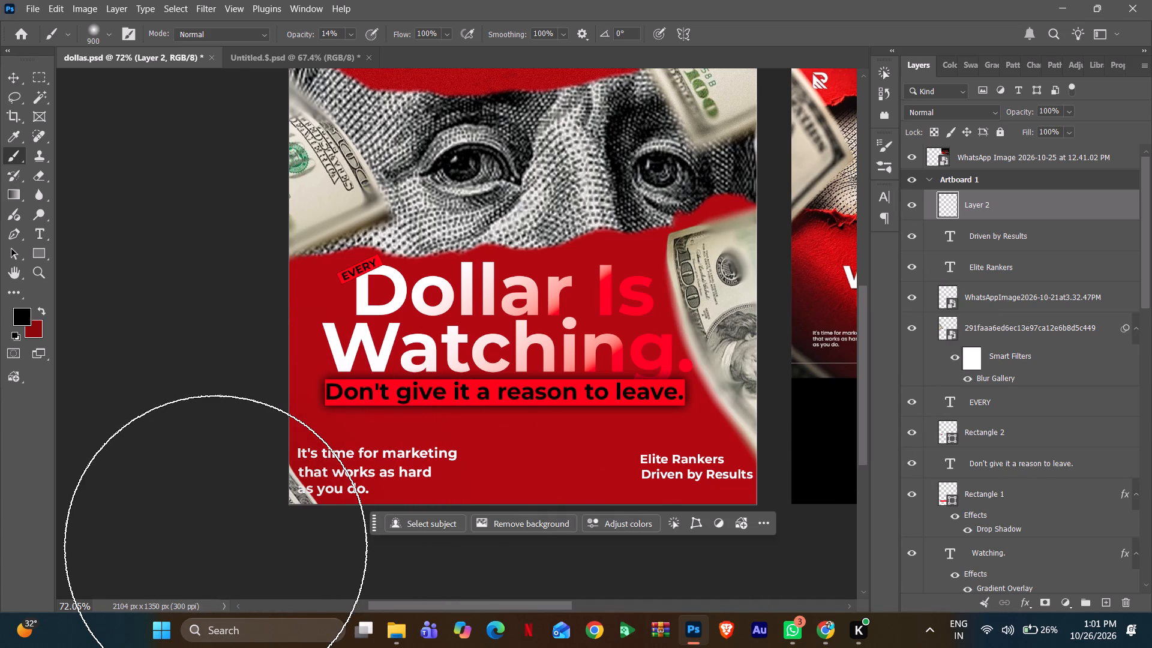
drag(220, 545, 227, 539)
double_click(229, 538)
triple_click(235, 534)
double_click(238, 532)
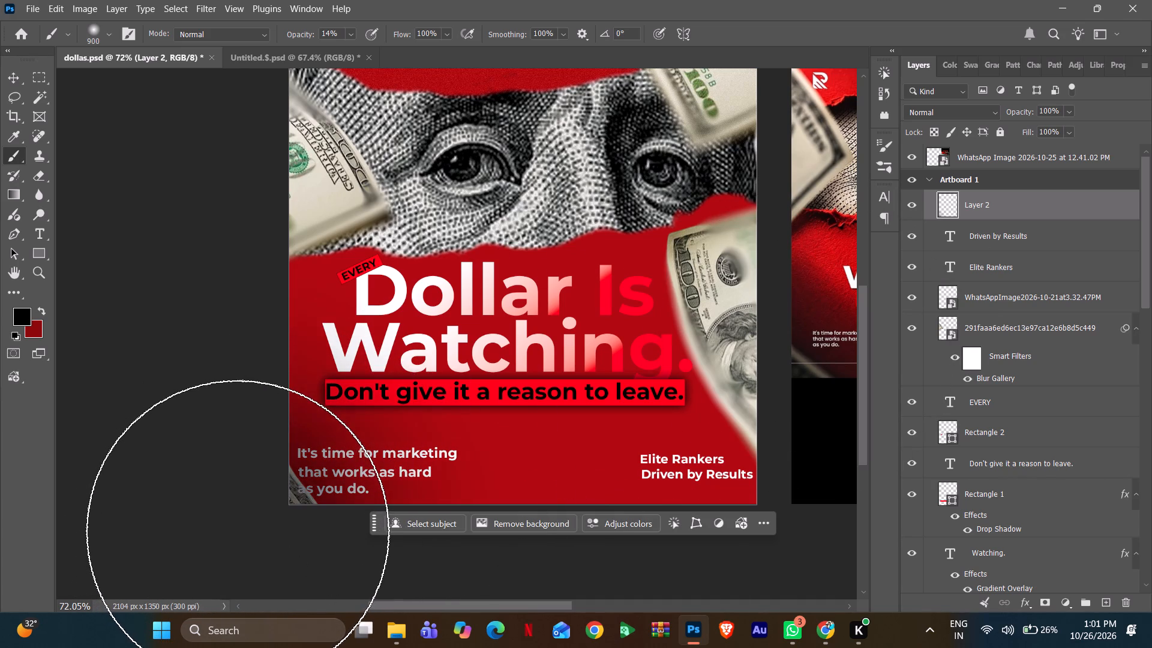
triple_click(242, 528)
triple_click(243, 527)
double_click(245, 525)
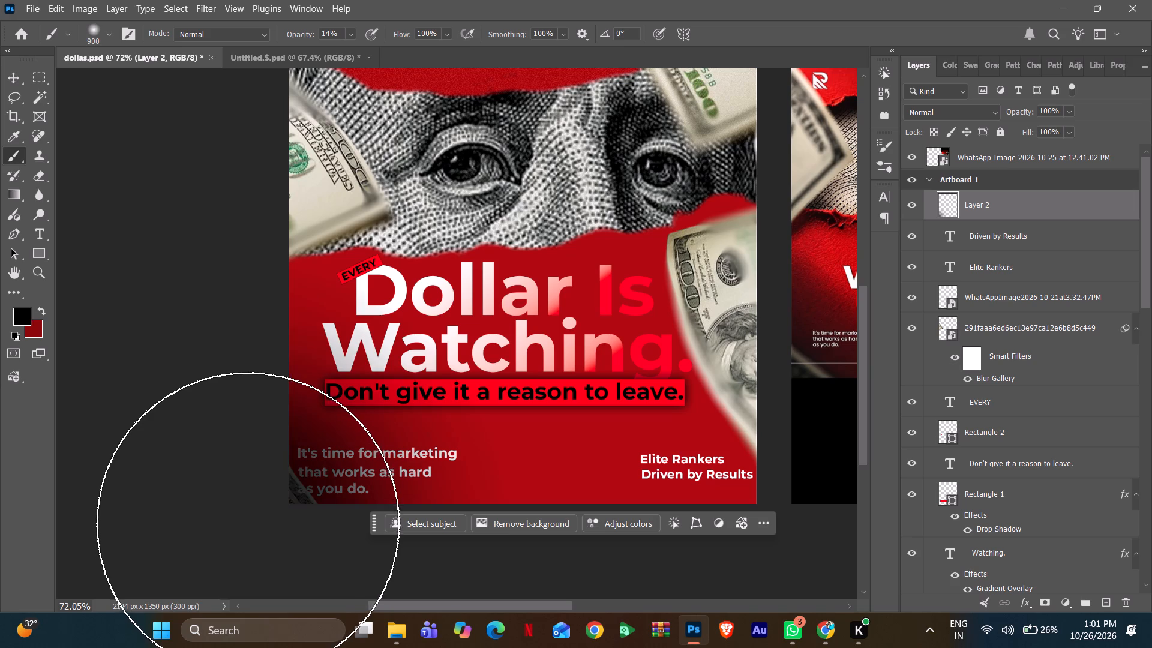
triple_click(254, 518)
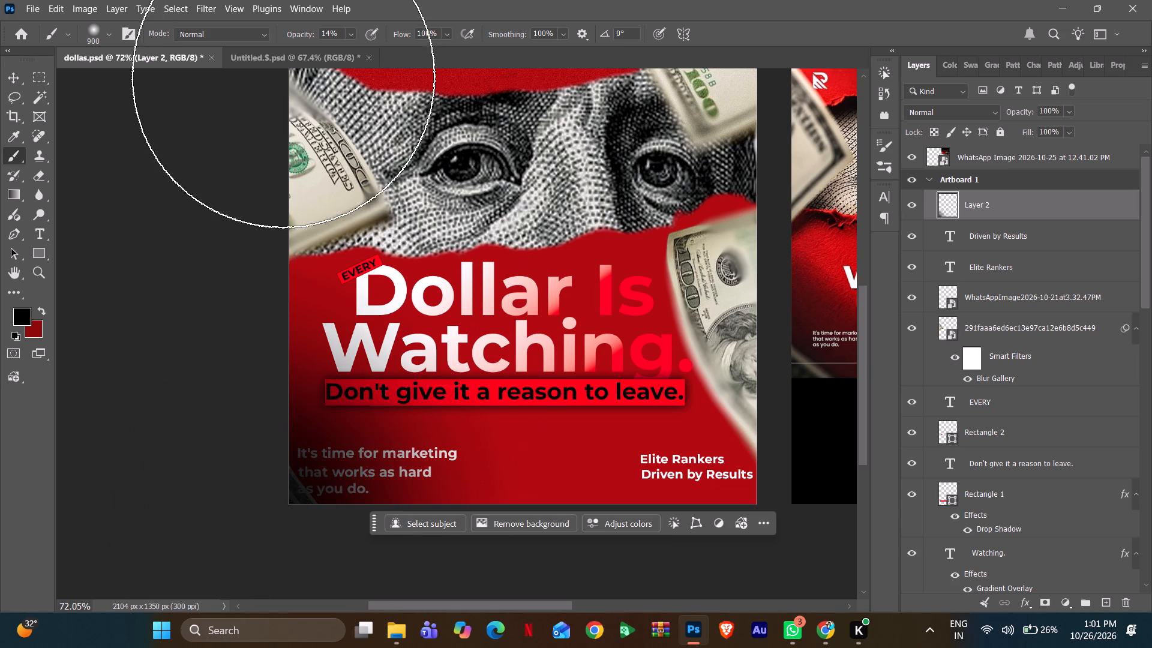
Raise the brush opacity to 93% and darken the poster's lower-left corner with more black.
drag(291, 32, 344, 30)
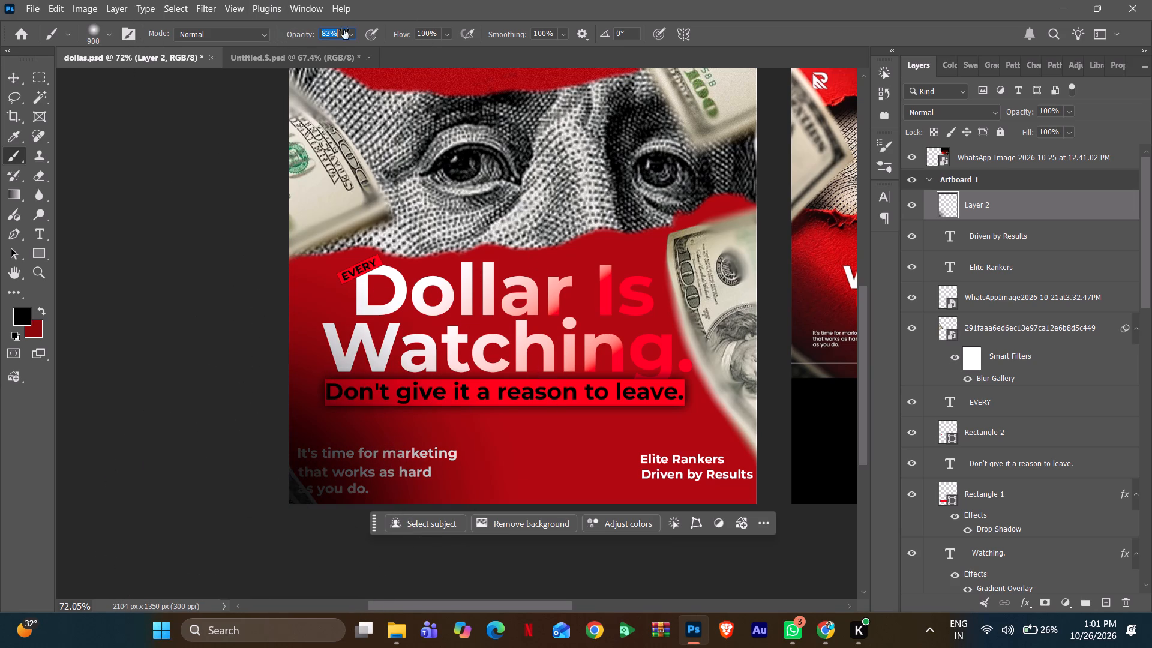
drag(344, 30, 350, 29)
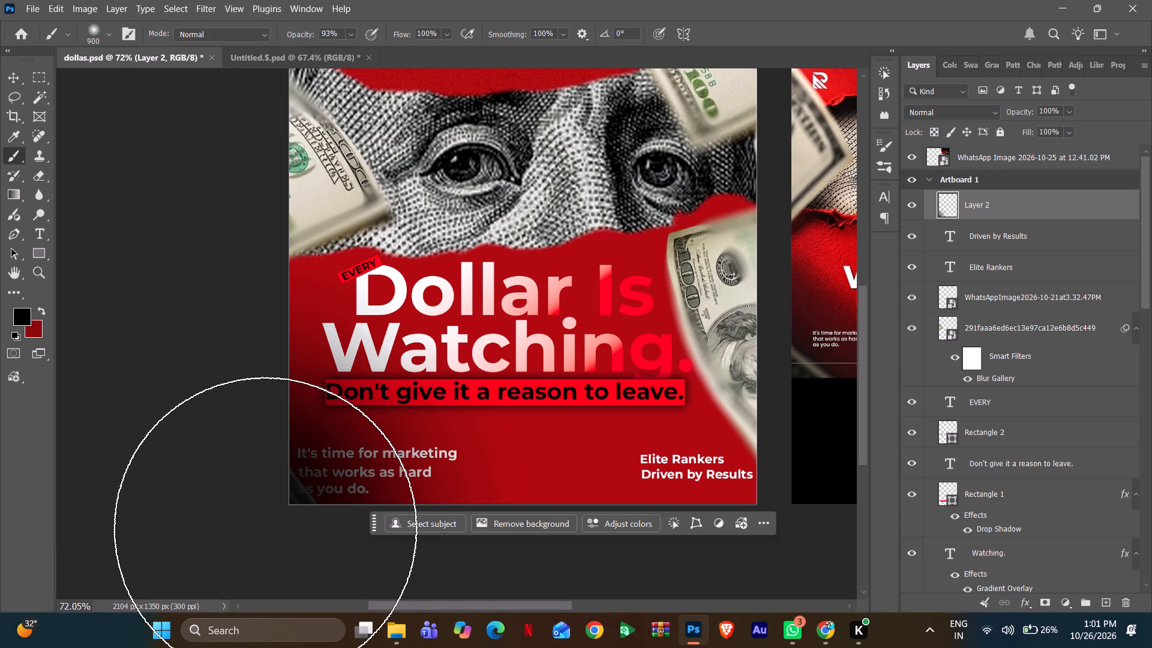
triple_click(265, 529)
double_click(259, 530)
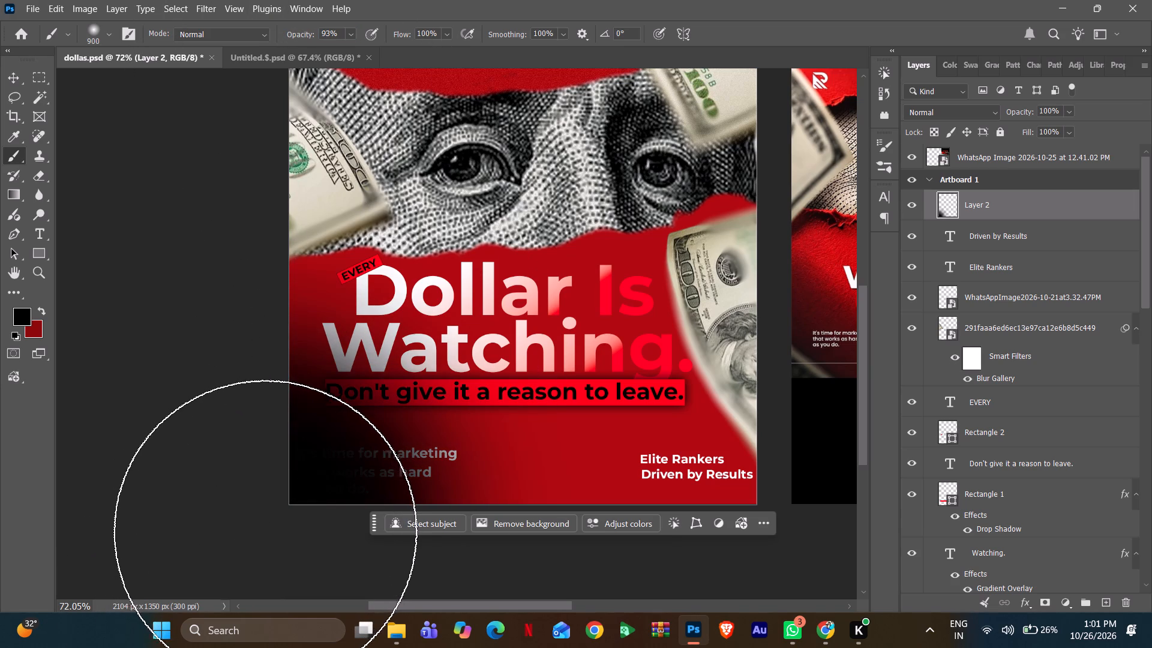
drag(271, 532, 278, 532)
click(279, 532)
click(285, 530)
click(289, 529)
click(293, 527)
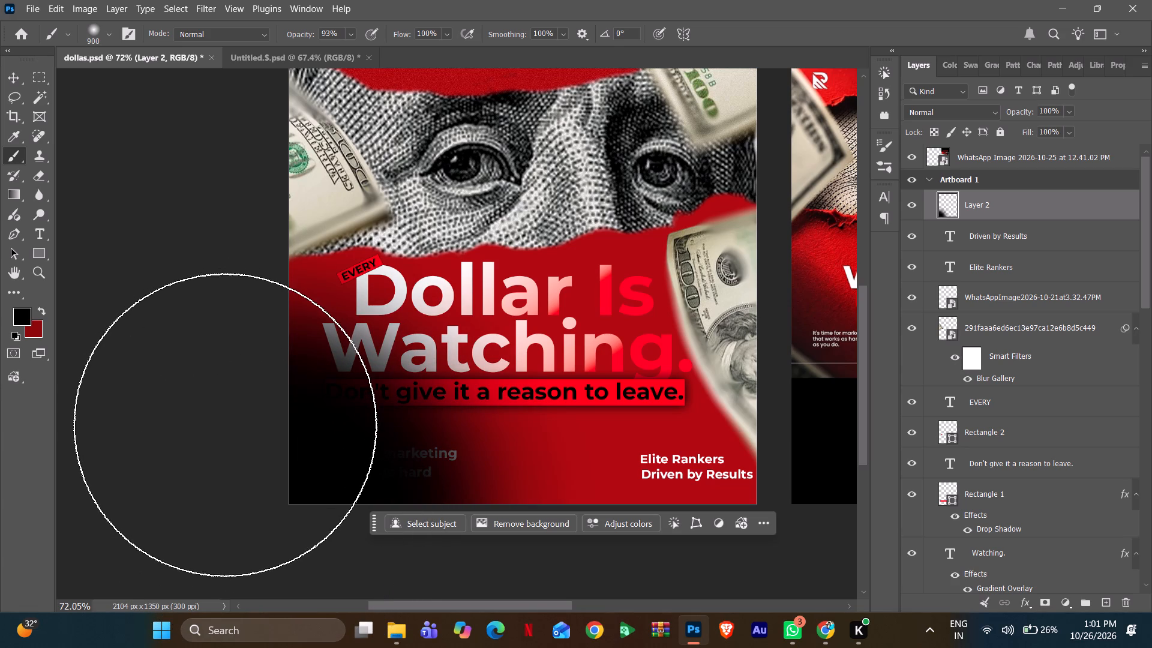
Build up the black along the poster's lower-left edge, covering the "It's time for marketing" tagline and the start of "Don't give it a reason to leave.".
drag(226, 428, 266, 477)
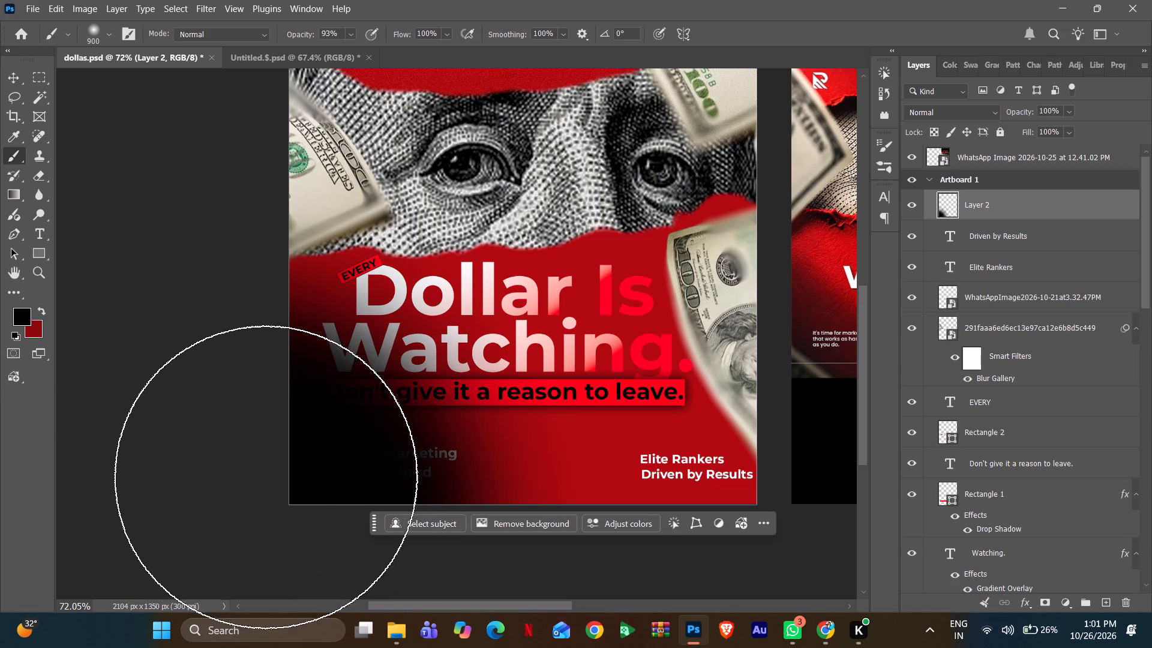
drag(266, 477, 305, 515)
drag(238, 440, 296, 508)
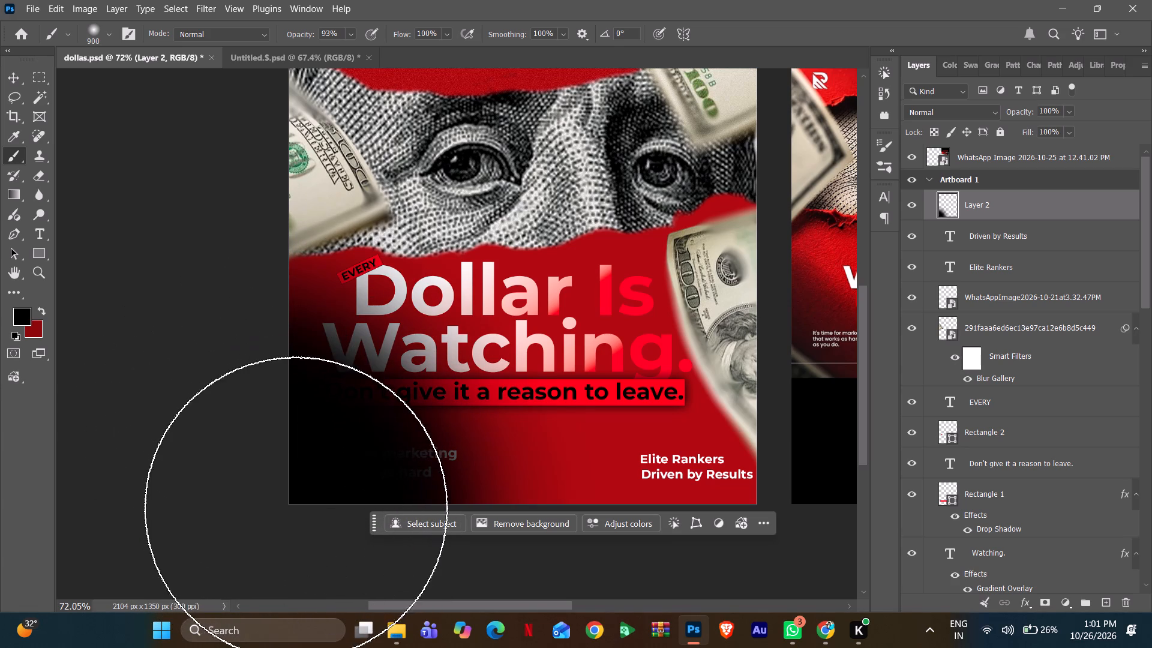
drag(253, 455, 323, 491)
drag(278, 490, 345, 509)
drag(268, 480, 312, 506)
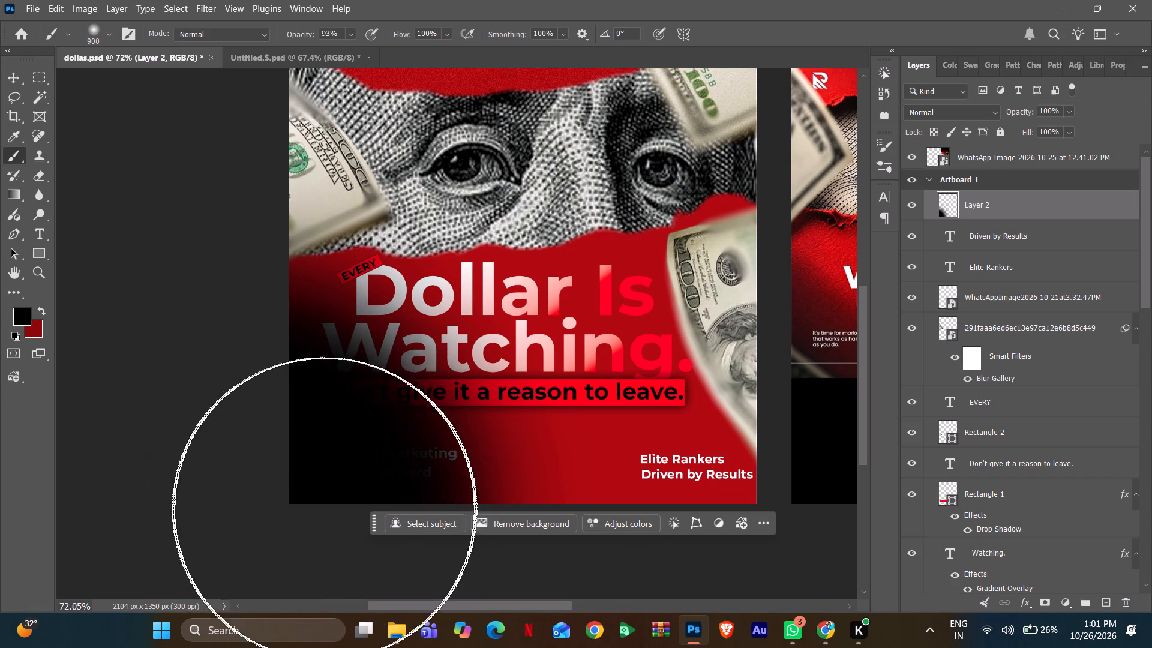
drag(326, 506, 320, 511)
drag(313, 525, 314, 533)
drag(300, 542, 274, 559)
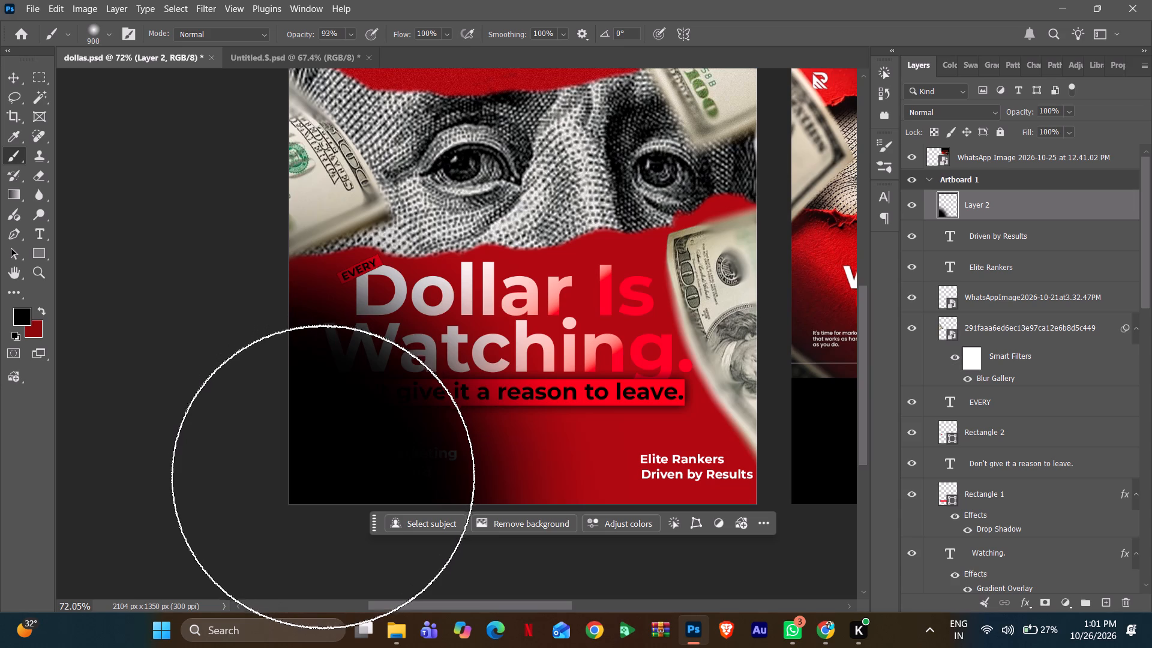
click(320, 481)
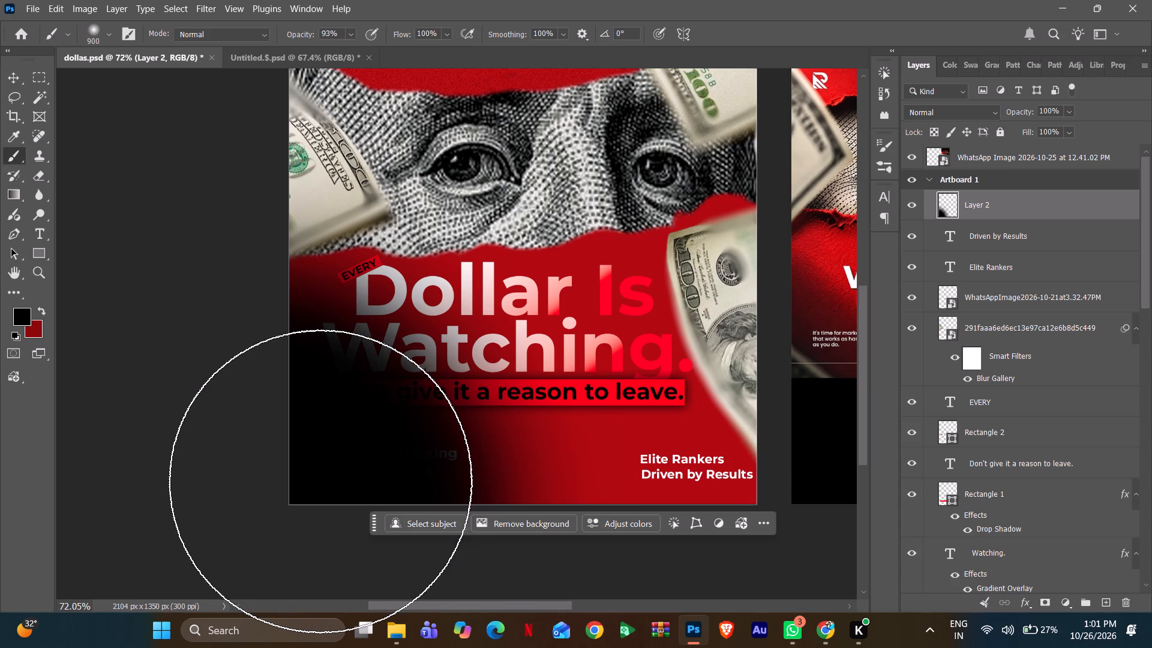
click(286, 461)
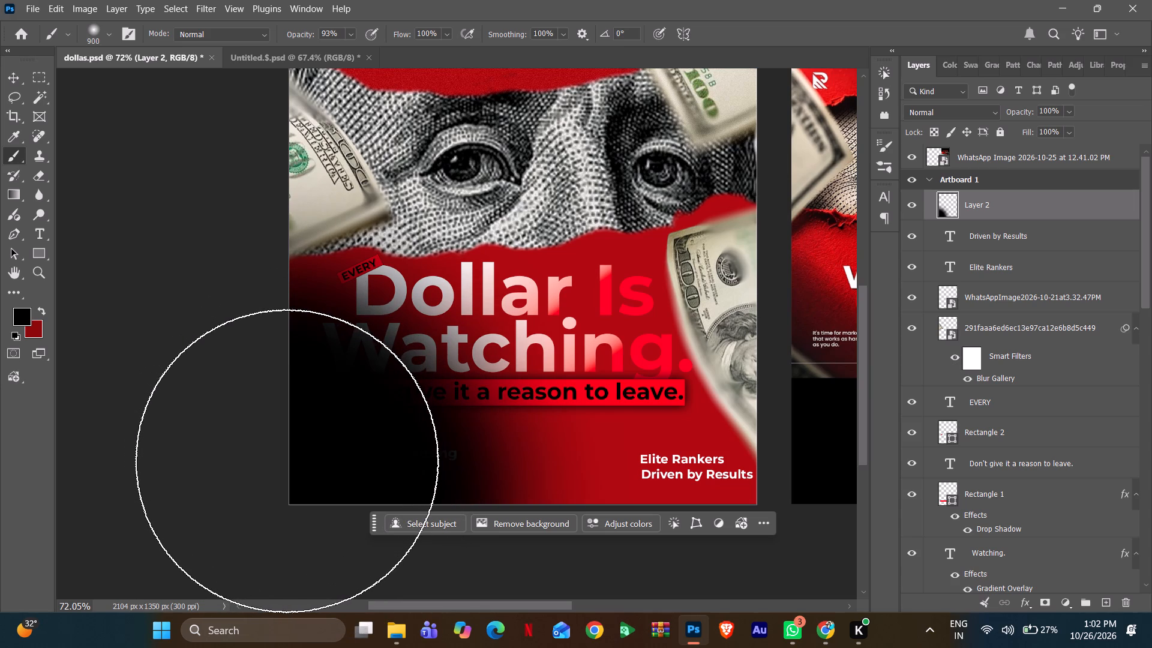
triple_click(284, 472)
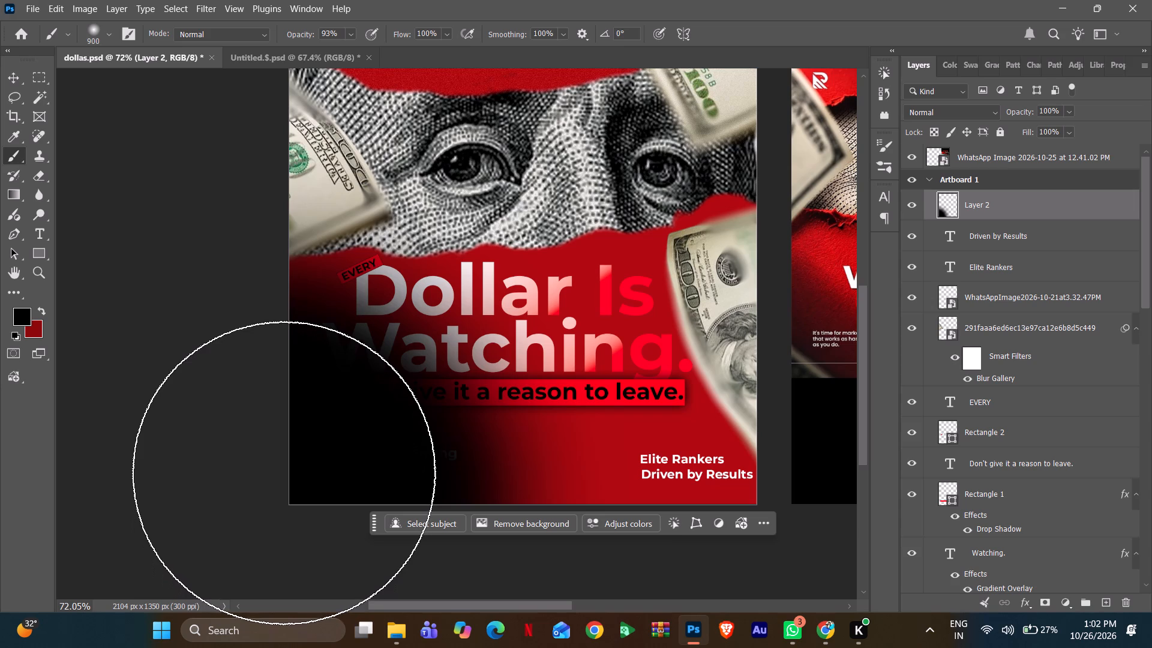
click(284, 472)
click(284, 472)
click(284, 472)
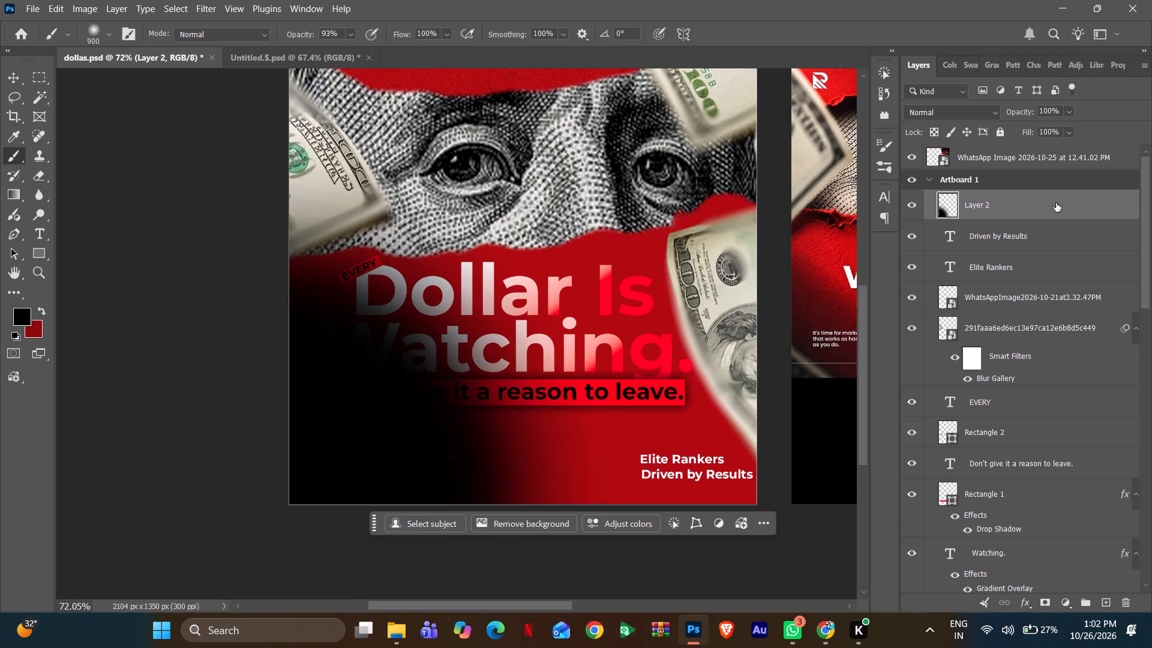
Move Layer 2 down the layer stack, between the "It's time for marketing" text and the bill layer beneath it.
drag(1052, 198, 1063, 630)
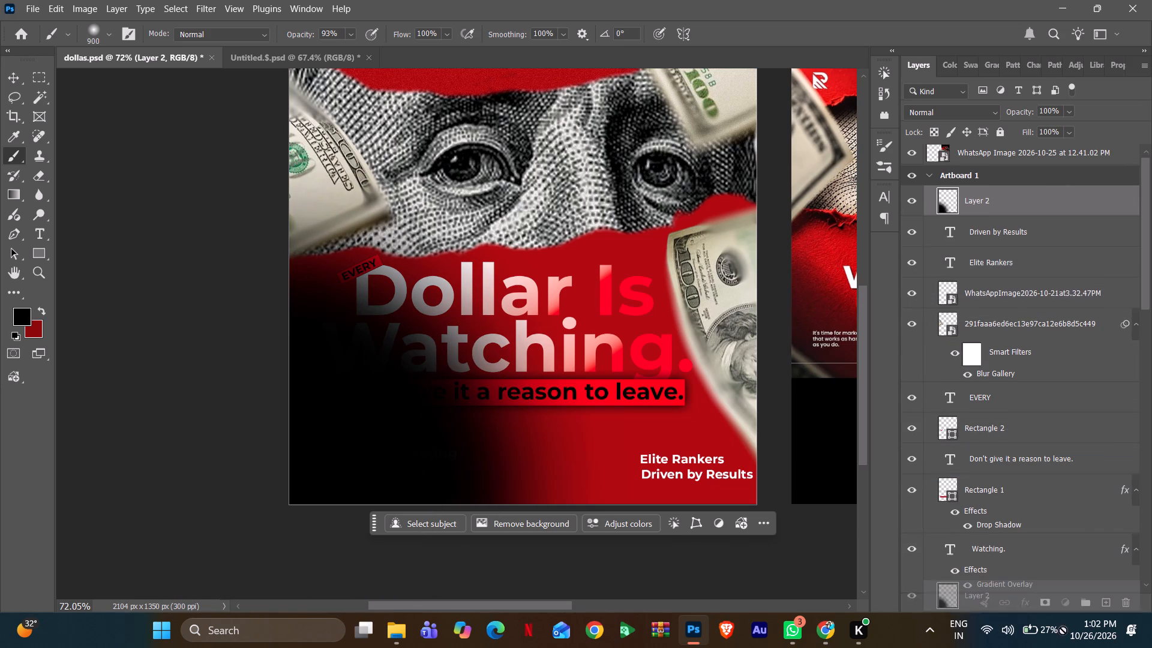
drag(1063, 630, 1042, 571)
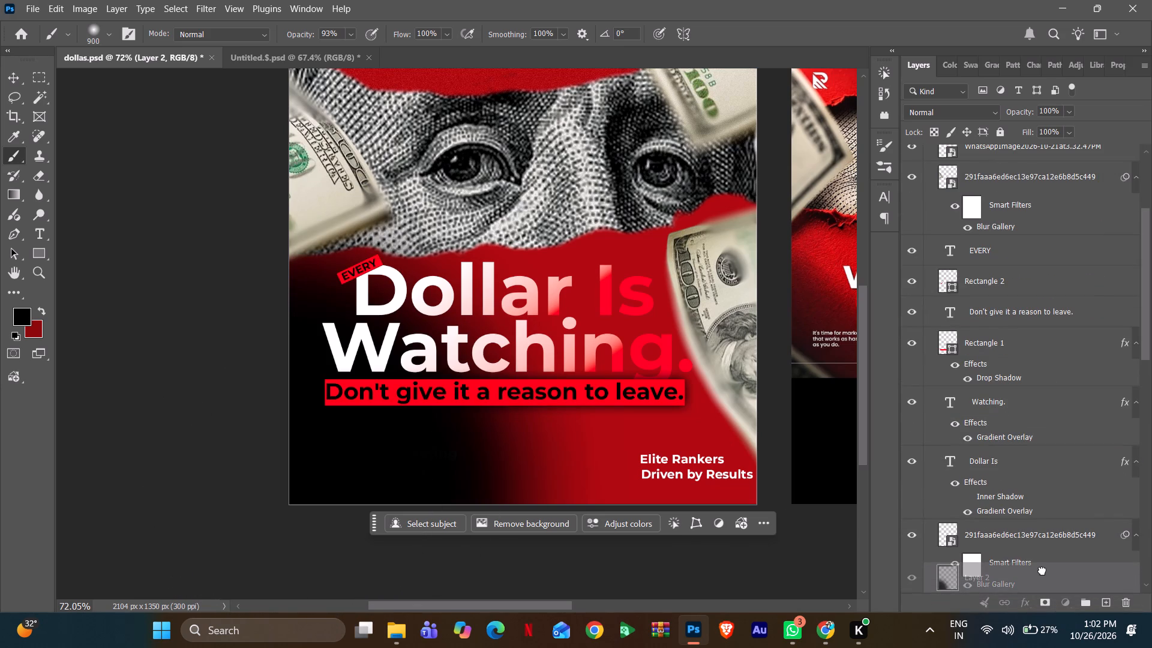
drag(1042, 571, 1031, 562)
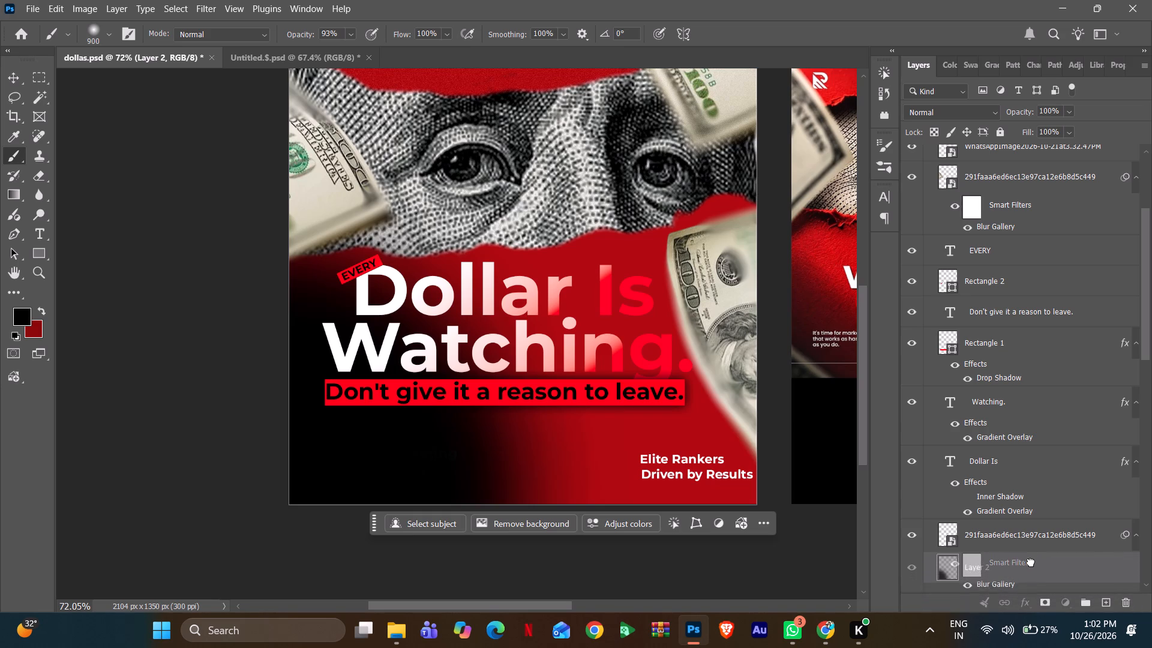
drag(1031, 562, 1024, 576)
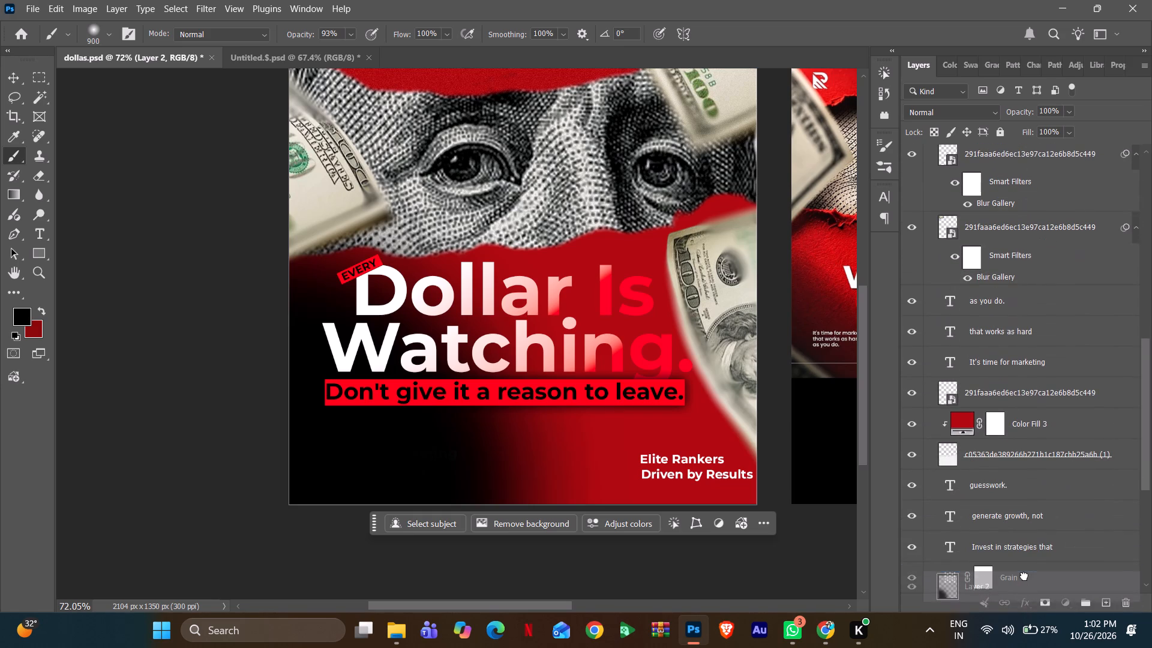
drag(1024, 576, 1006, 453)
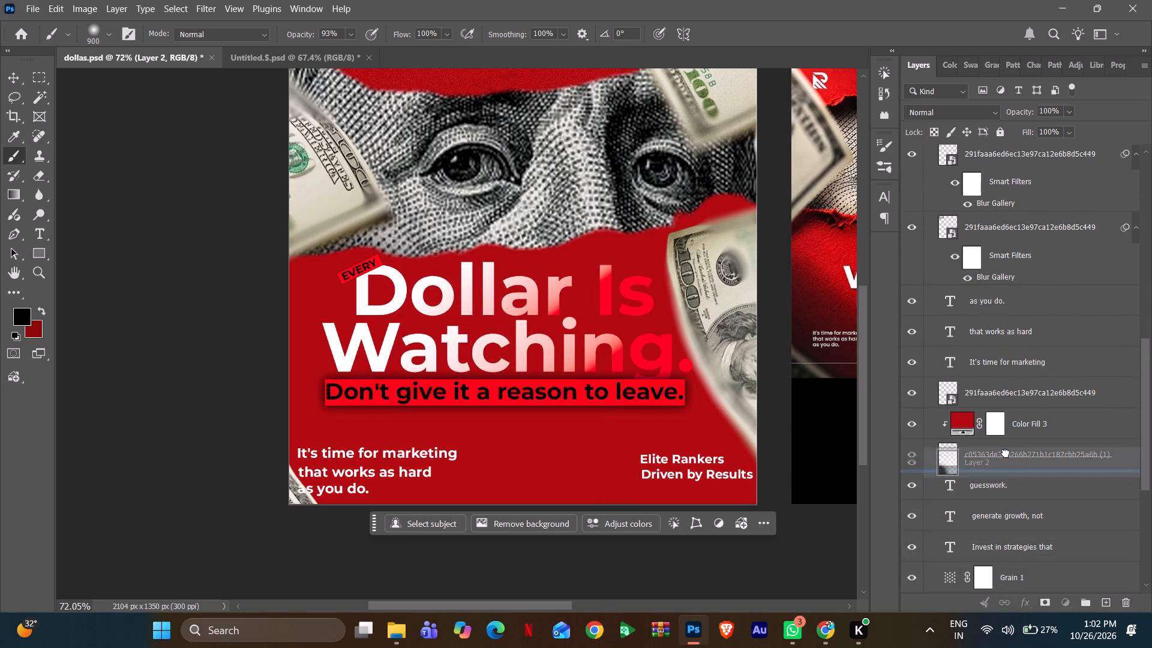
drag(1006, 453, 1012, 397)
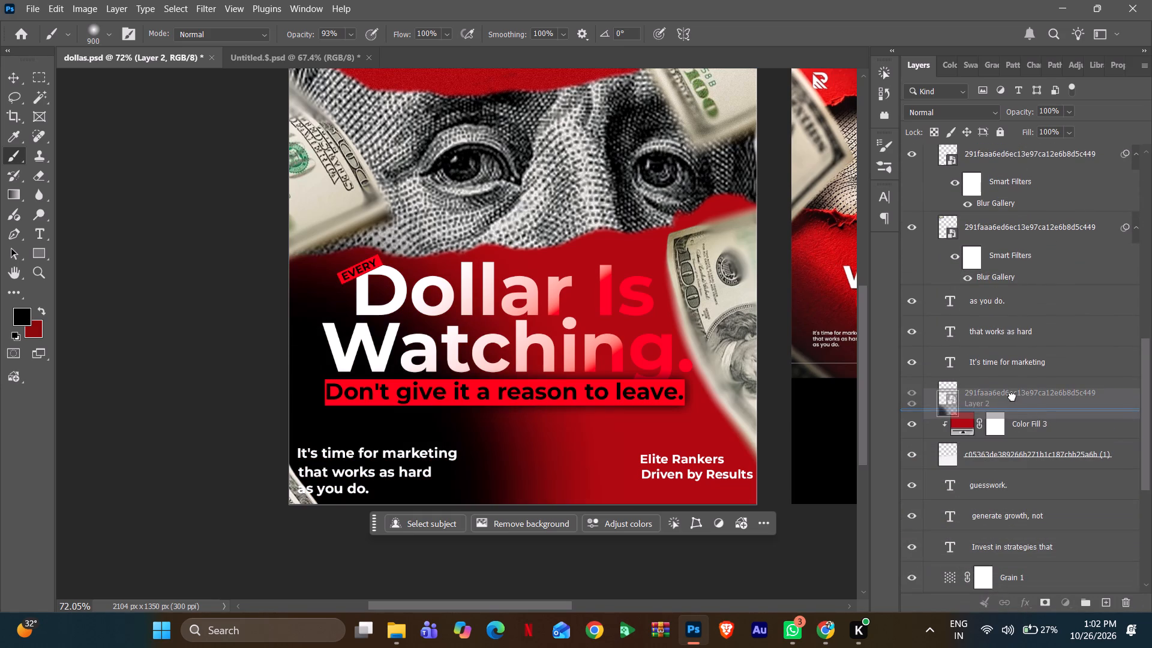
drag(1012, 397, 1016, 378)
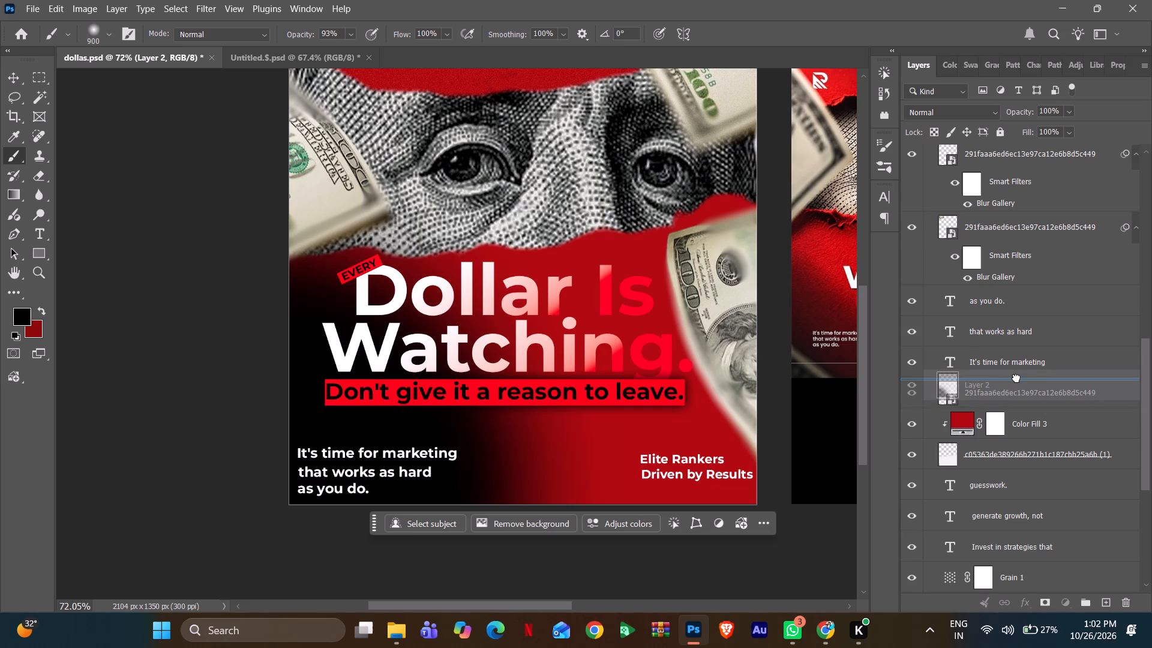
drag(1016, 378, 1019, 361)
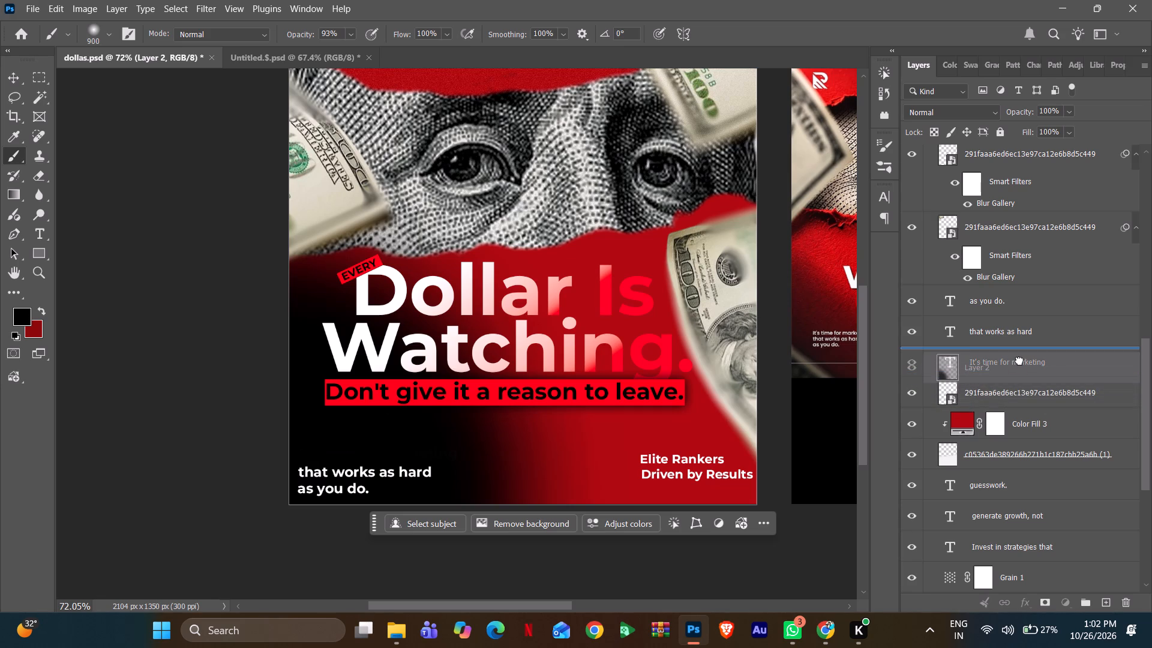
drag(1019, 361, 1020, 384)
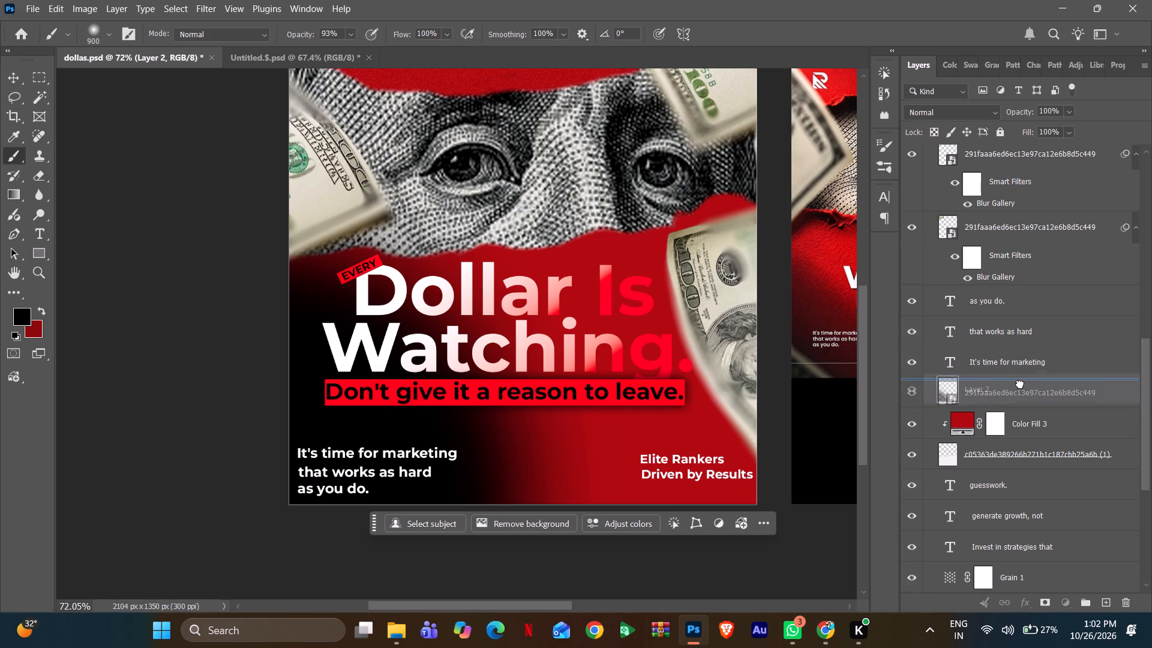
drag(1020, 384, 1020, 388)
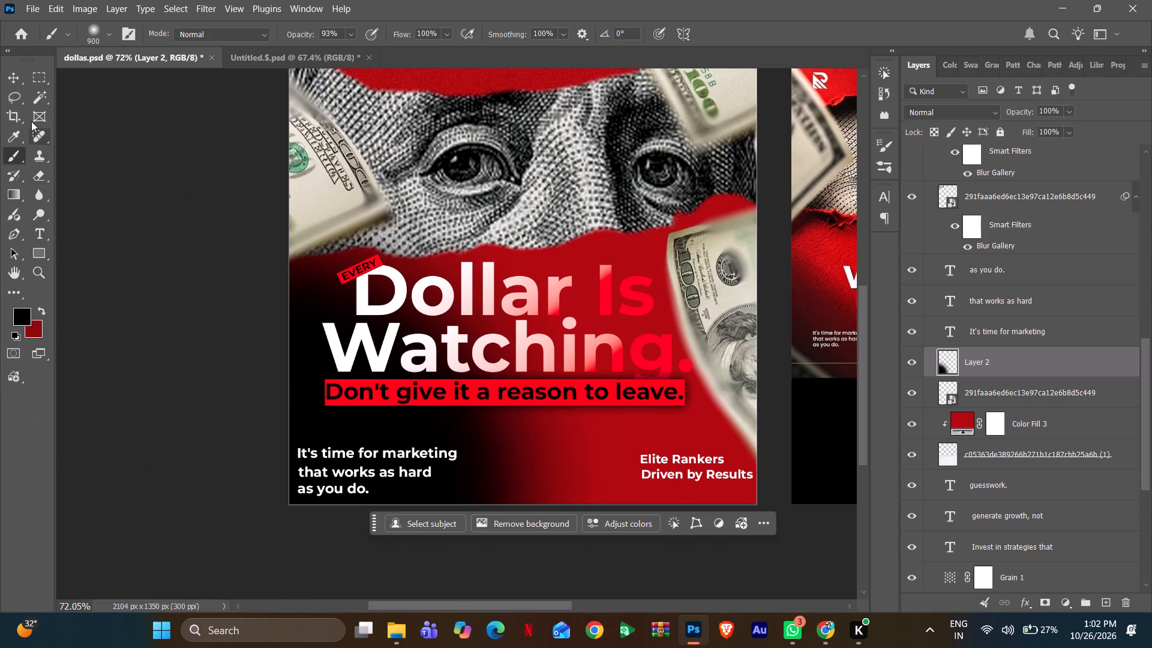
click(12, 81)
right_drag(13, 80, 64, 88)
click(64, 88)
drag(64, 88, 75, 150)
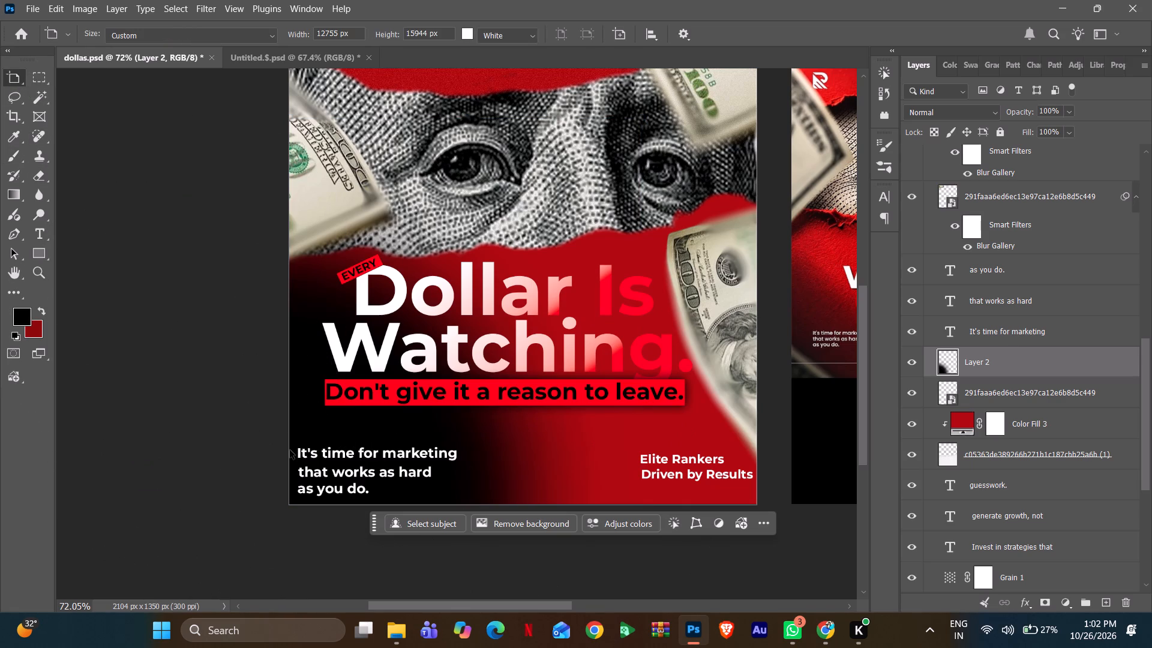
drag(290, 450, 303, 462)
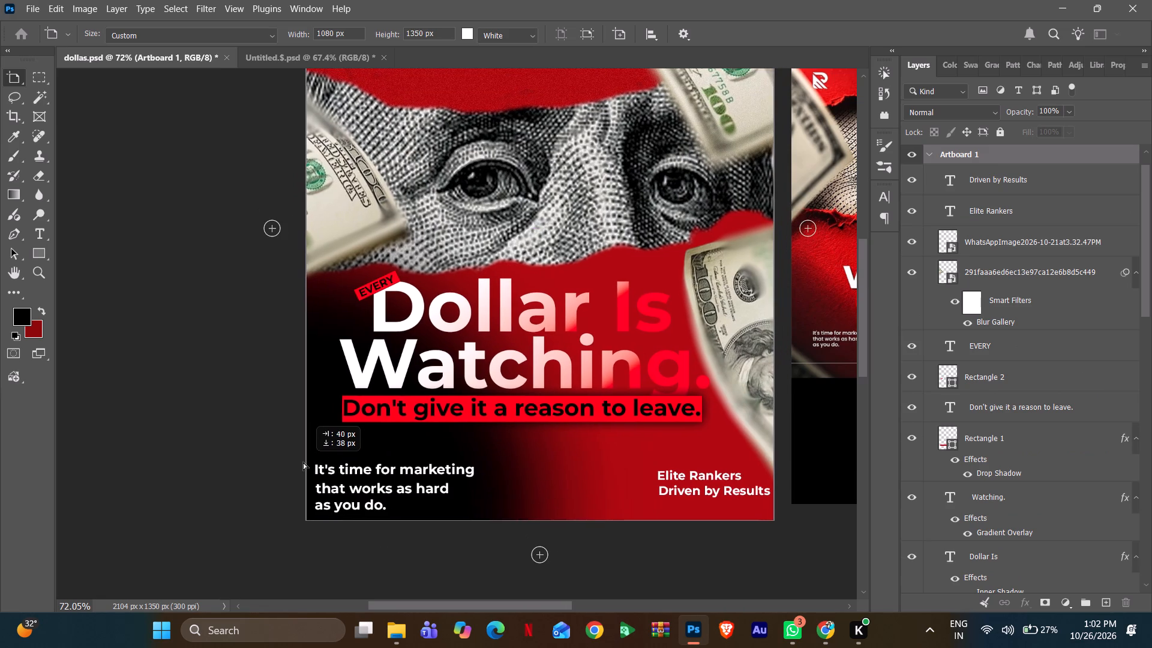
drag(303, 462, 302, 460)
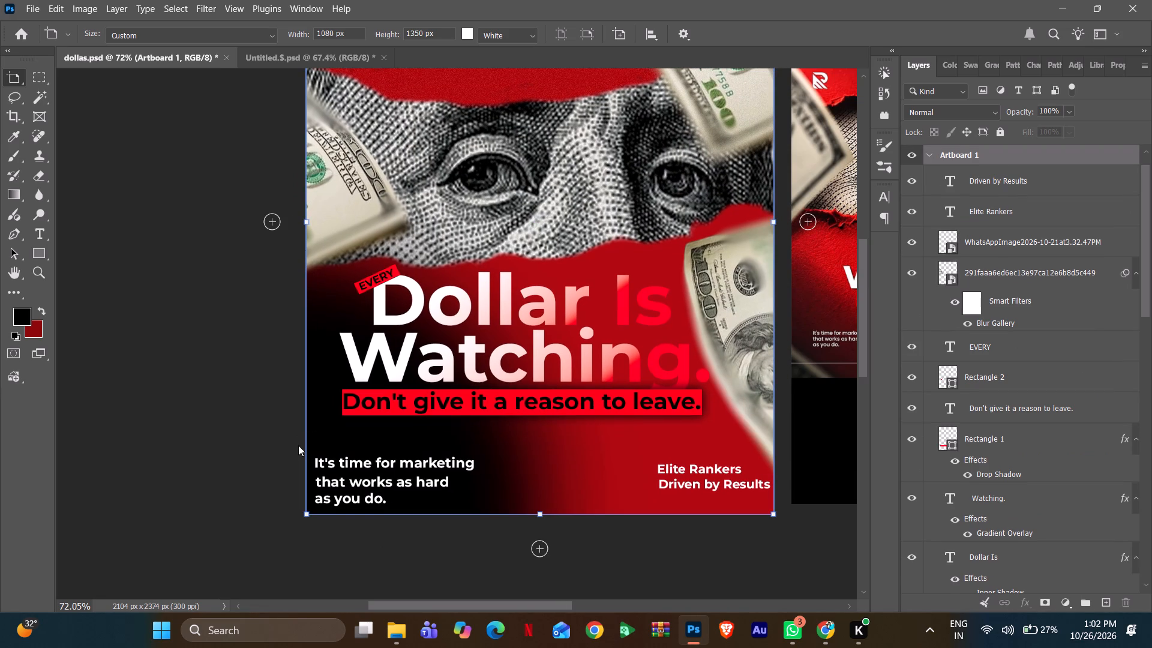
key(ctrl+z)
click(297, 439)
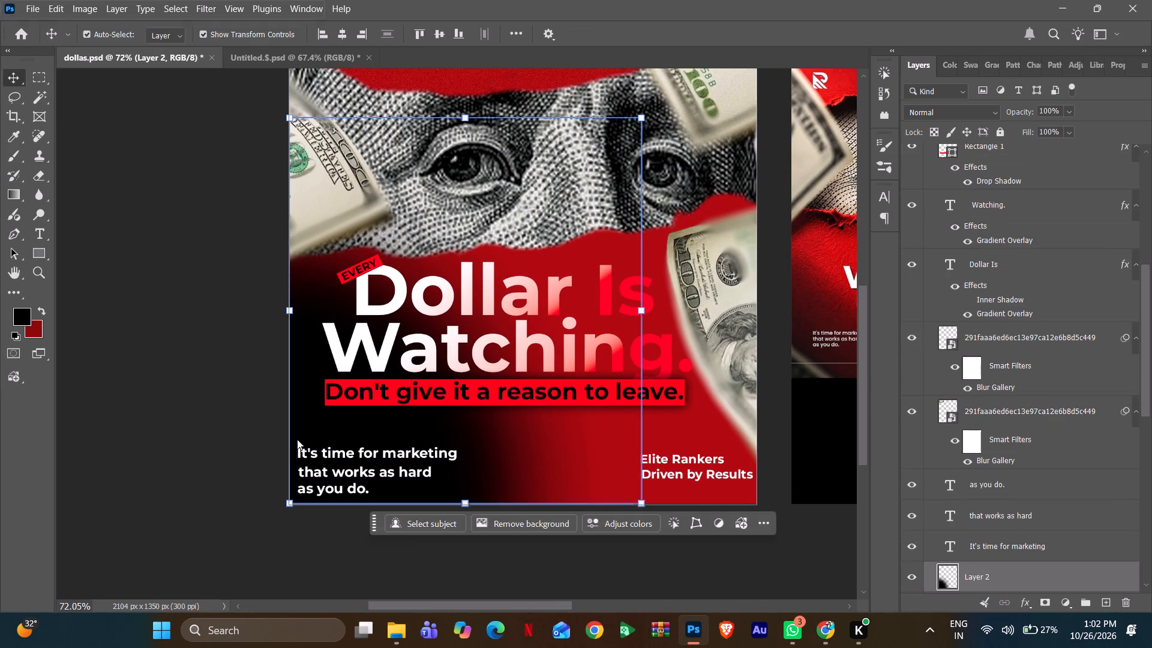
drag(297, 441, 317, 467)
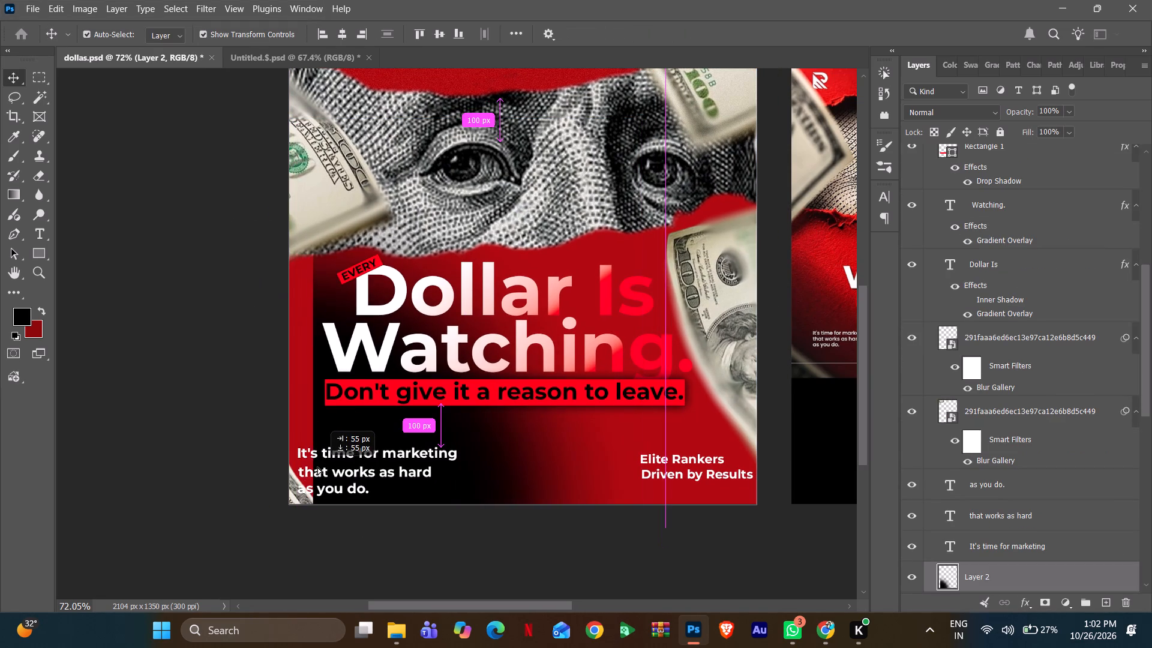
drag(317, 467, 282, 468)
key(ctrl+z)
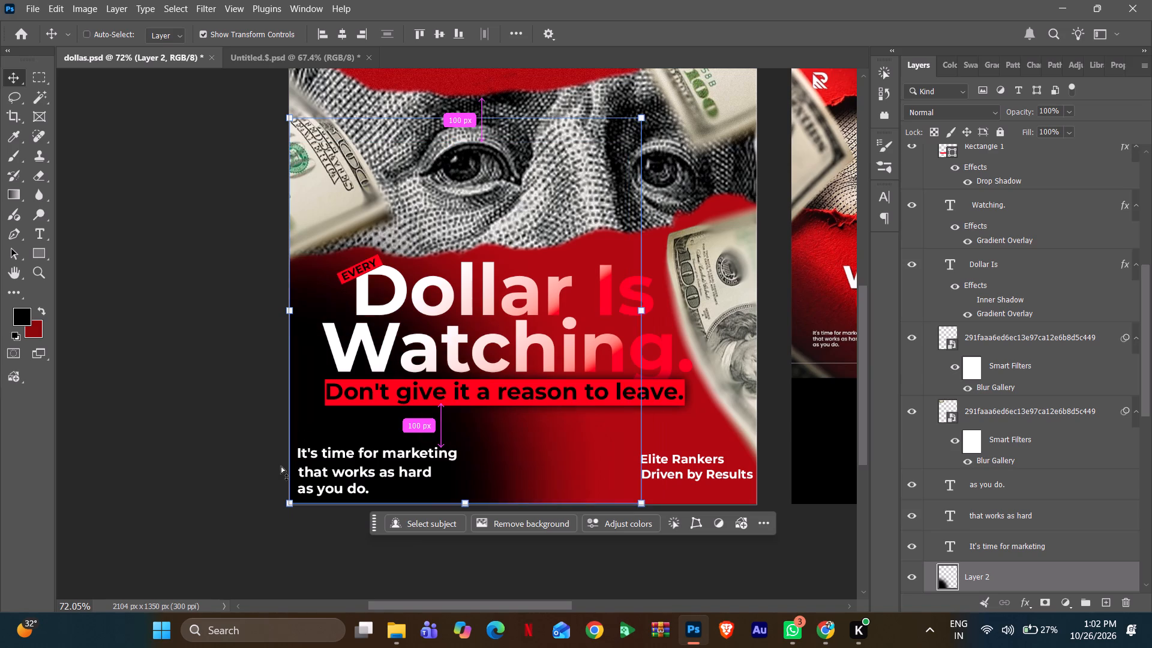
Select the three lines of the "It's time for marketing that works as hard as you do." tagline and nudge them up about 33 px.
click(105, 440)
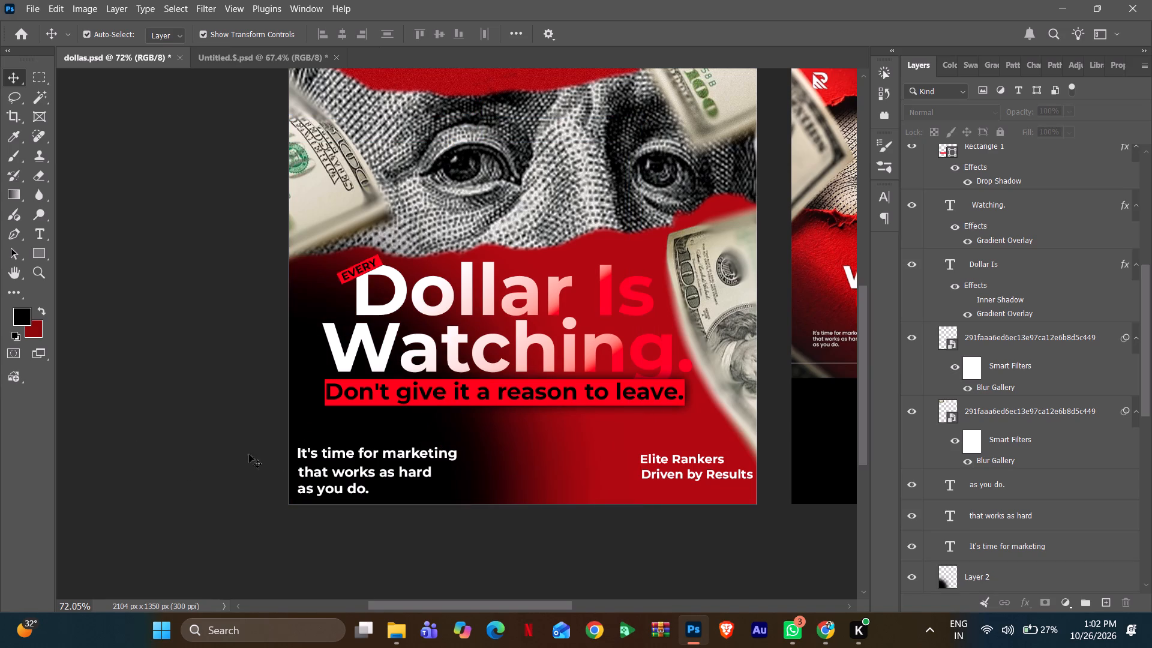
click(307, 455)
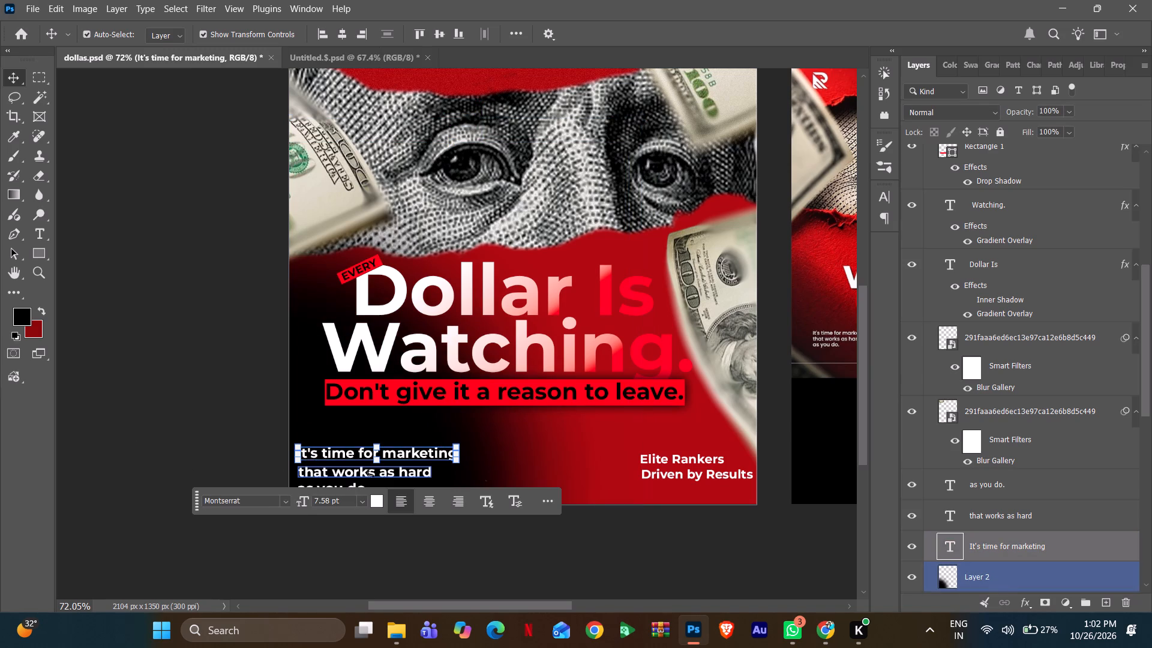
shift+click(1031, 494)
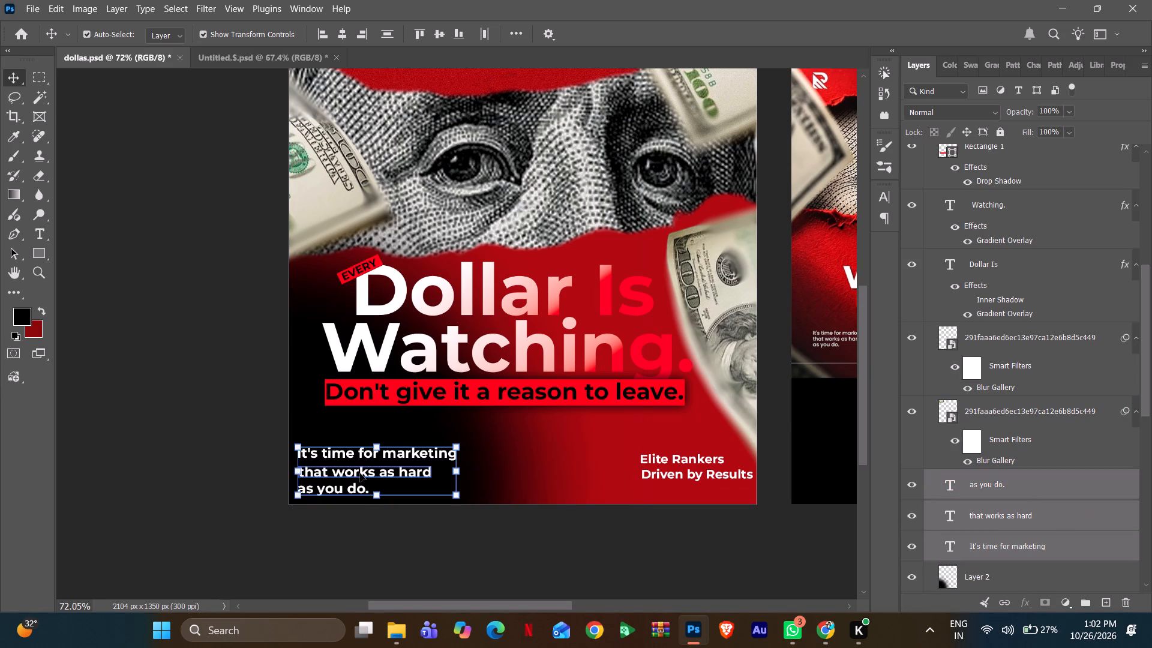
key(Up)
key(Up)
key(Up)
key(Up)
key(Up)
key(Up)
key(Up)
key(Up)
key(Up)
key(Up)
key(Up)
key(Up)
key(Up)
key(Up)
key(Up)
key(Up)
key(Up)
key(Right)
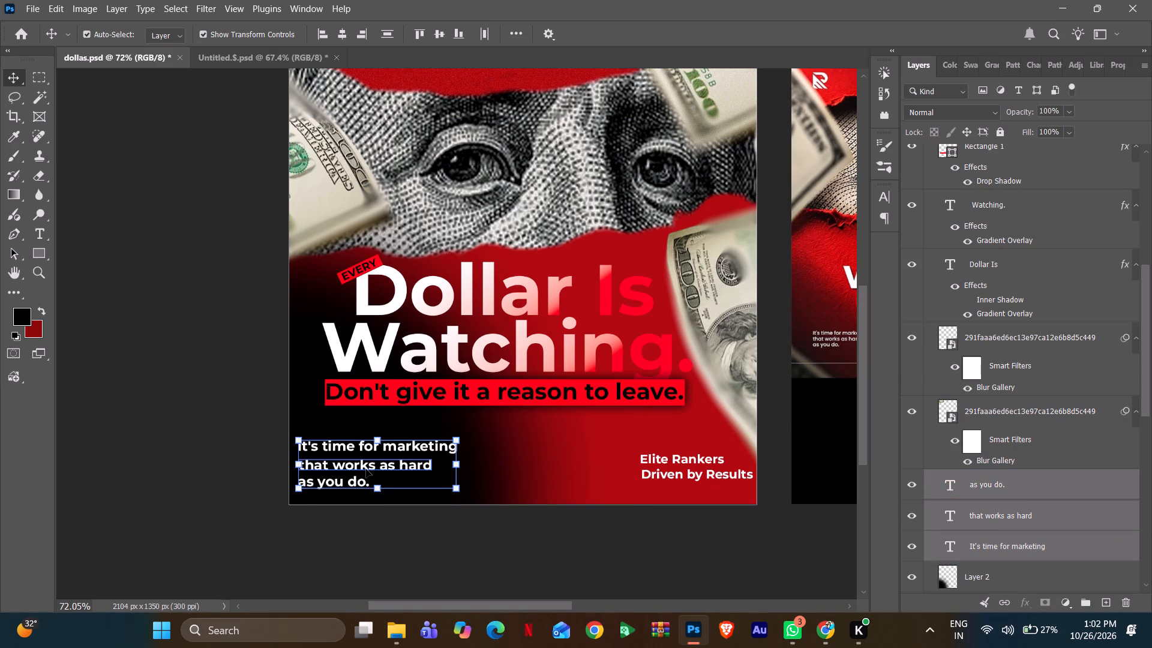
key(Up)
key(Up)
key(Up)
key(Up)
key(Up)
key(Up)
key(Up)
key(Up)
key(Up)
key(Up)
key(Up)
key(Up)
key(Up)
key(Up)
key(Up)
key(Up)
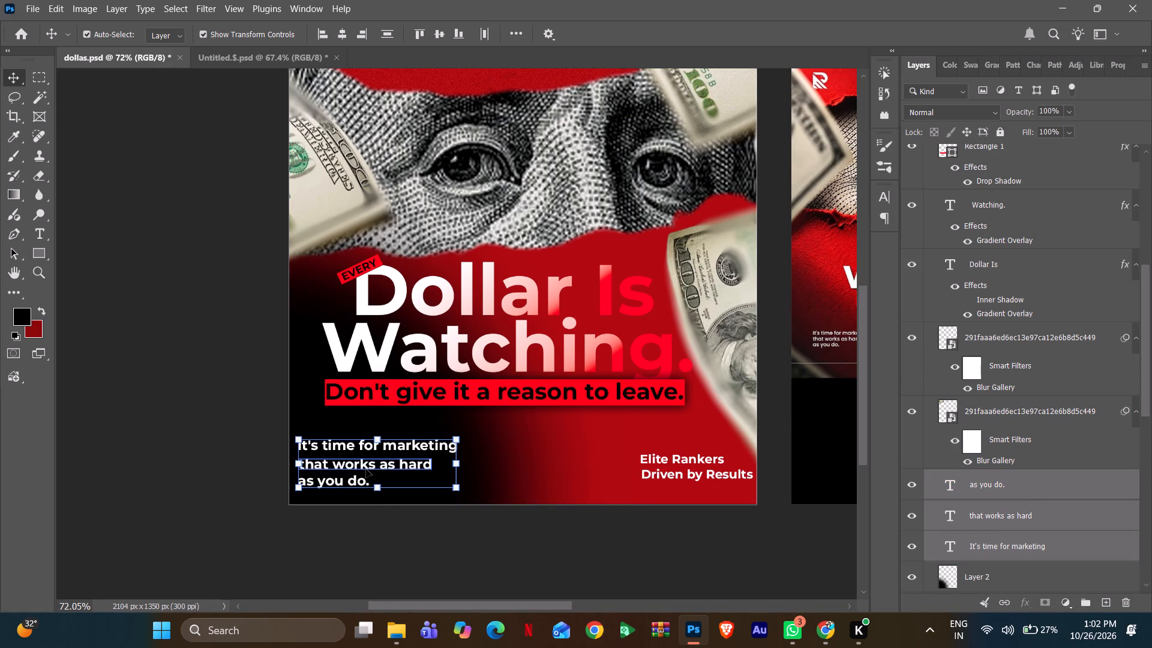
key(Down)
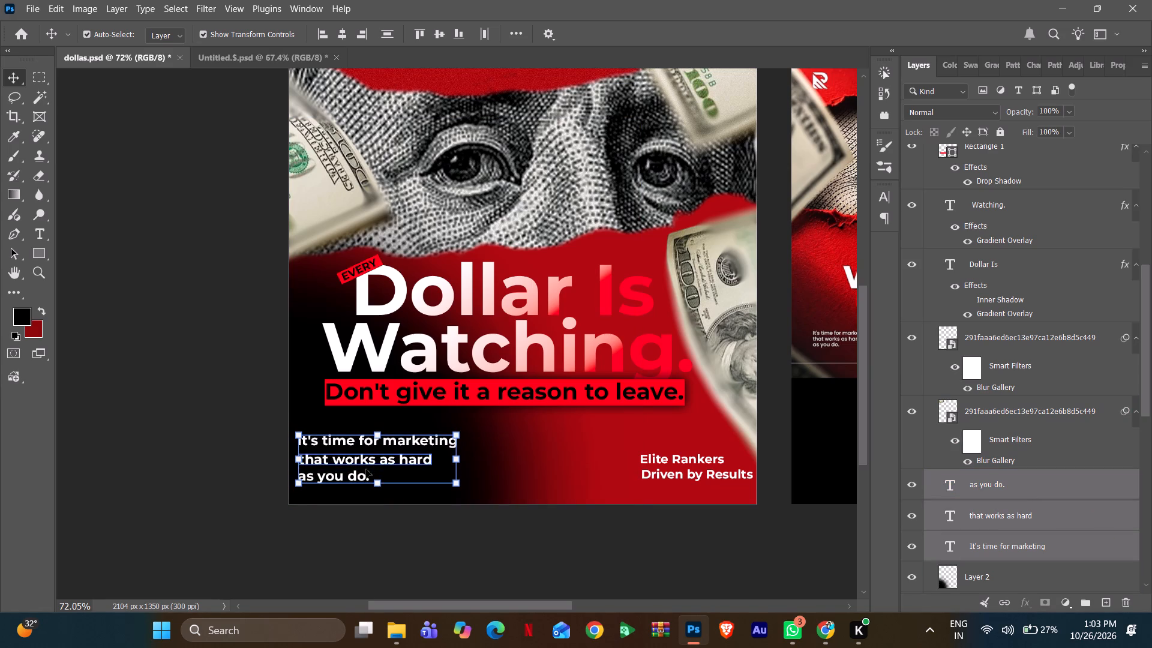
key(Up)
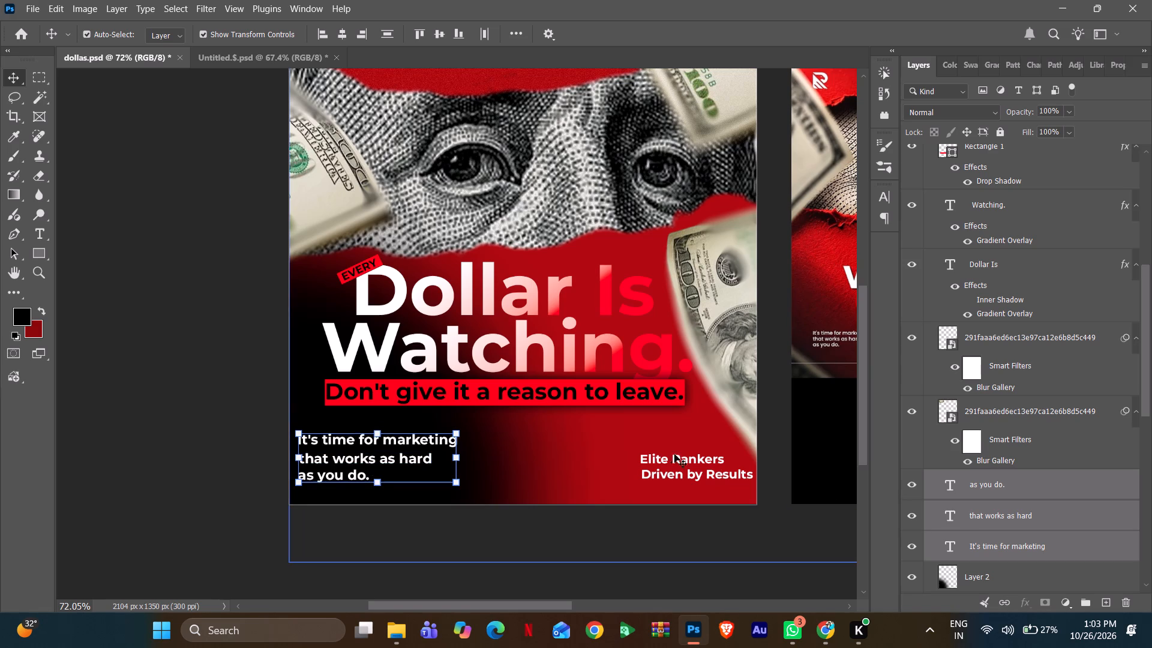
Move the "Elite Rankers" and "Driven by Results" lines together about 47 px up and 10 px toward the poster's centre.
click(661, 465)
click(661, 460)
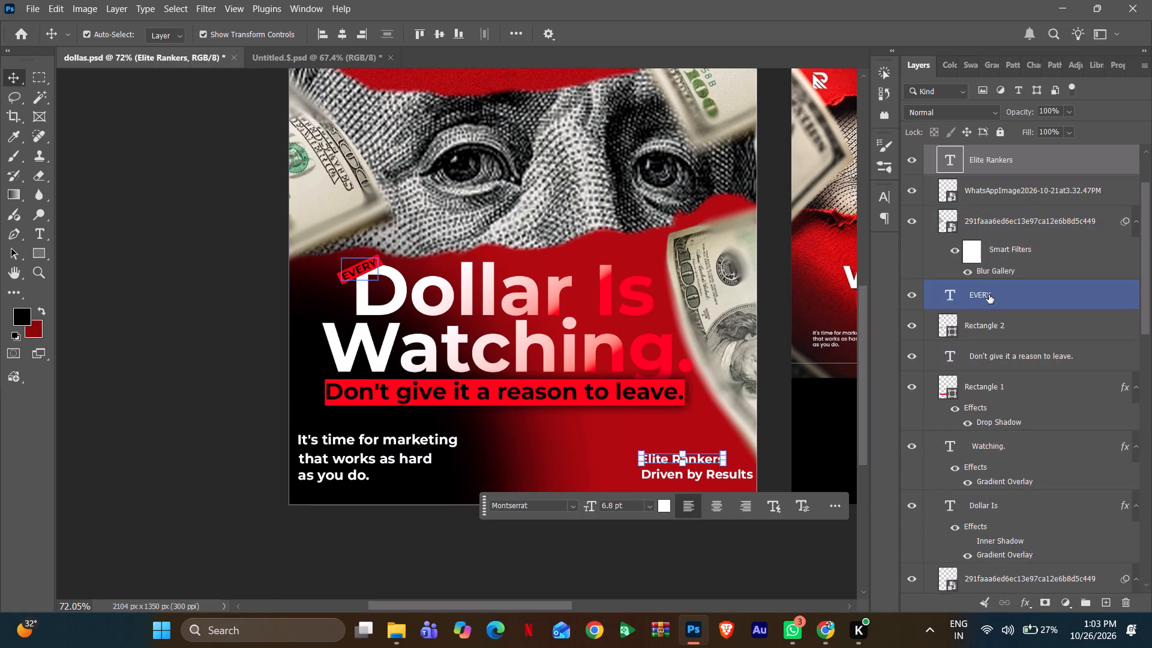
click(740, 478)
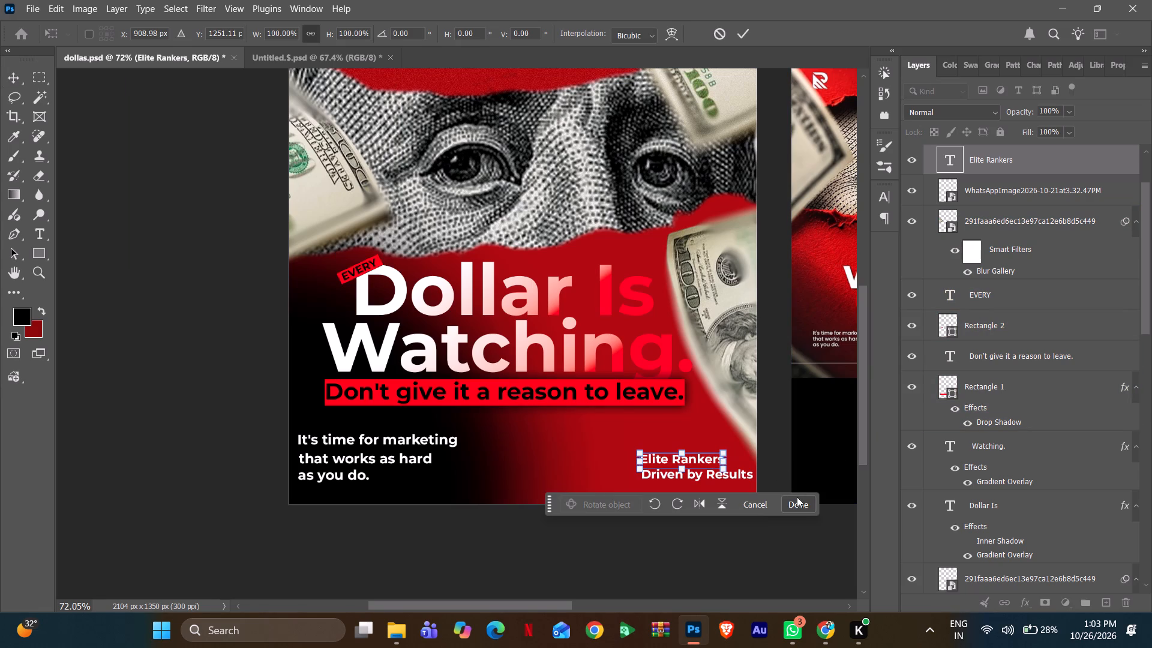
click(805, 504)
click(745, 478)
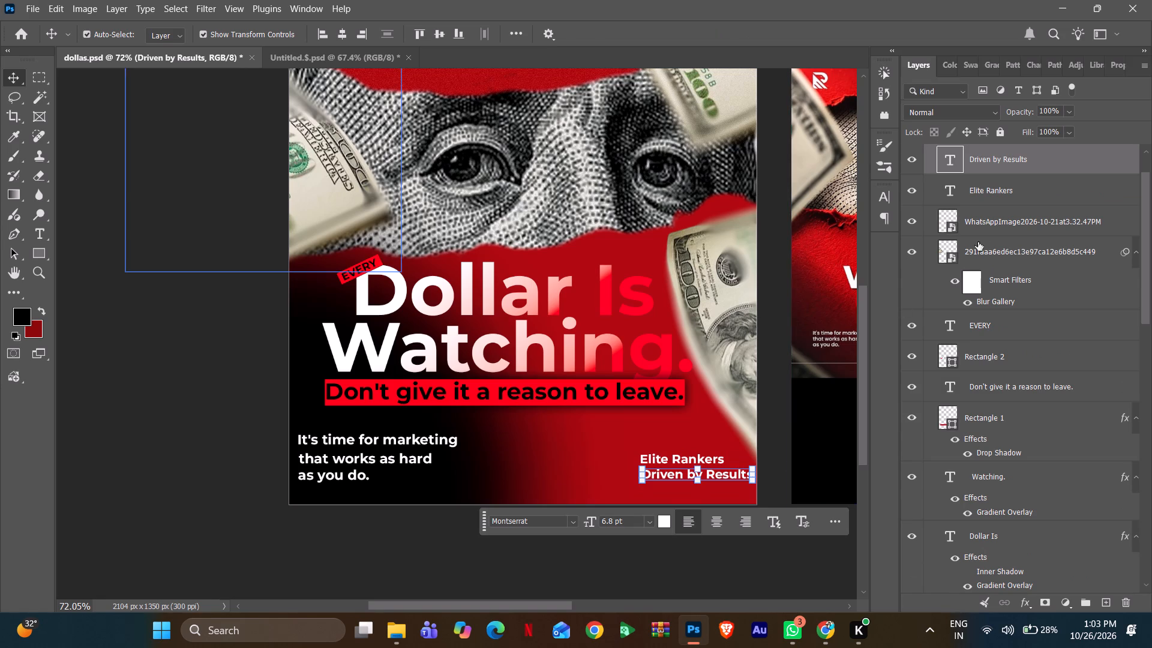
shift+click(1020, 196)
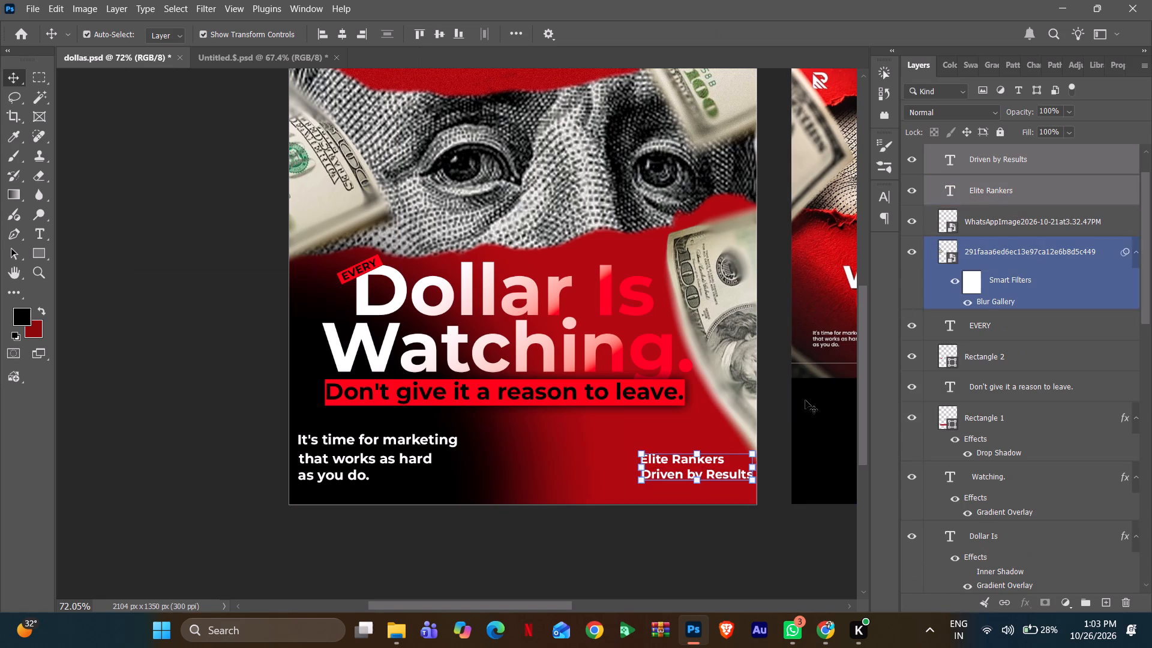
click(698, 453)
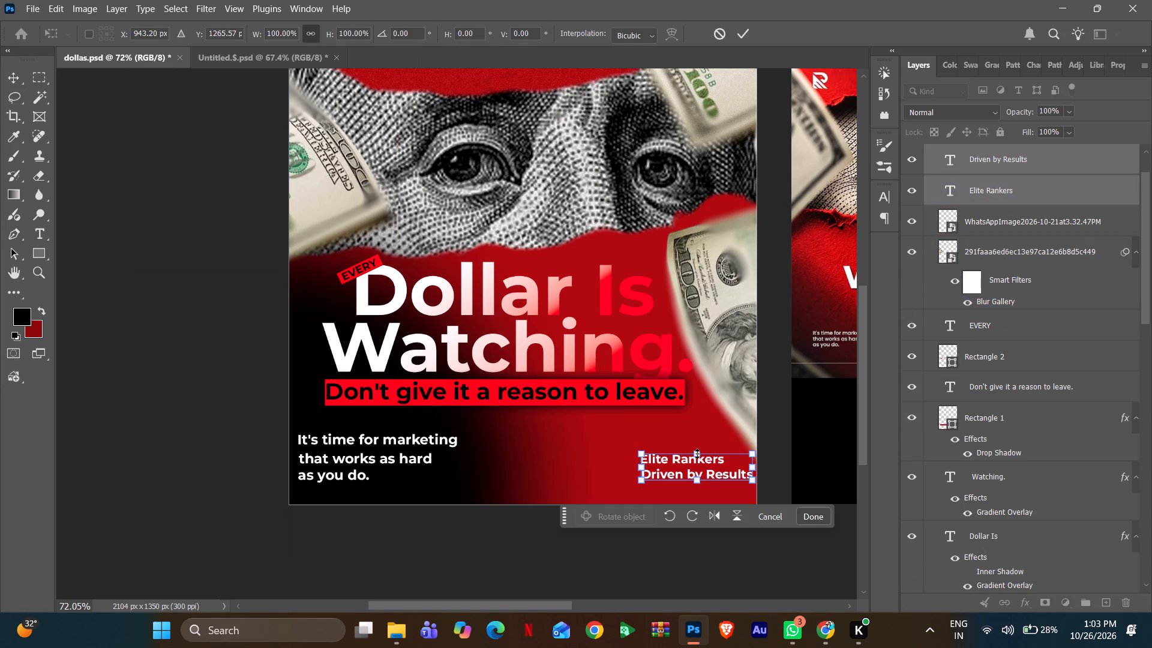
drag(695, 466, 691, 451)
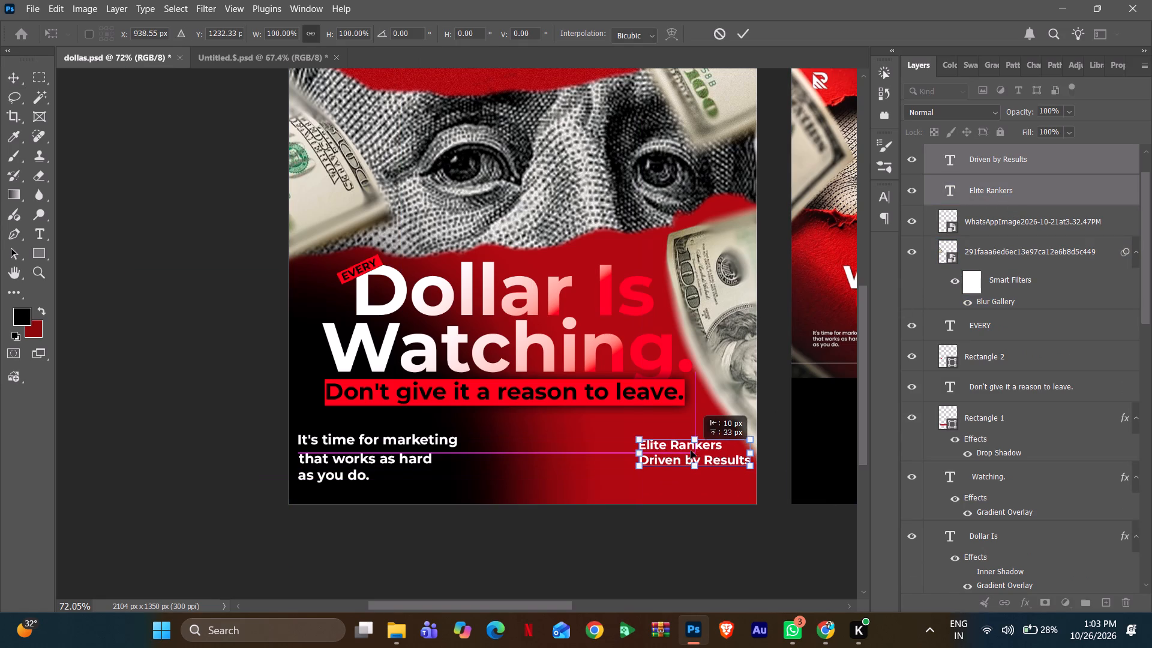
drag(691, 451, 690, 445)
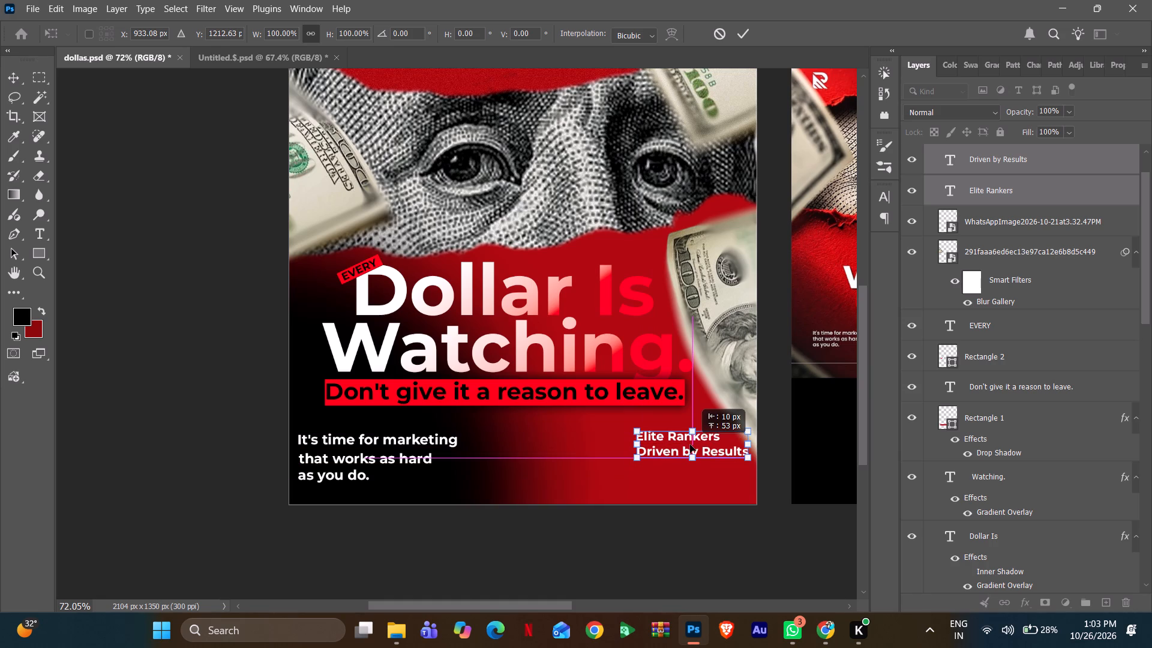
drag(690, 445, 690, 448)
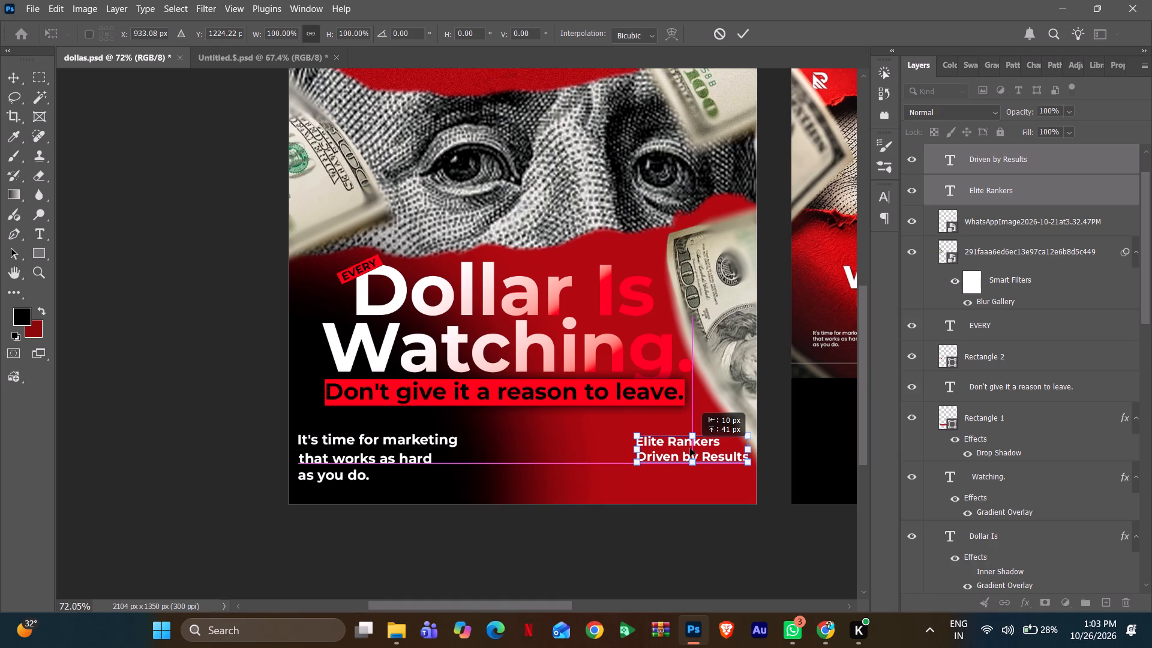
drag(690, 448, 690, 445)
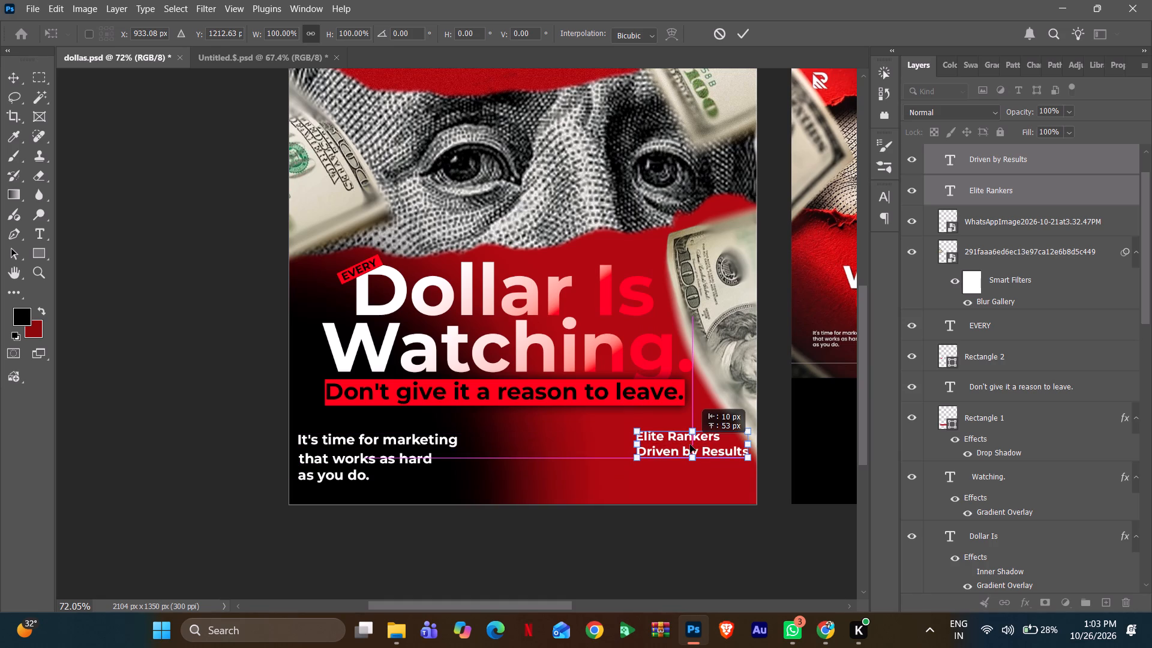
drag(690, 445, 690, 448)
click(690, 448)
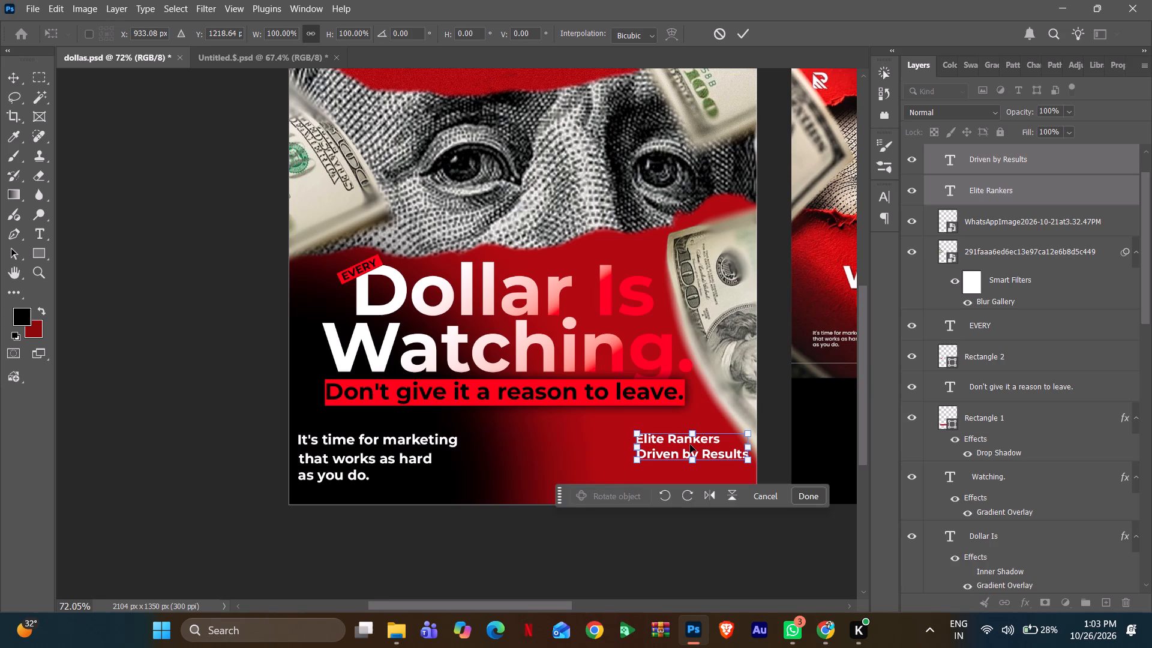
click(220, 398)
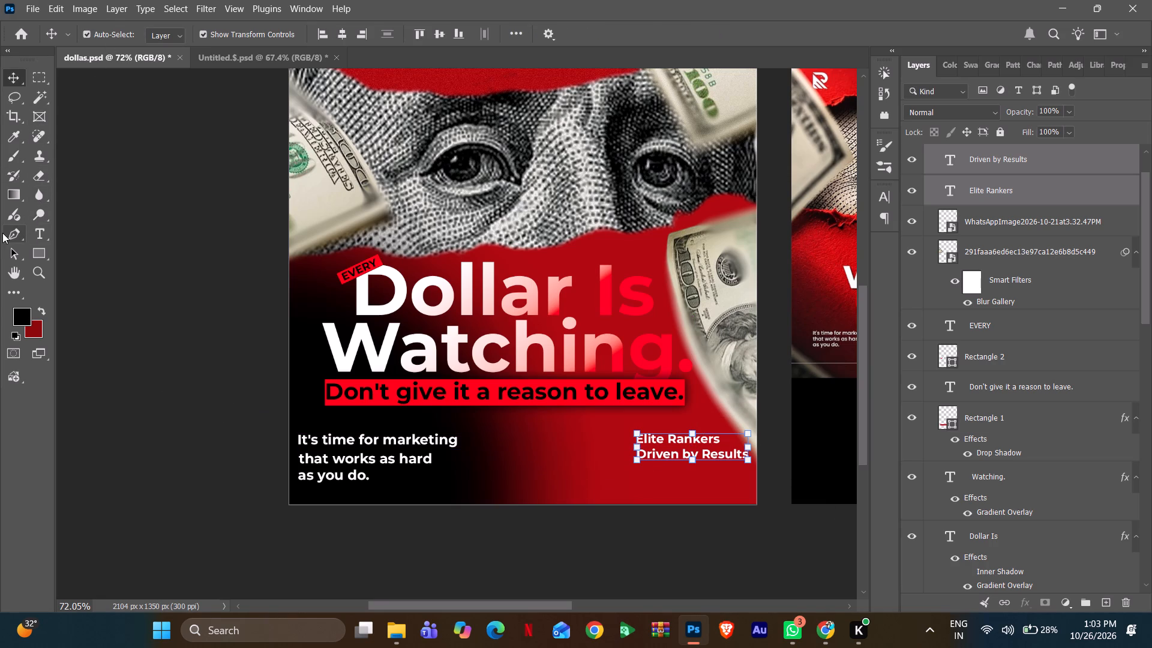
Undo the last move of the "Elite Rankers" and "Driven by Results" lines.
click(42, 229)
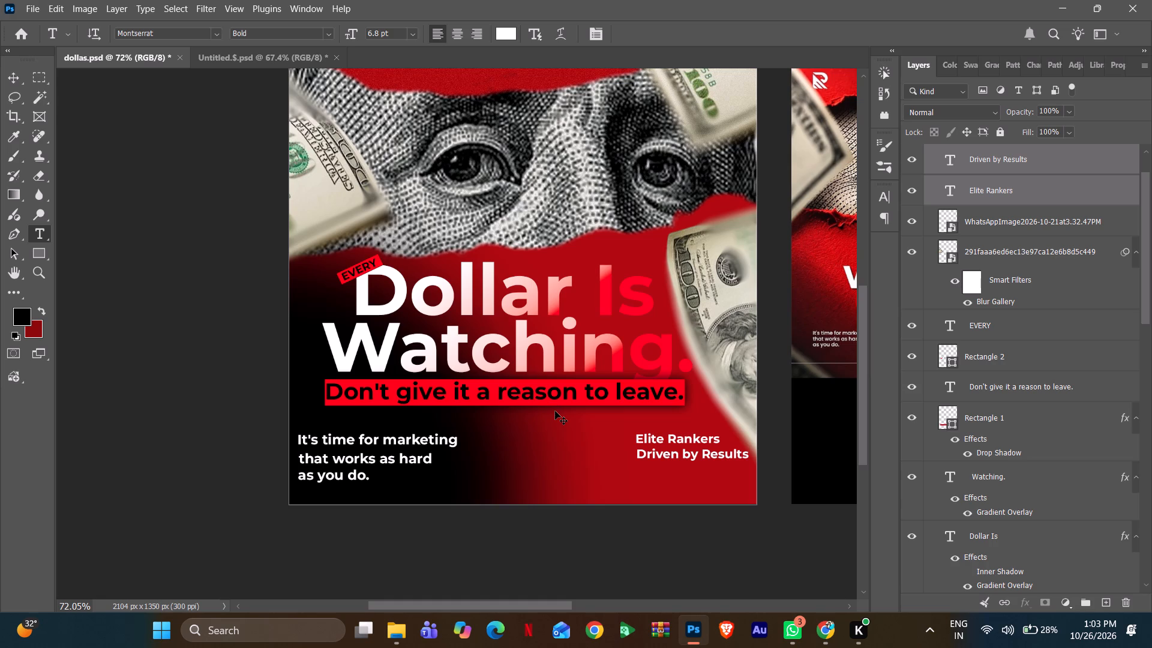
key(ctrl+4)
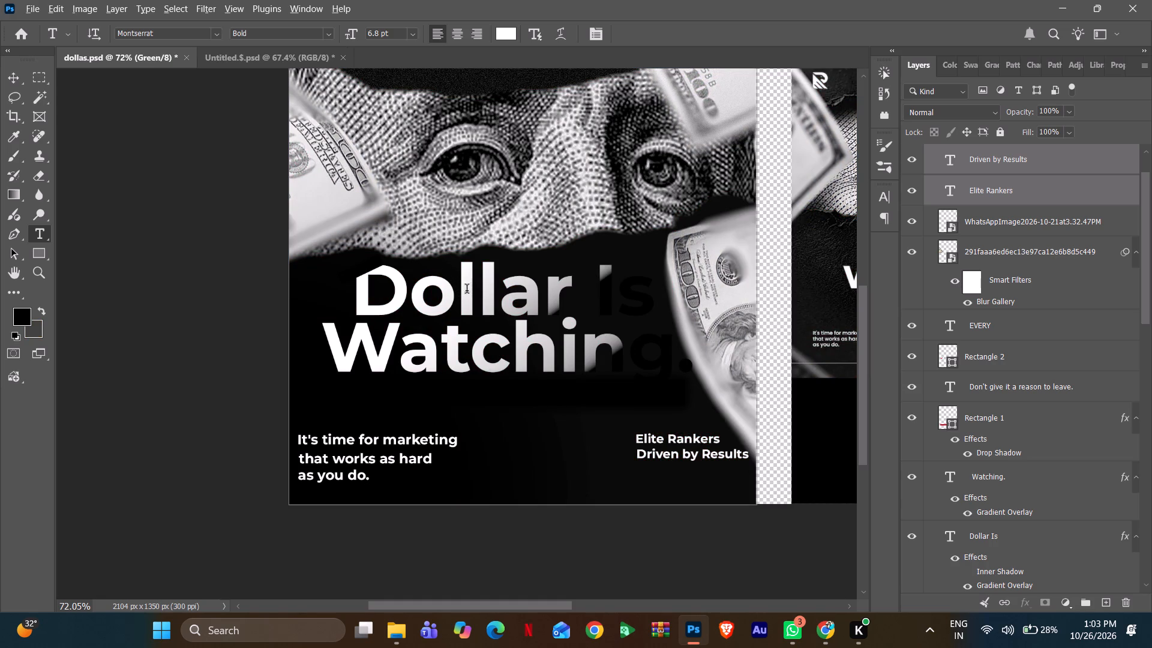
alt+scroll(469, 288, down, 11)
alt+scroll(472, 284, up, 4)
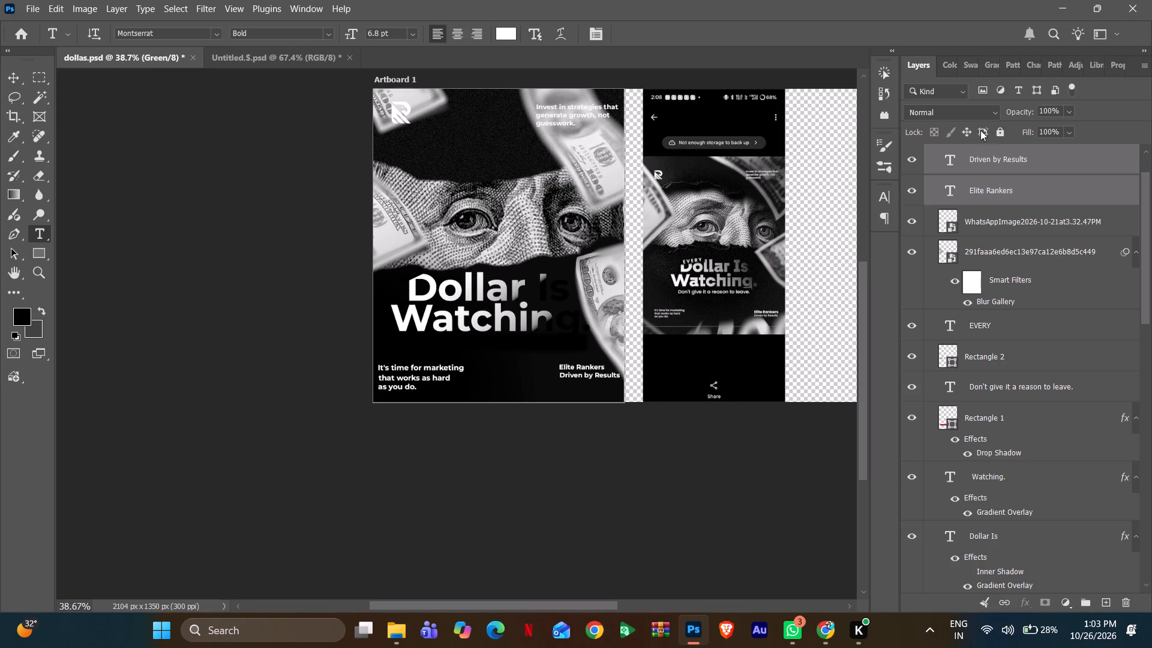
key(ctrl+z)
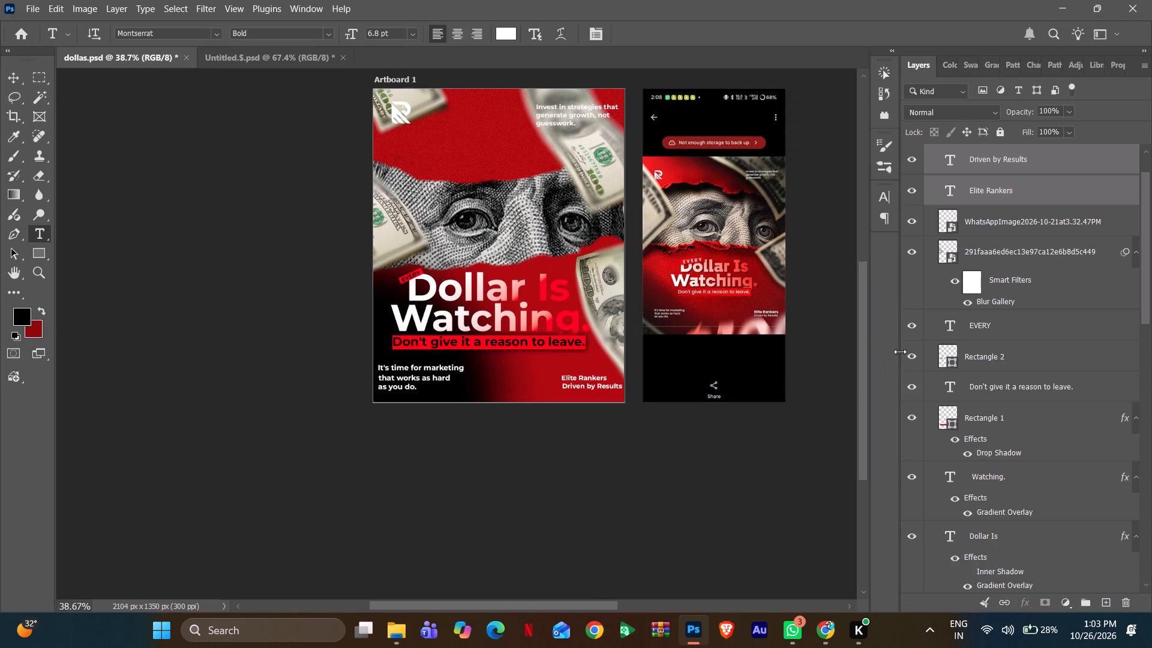
Start a new text layer above "Driven by Results", placed on the portrait's nose, set it to 36 pt and delete its placeholder text.
click(1019, 160)
scroll(997, 178, up, 11)
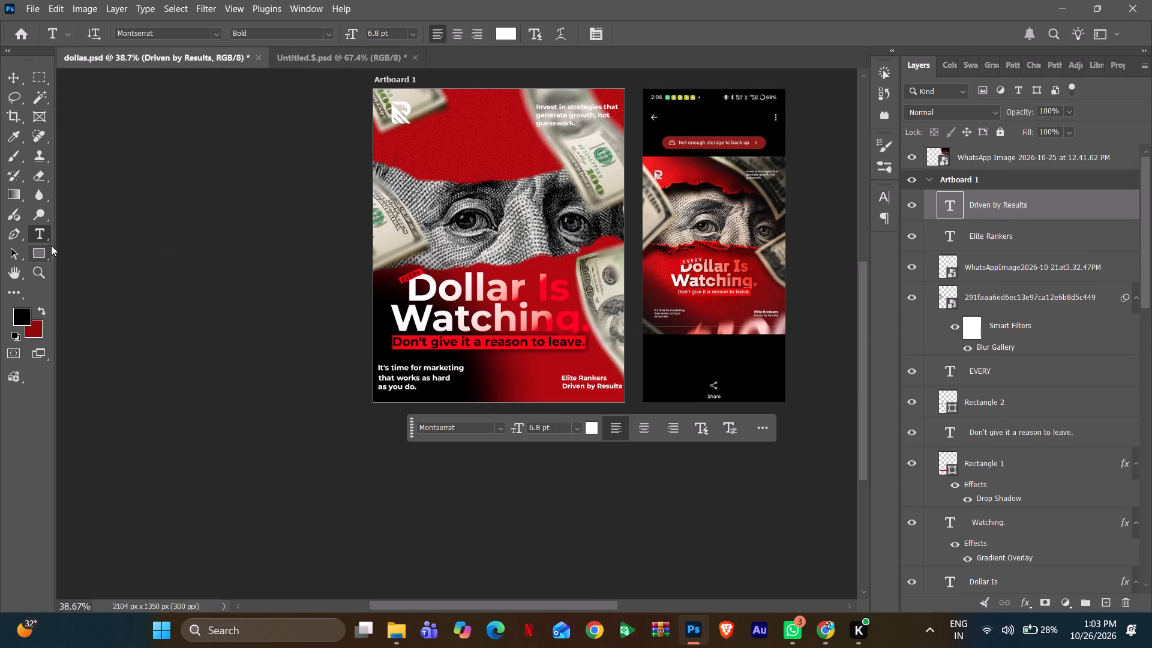
click(490, 252)
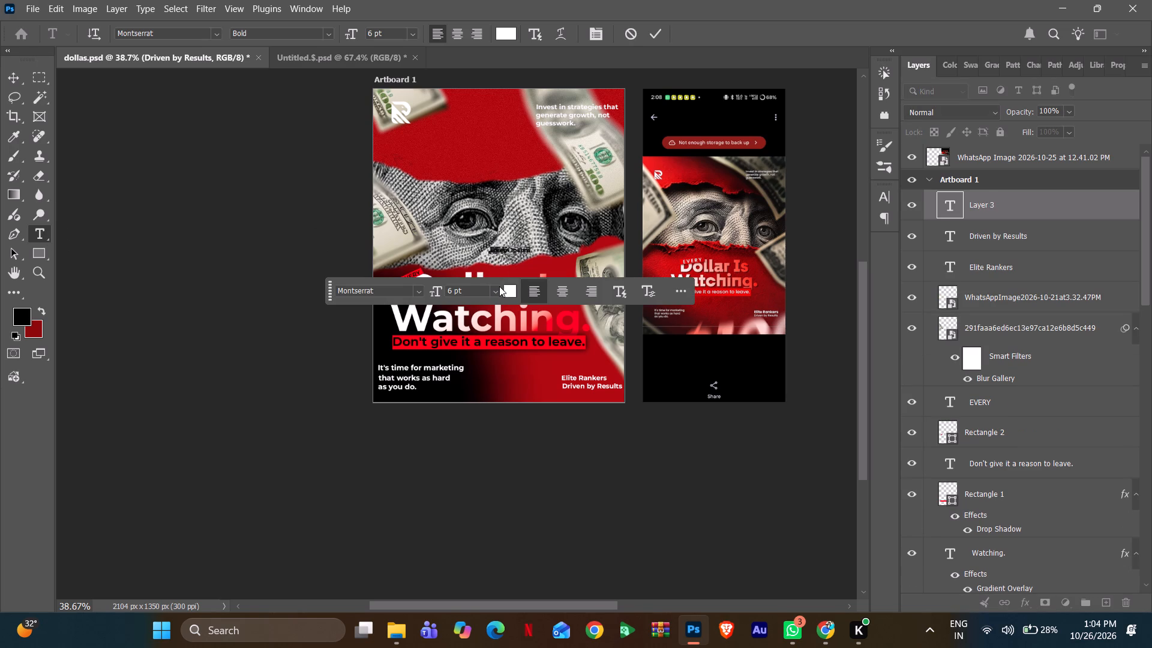
scroll(511, 280, up, 9)
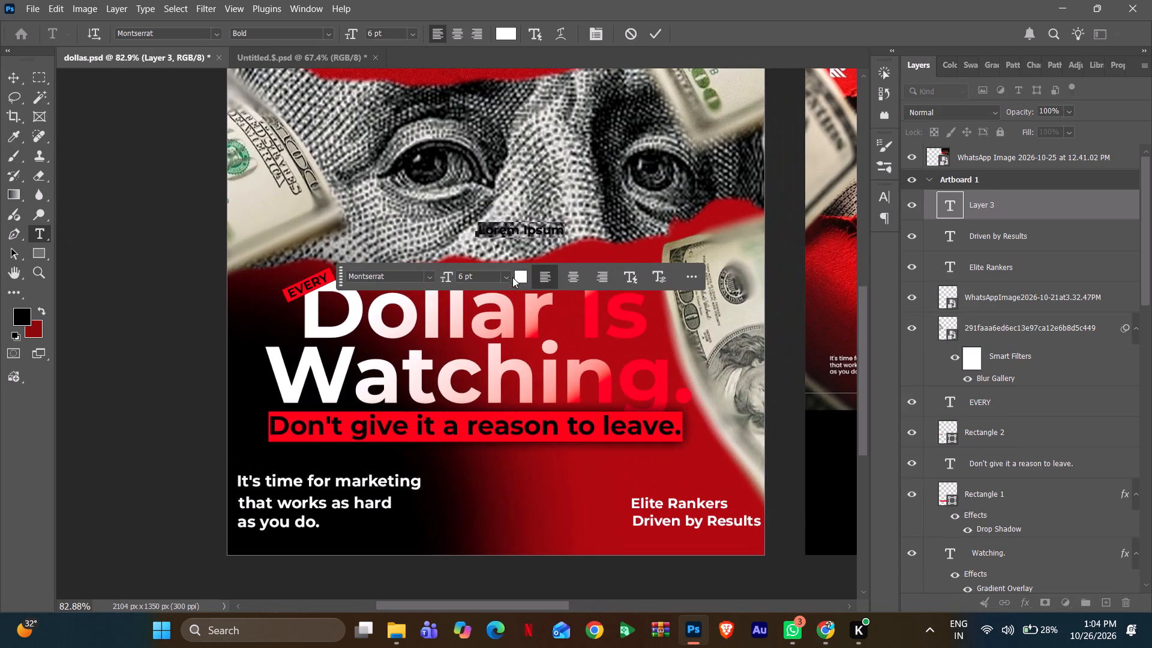
scroll(513, 272, up, 6)
alt+scroll(494, 216, up, 14)
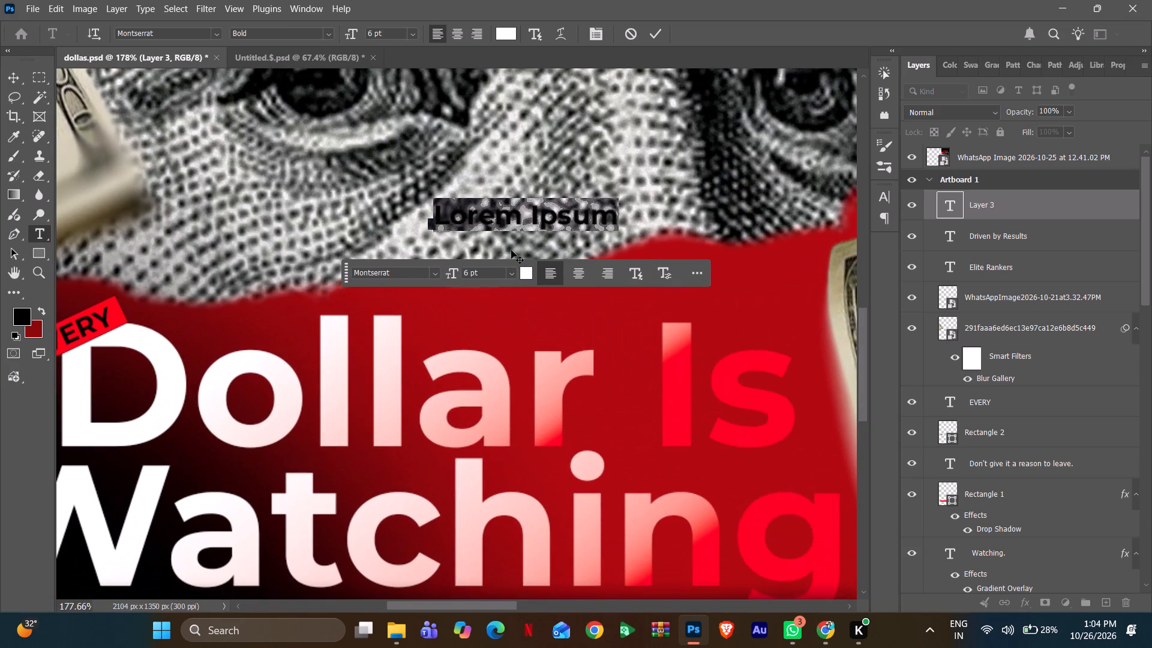
click(509, 269)
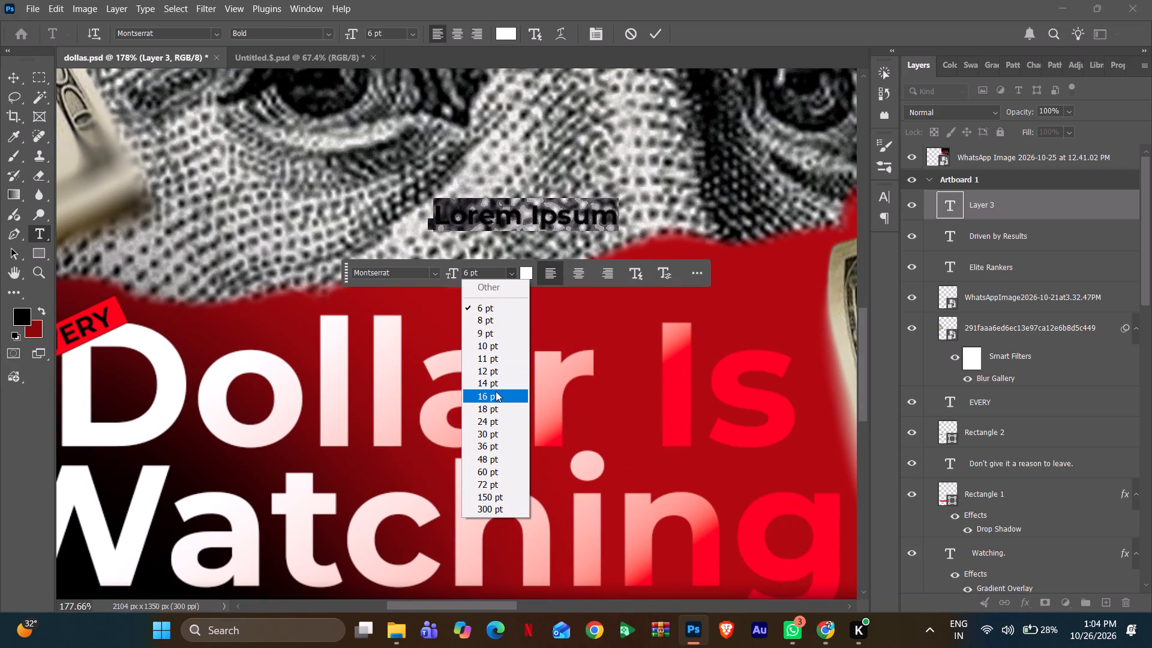
click(496, 391)
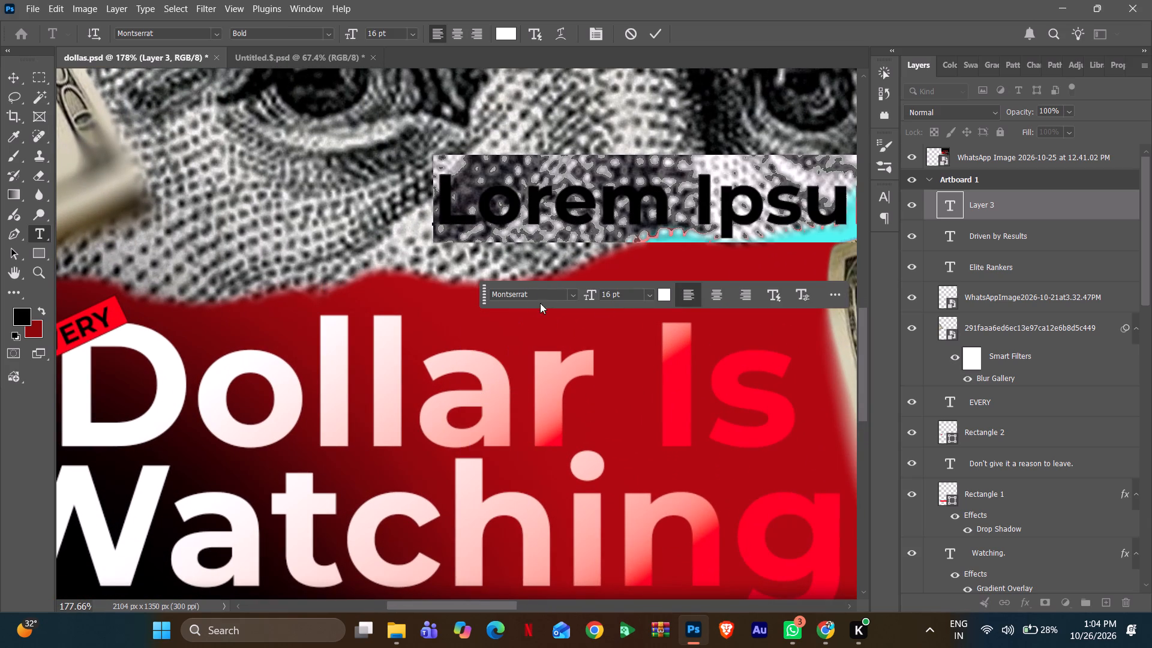
click(650, 298)
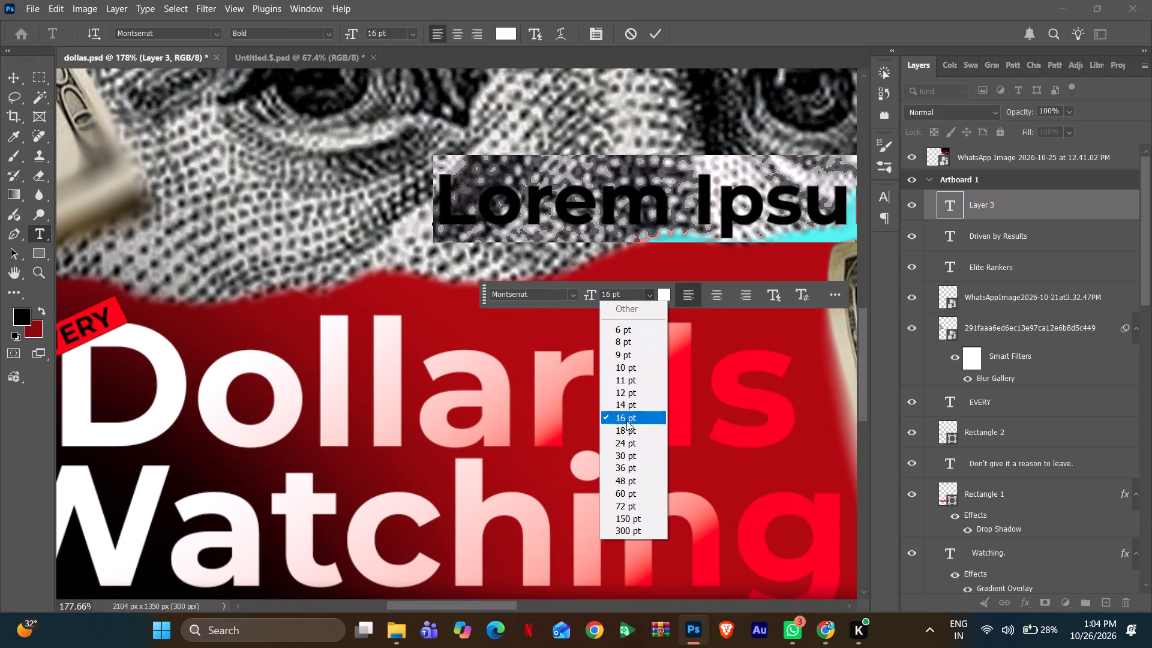
click(629, 470)
scroll(613, 425, down, 6)
alt+scroll(612, 430, down, 2)
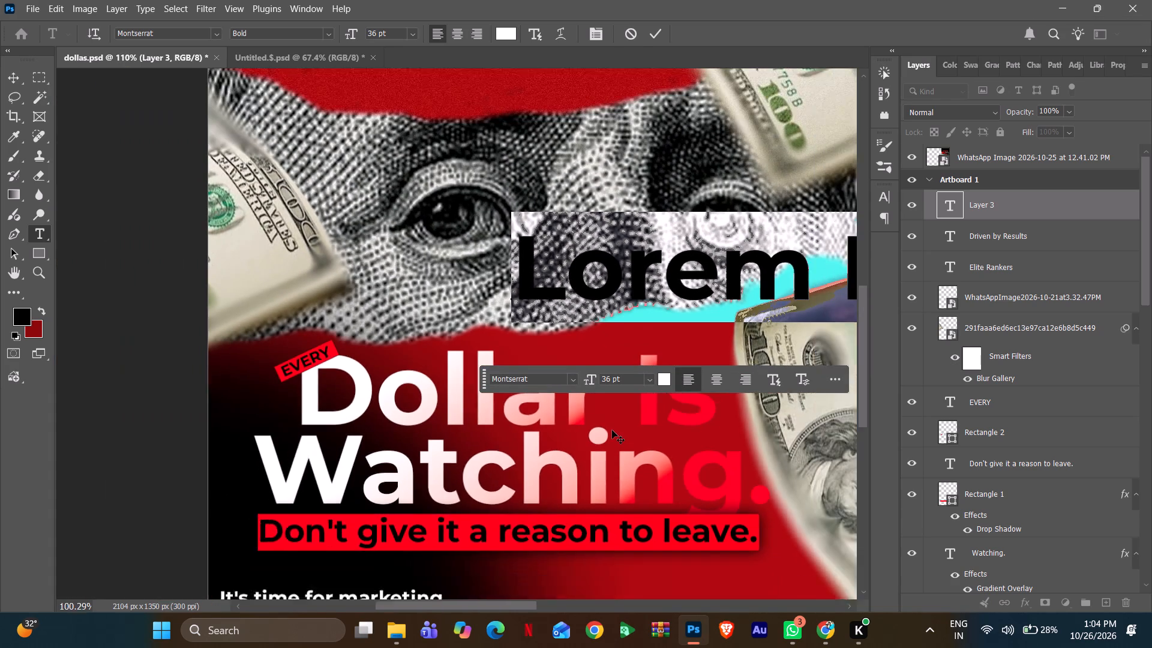
alt+scroll(612, 430, down, 2)
key(BackSpace)
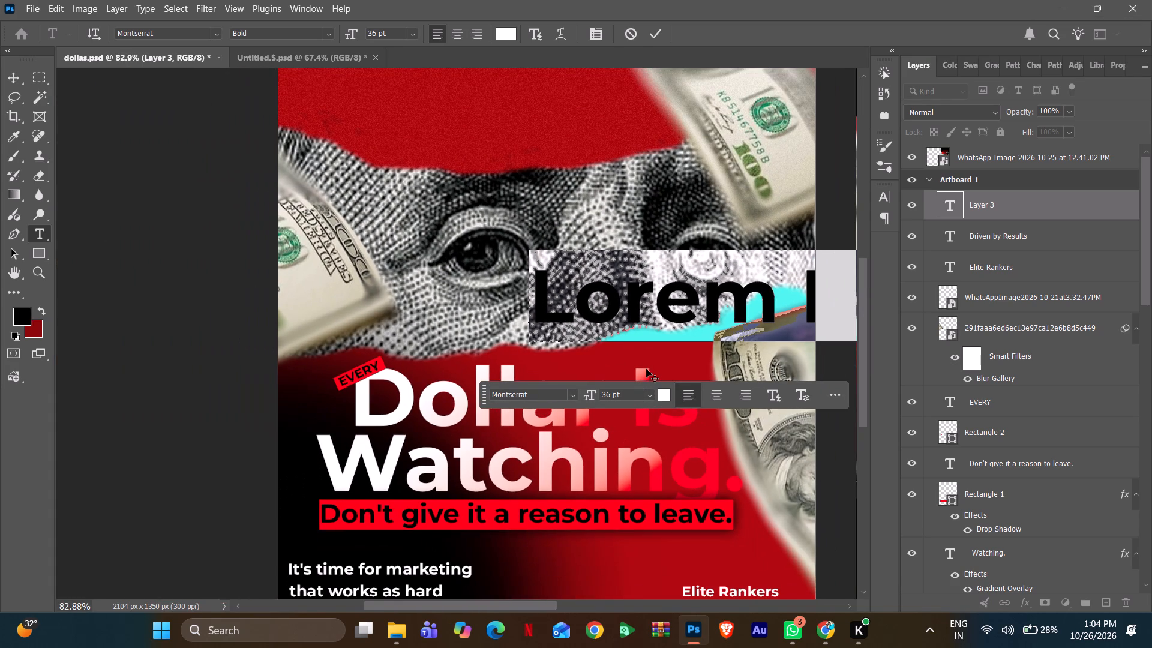
key(BackSpace)
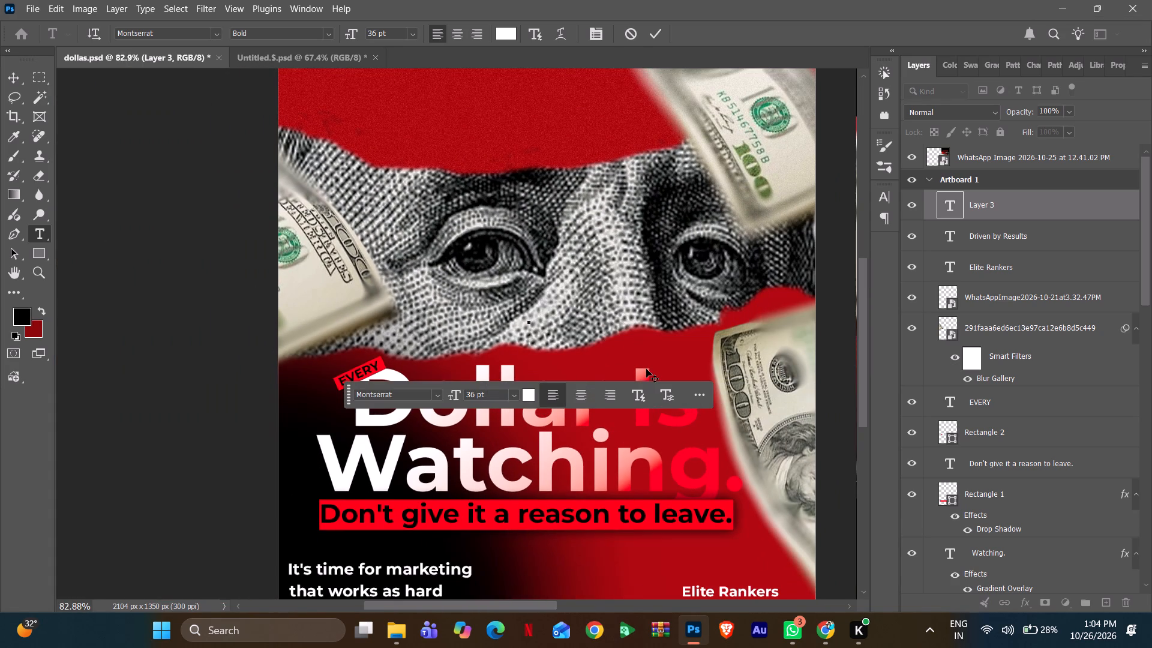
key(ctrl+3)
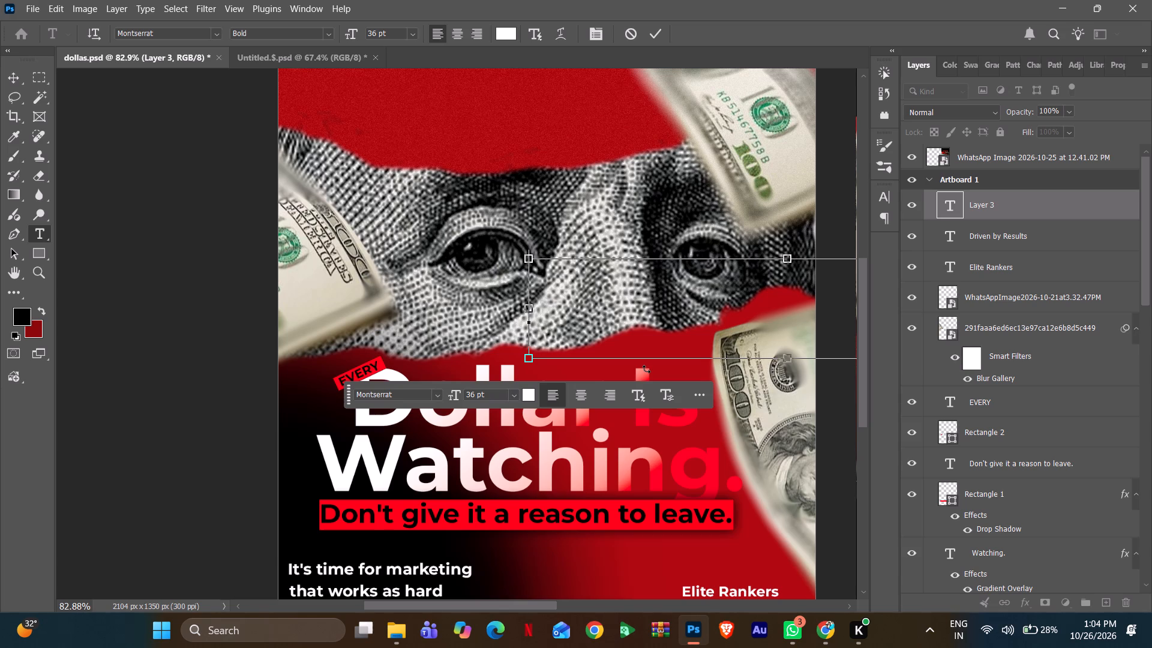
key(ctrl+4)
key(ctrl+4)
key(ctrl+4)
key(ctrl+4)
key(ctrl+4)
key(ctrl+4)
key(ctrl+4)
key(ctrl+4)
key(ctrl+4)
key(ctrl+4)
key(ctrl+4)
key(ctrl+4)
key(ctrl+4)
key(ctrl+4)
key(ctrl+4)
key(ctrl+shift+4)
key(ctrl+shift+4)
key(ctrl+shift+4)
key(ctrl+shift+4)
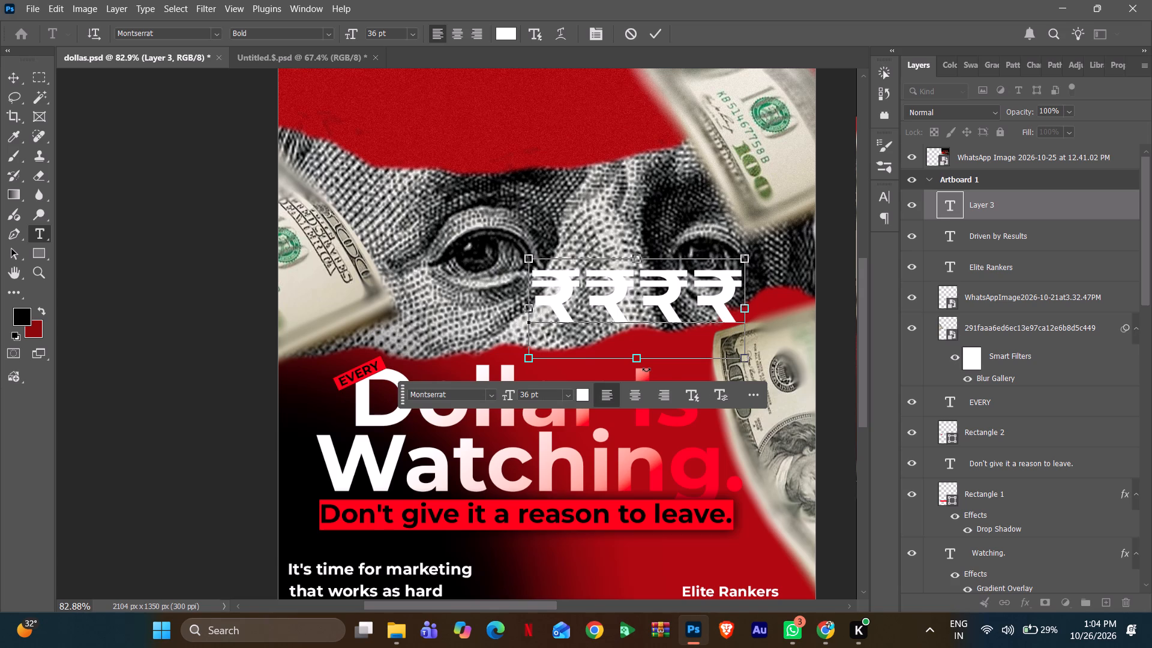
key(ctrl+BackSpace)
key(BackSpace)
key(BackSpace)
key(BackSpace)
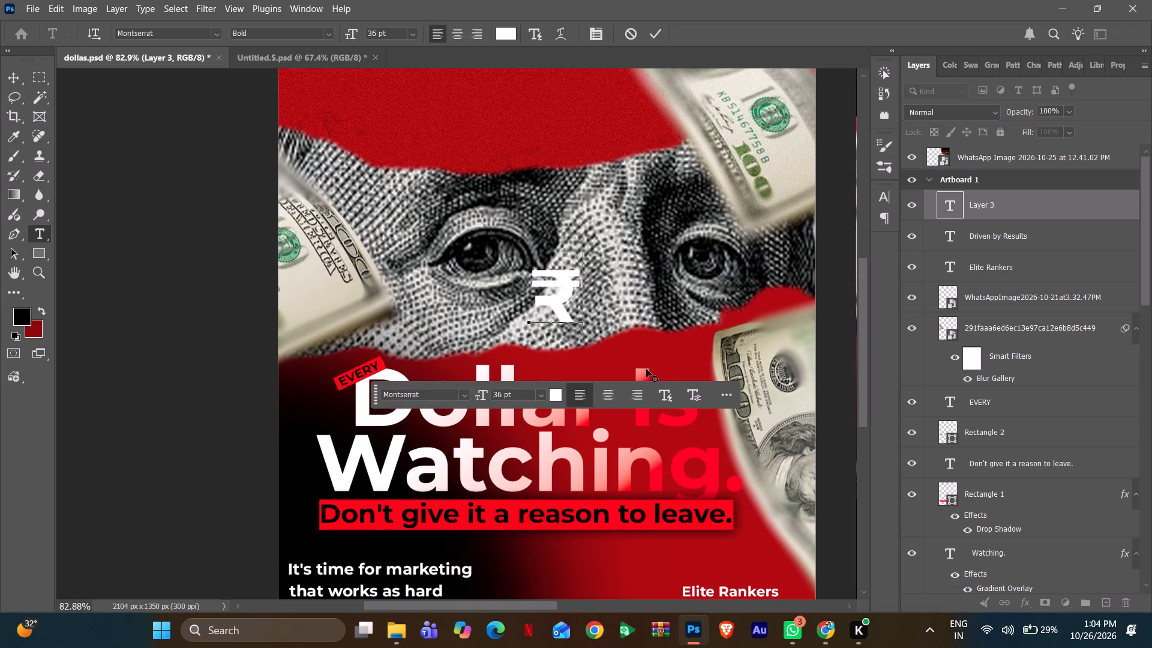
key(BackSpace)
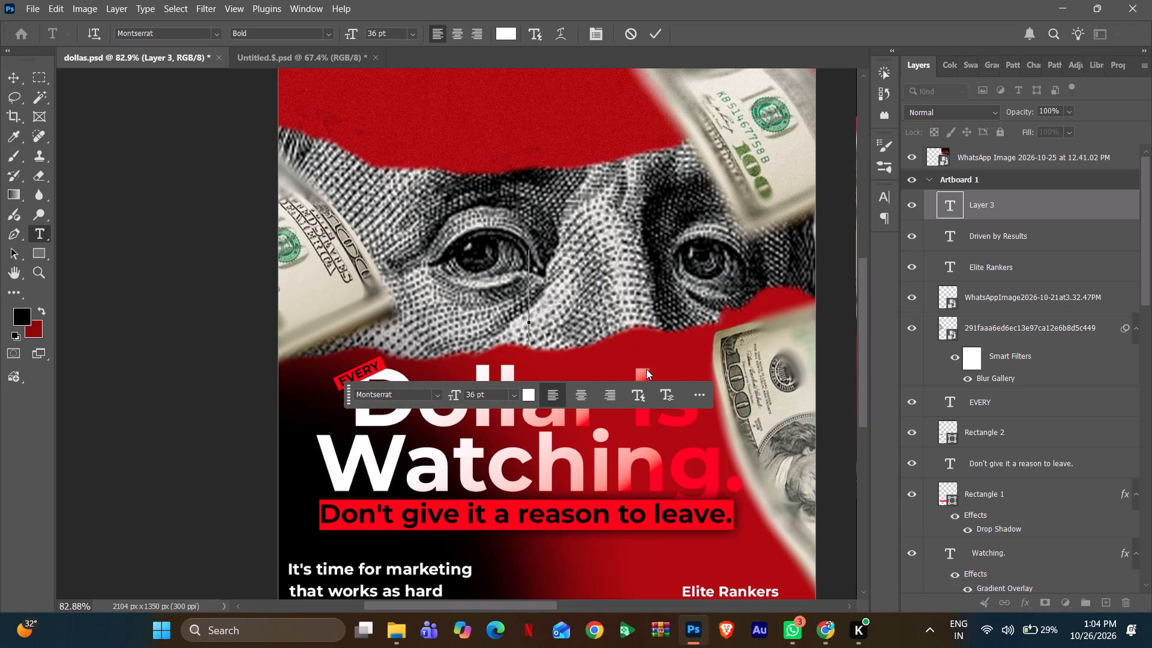
Enter "$100" as the text of the new layer.
key(shift+dollar)
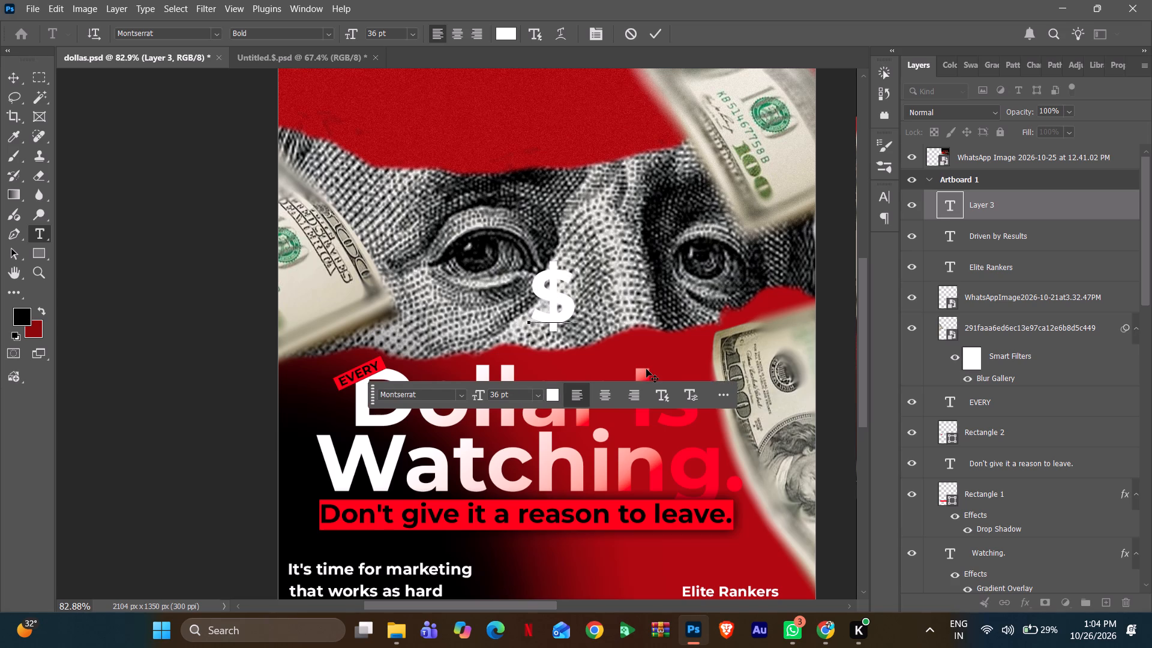
key(shift+exclam)
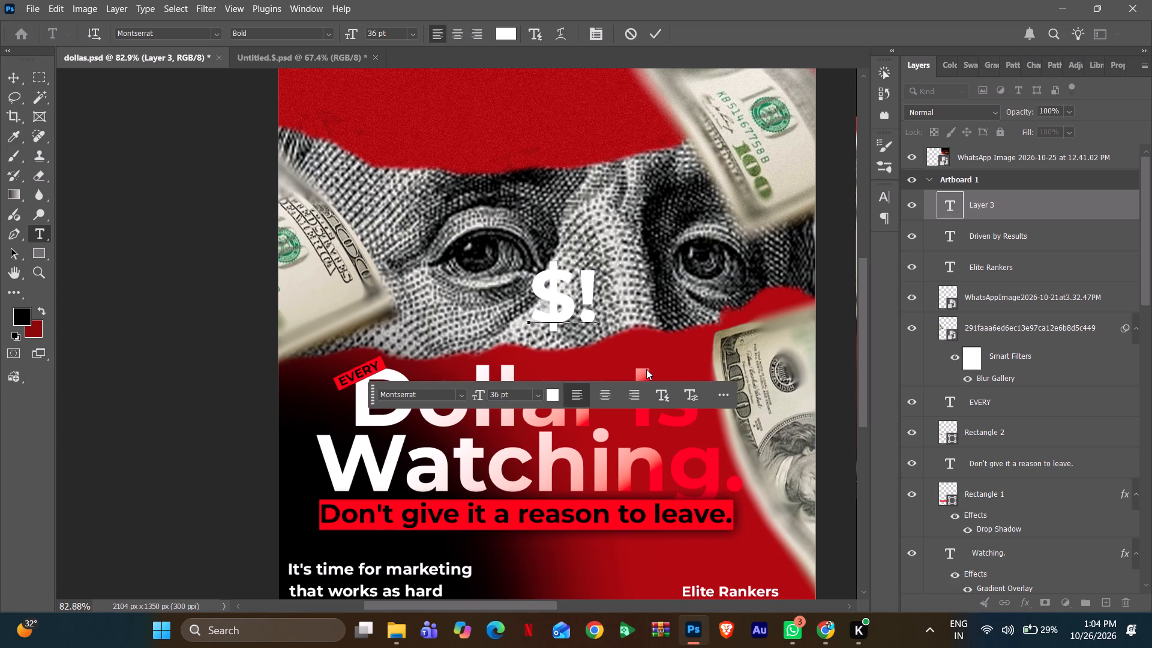
key(BackSpace)
key(1)
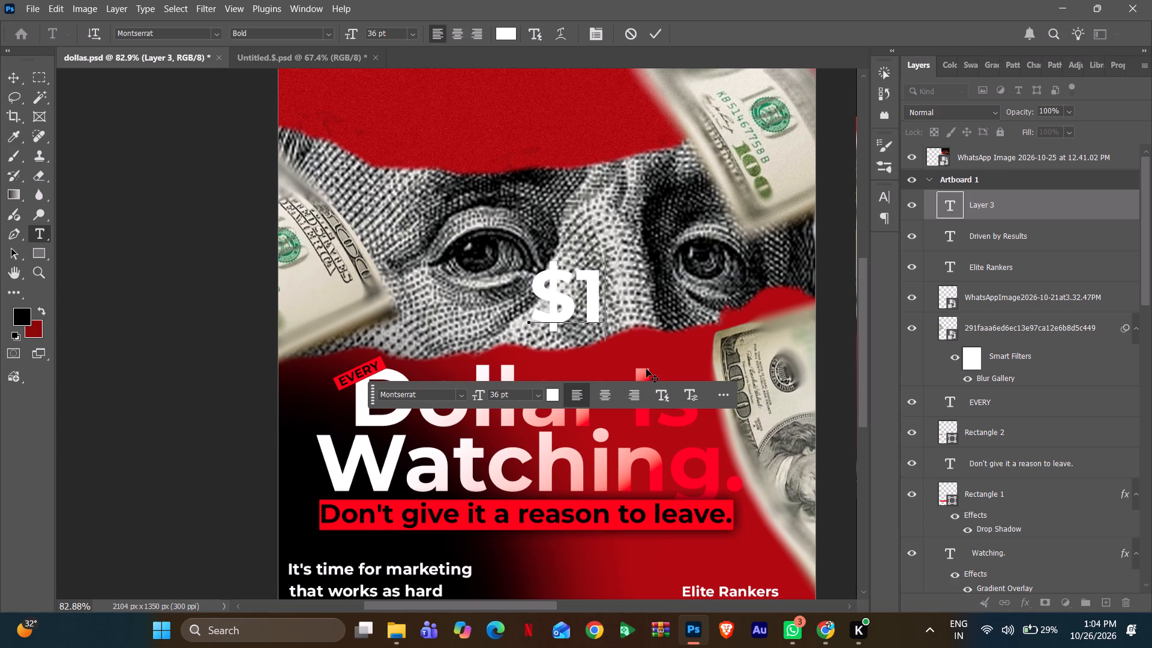
text(00)
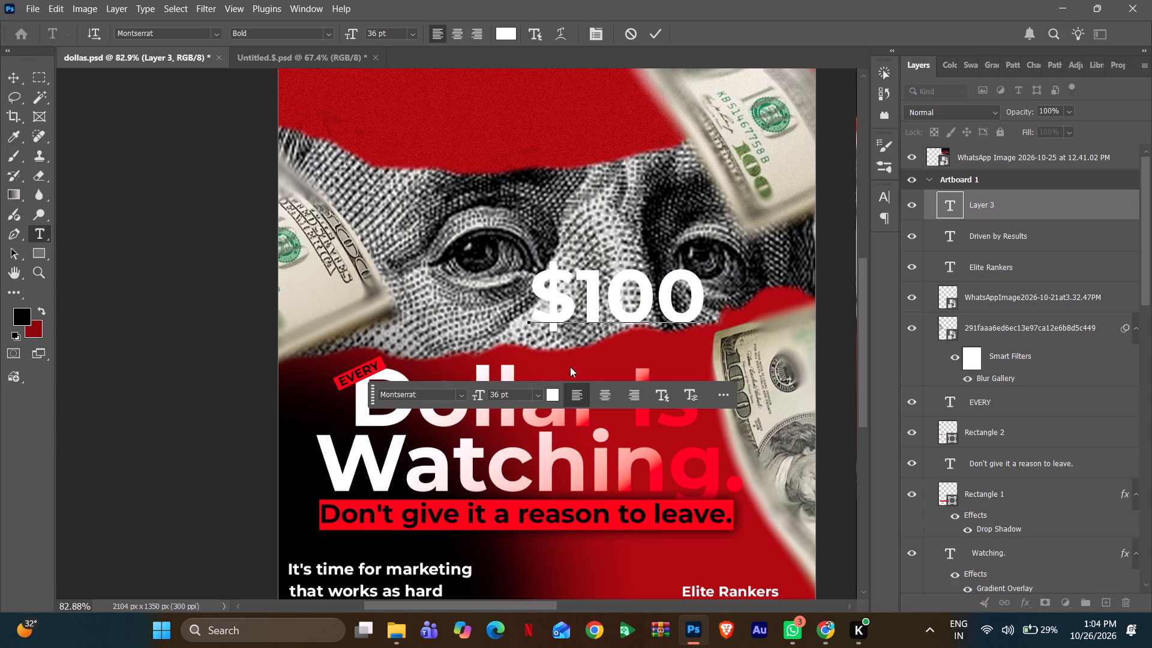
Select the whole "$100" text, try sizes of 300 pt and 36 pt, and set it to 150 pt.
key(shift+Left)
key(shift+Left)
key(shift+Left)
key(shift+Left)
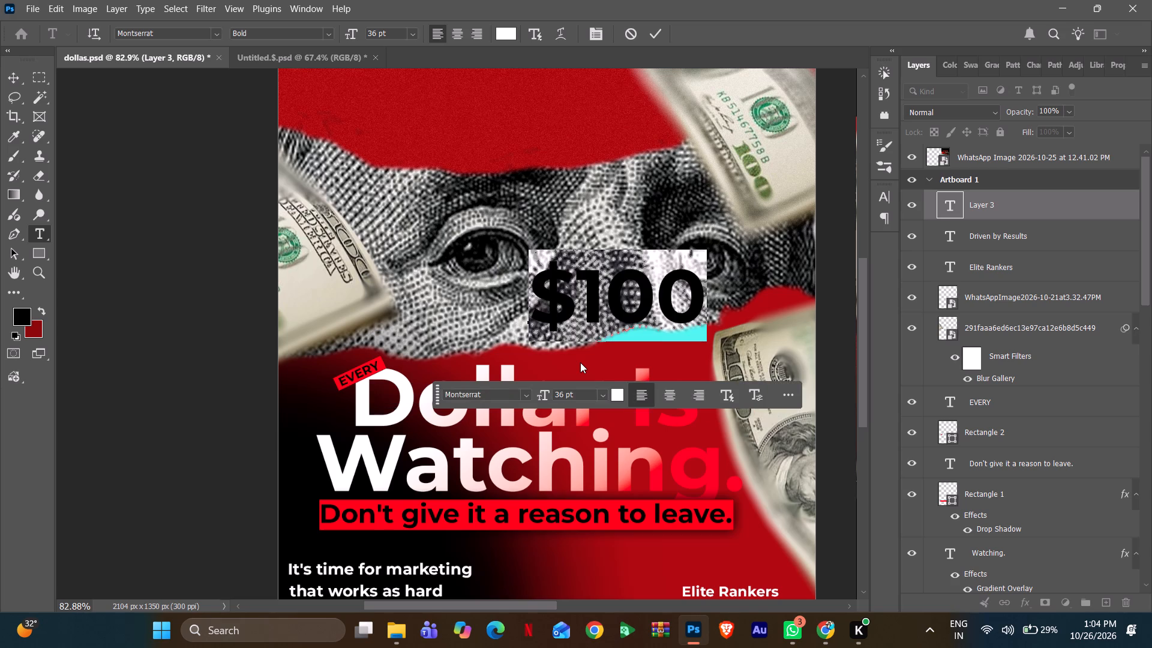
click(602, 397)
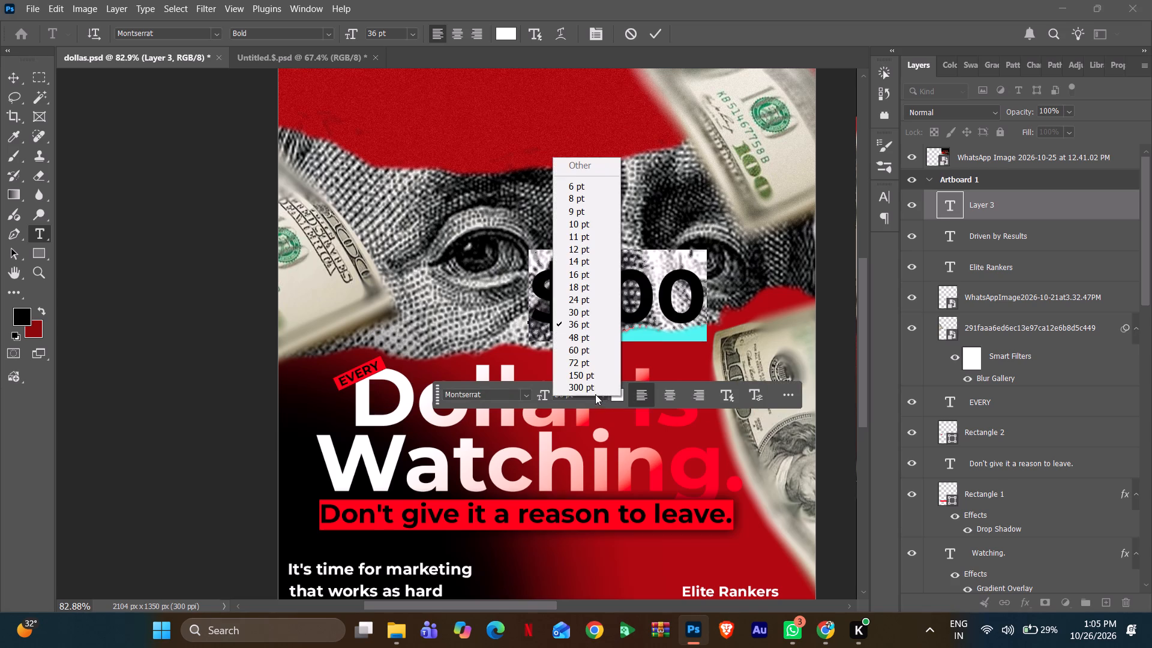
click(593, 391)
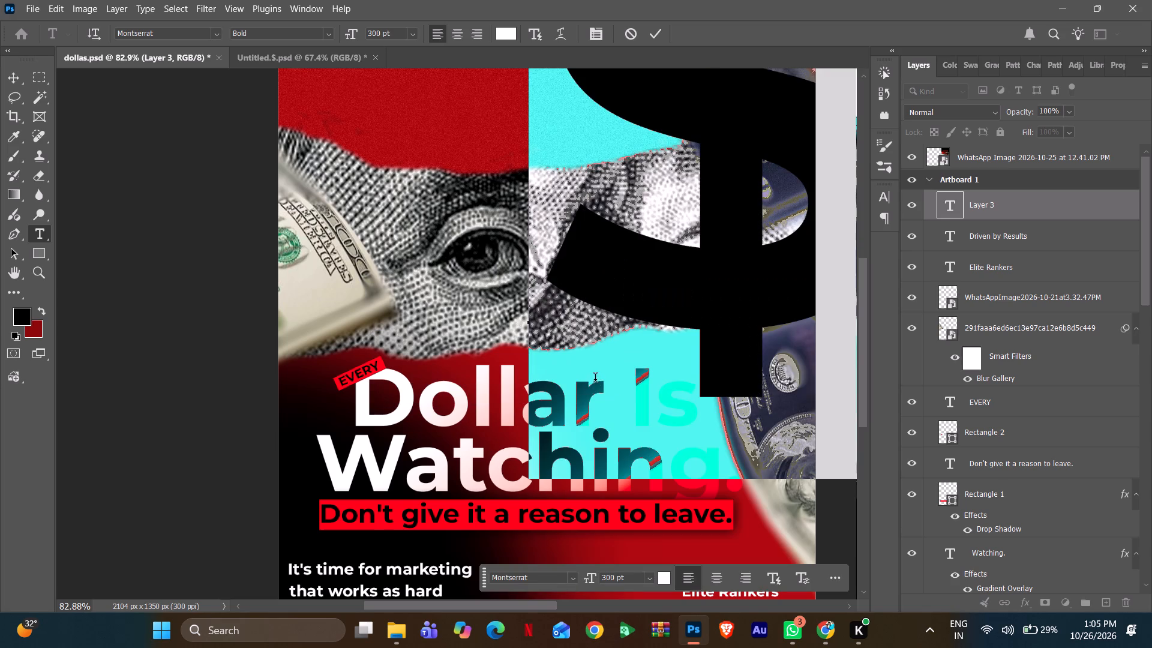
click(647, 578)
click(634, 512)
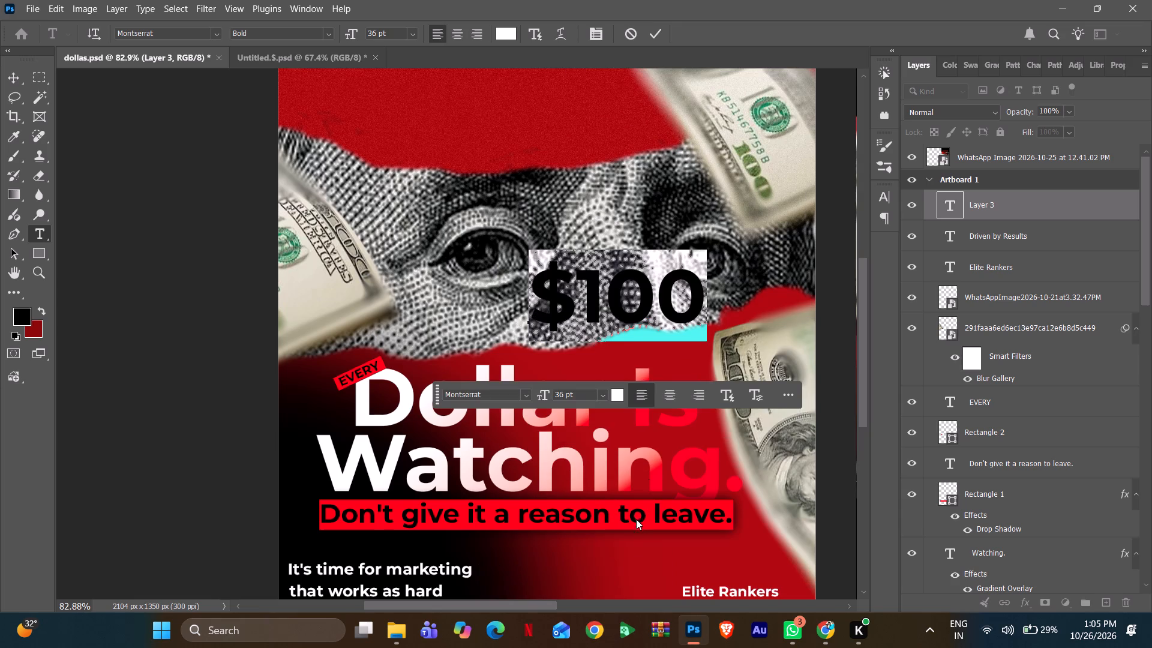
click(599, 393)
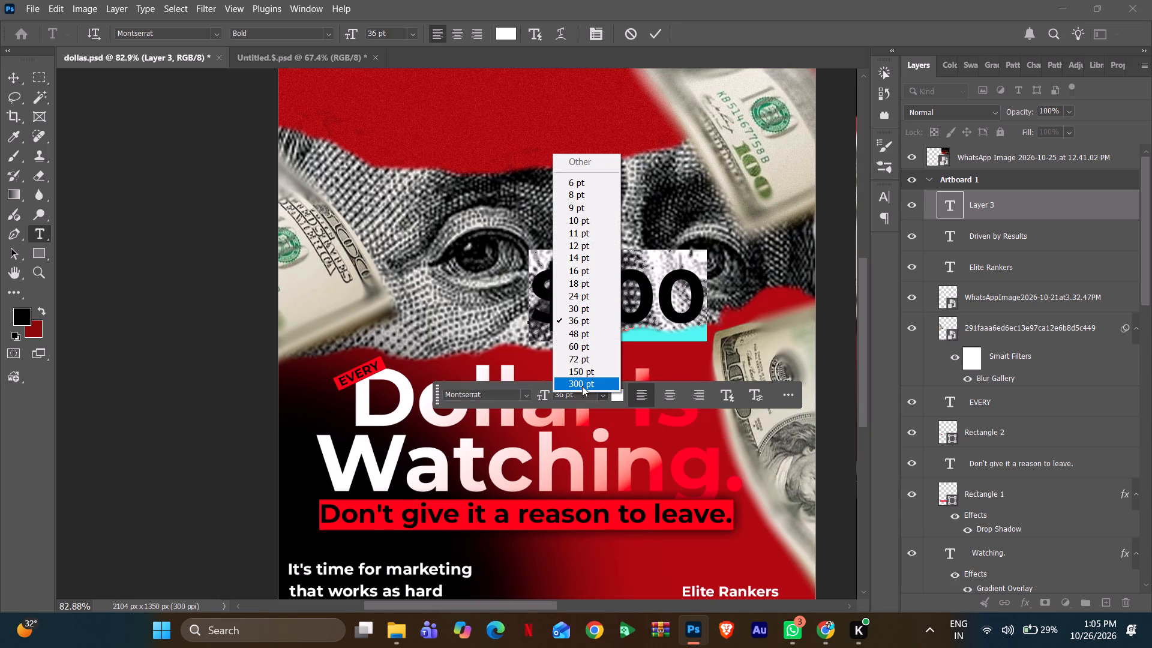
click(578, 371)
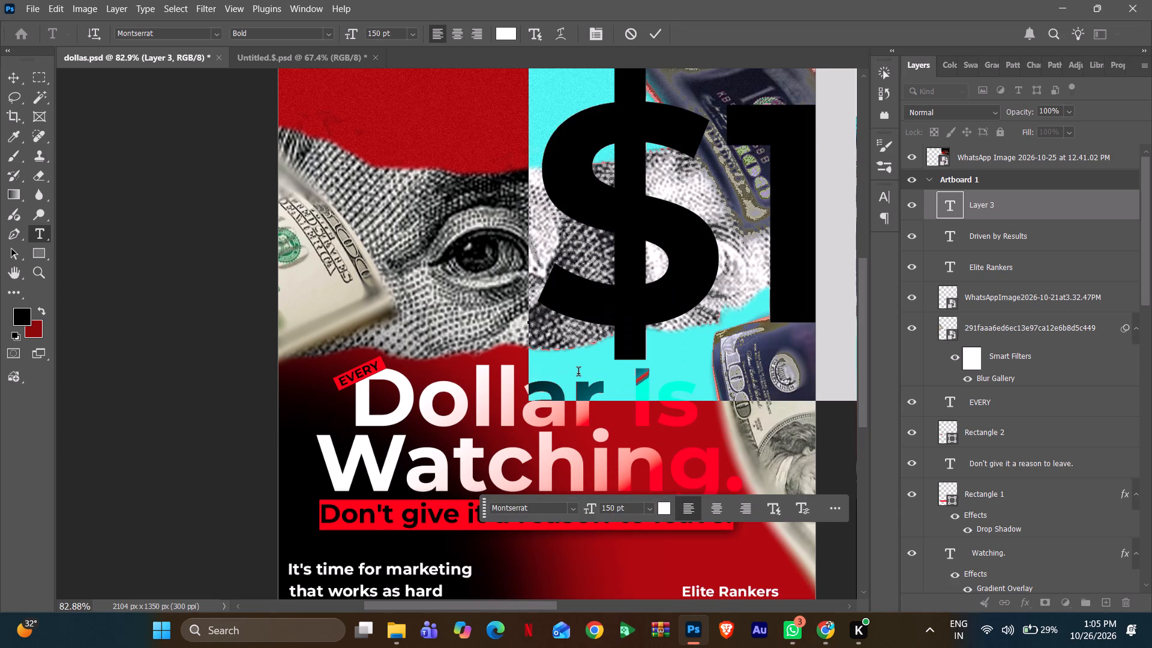
Commit the "$100" text and move it down to the poster's bottom edge, just beside the tagline.
alt+scroll(578, 373, down, 6)
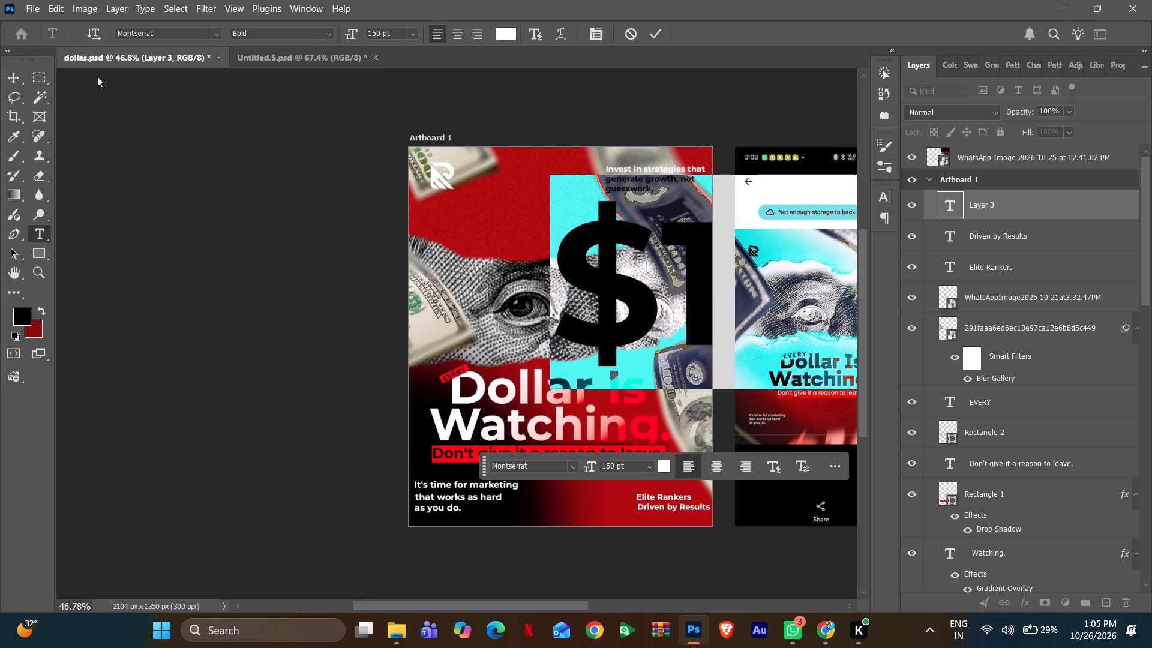
click(13, 73)
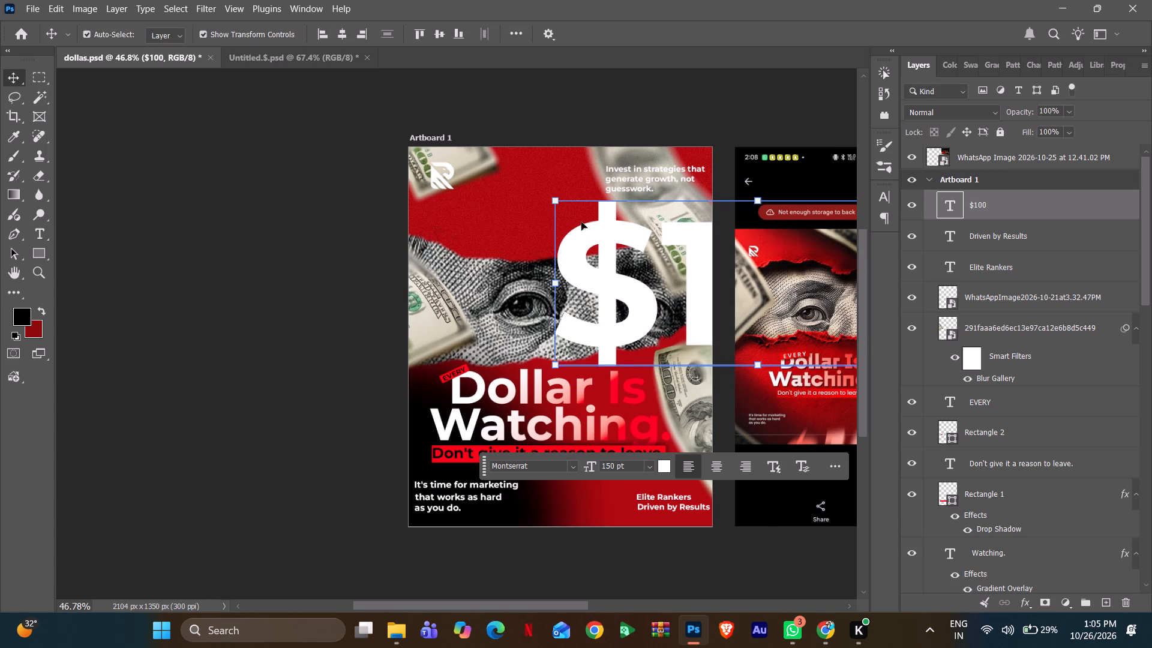
drag(580, 219, 541, 473)
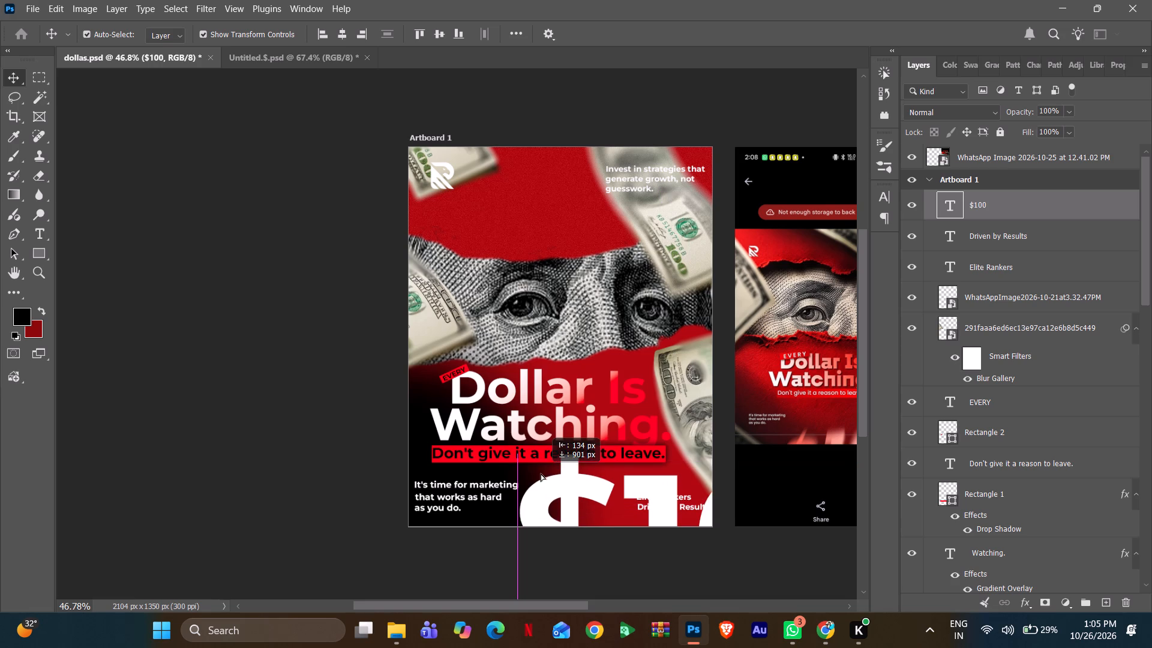
drag(541, 473, 543, 489)
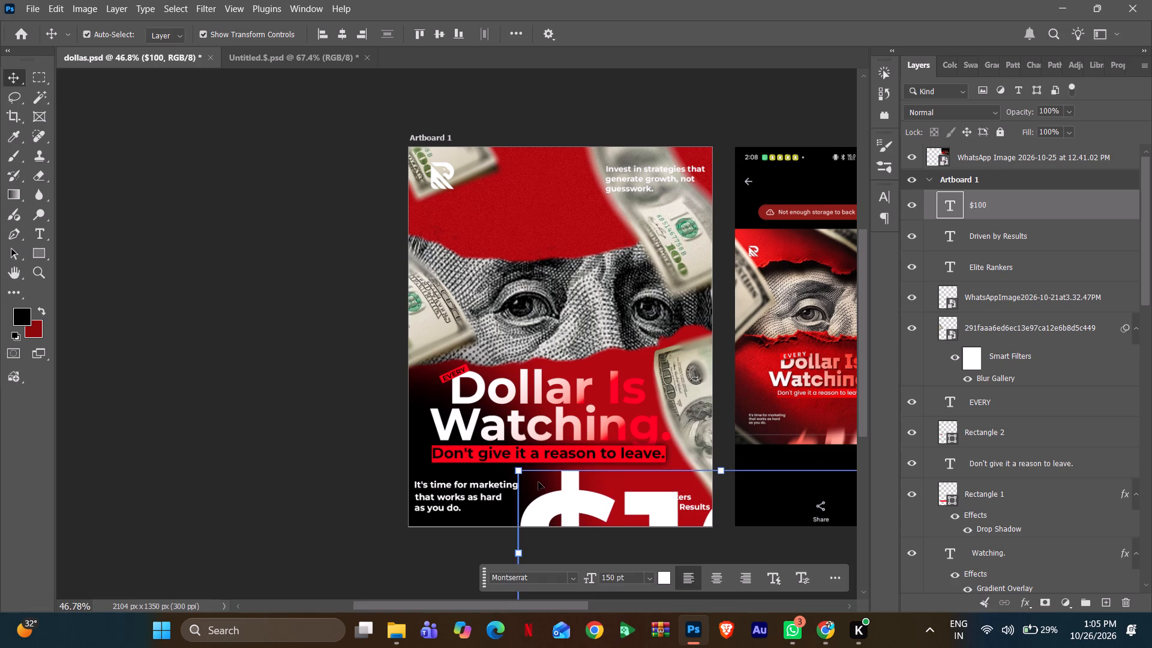
Set the "$100" text to 60 pt and move it up so it overlaps the poster's bottom edge.
click(649, 578)
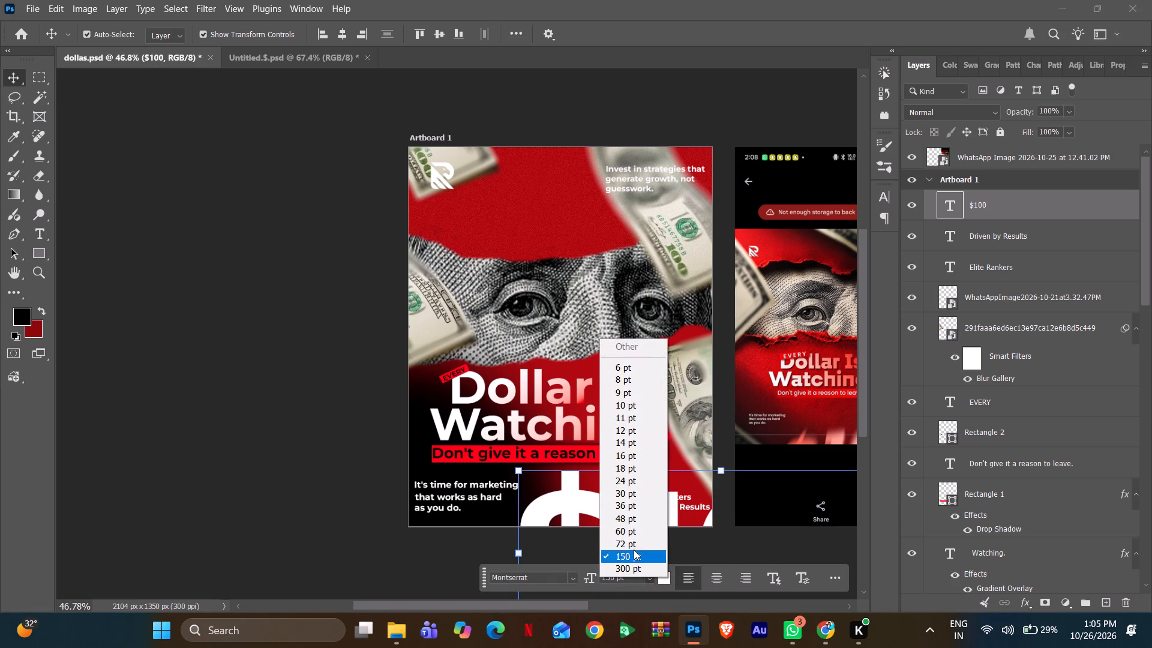
click(631, 526)
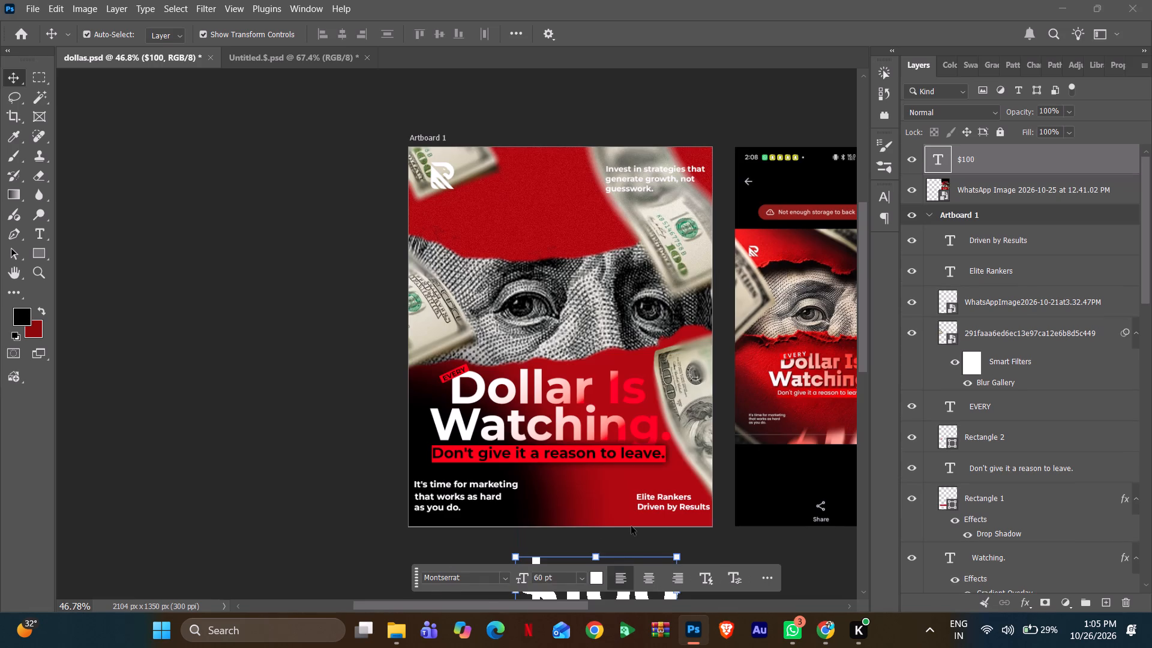
scroll(625, 549, down, 5)
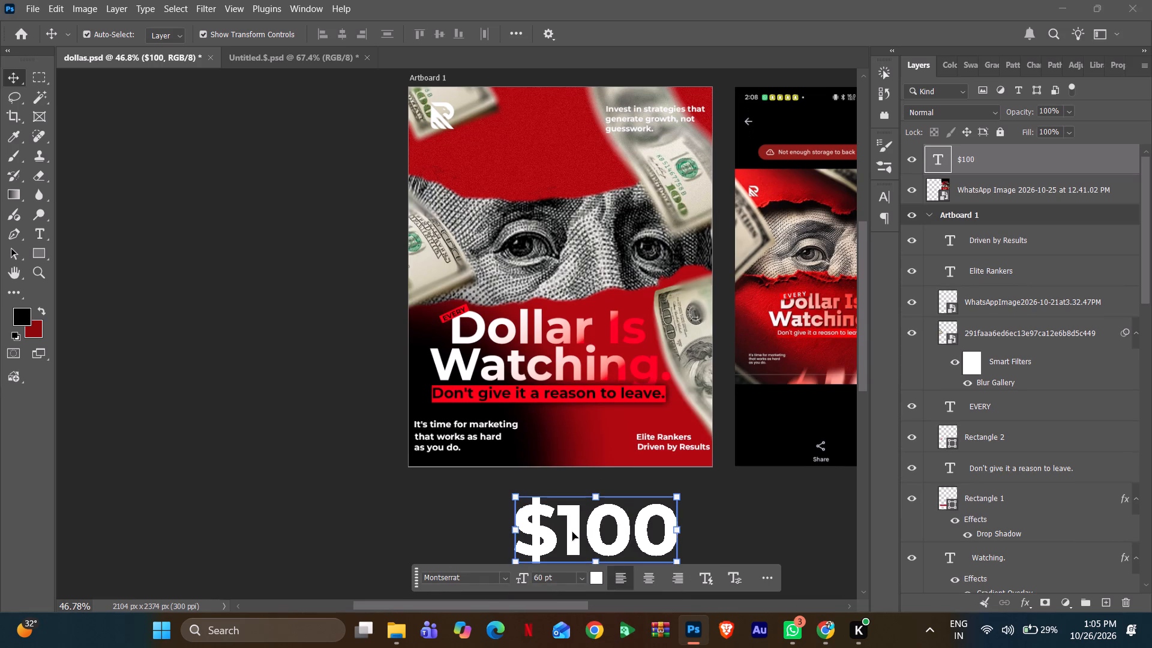
drag(572, 533, 576, 458)
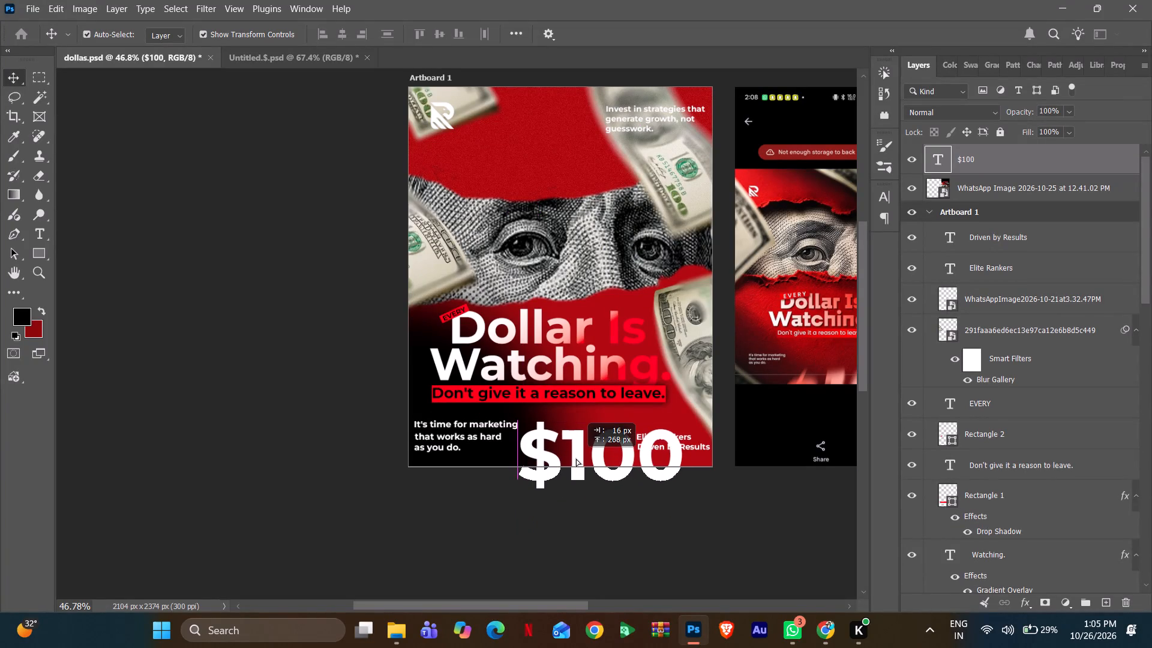
drag(576, 458, 576, 464)
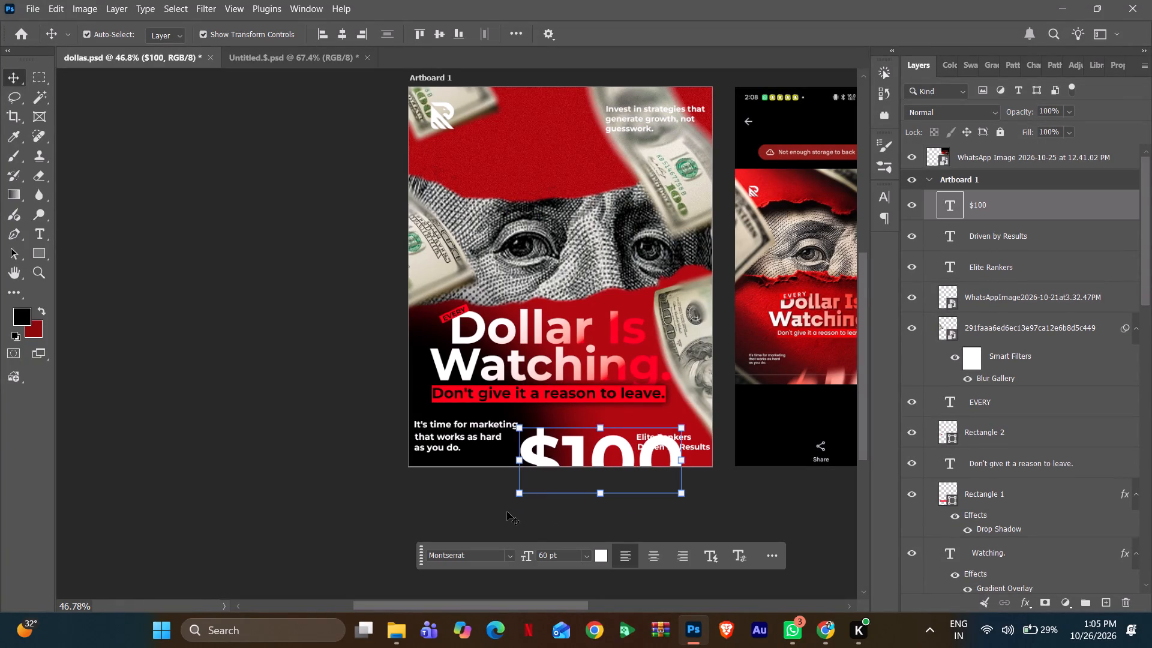
Scale the "$100" text to about 81%, rotate it about 10° clockwise and shift it slightly toward the tagline.
drag(512, 506, 478, 496)
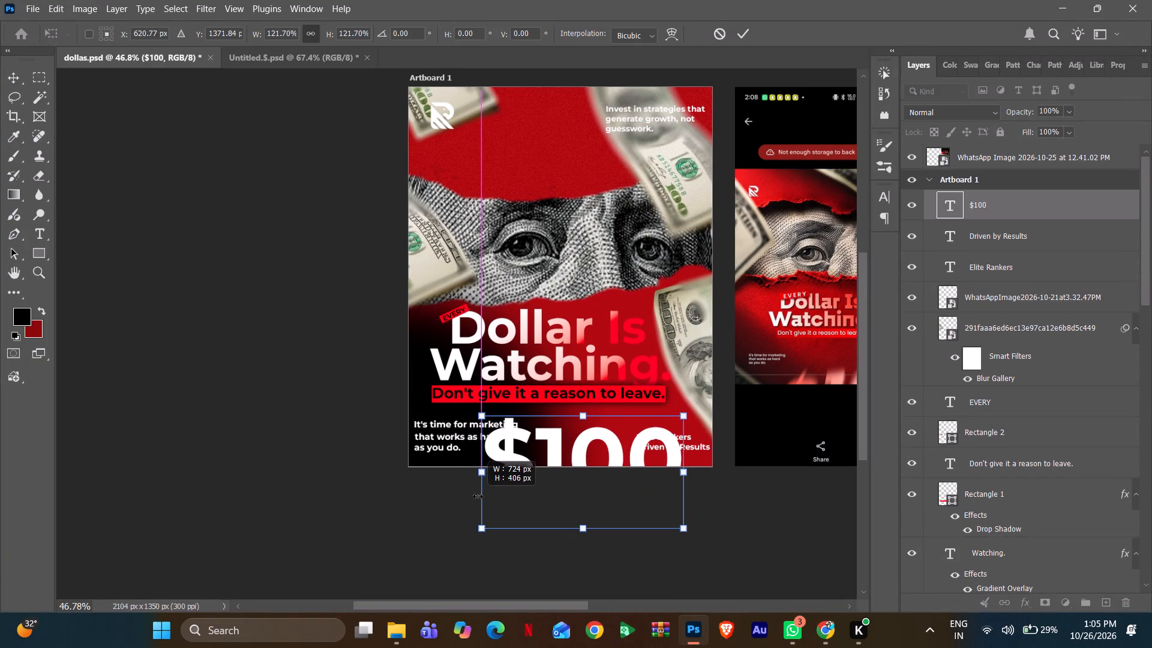
drag(478, 496, 540, 497)
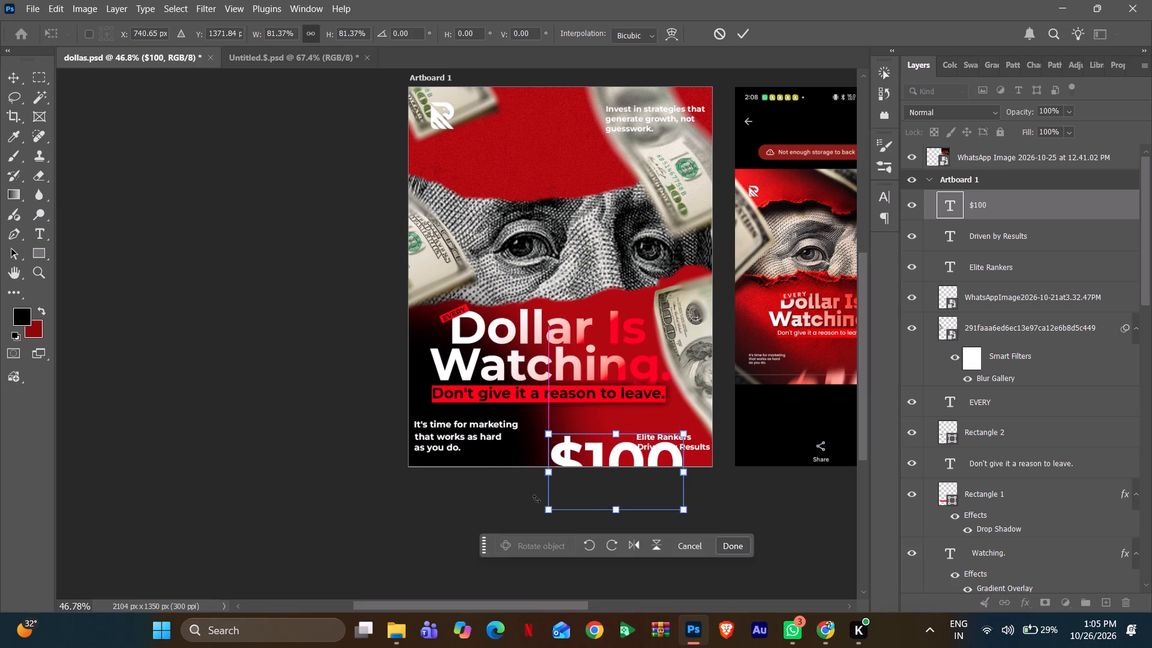
drag(530, 508, 517, 493)
drag(587, 463, 569, 470)
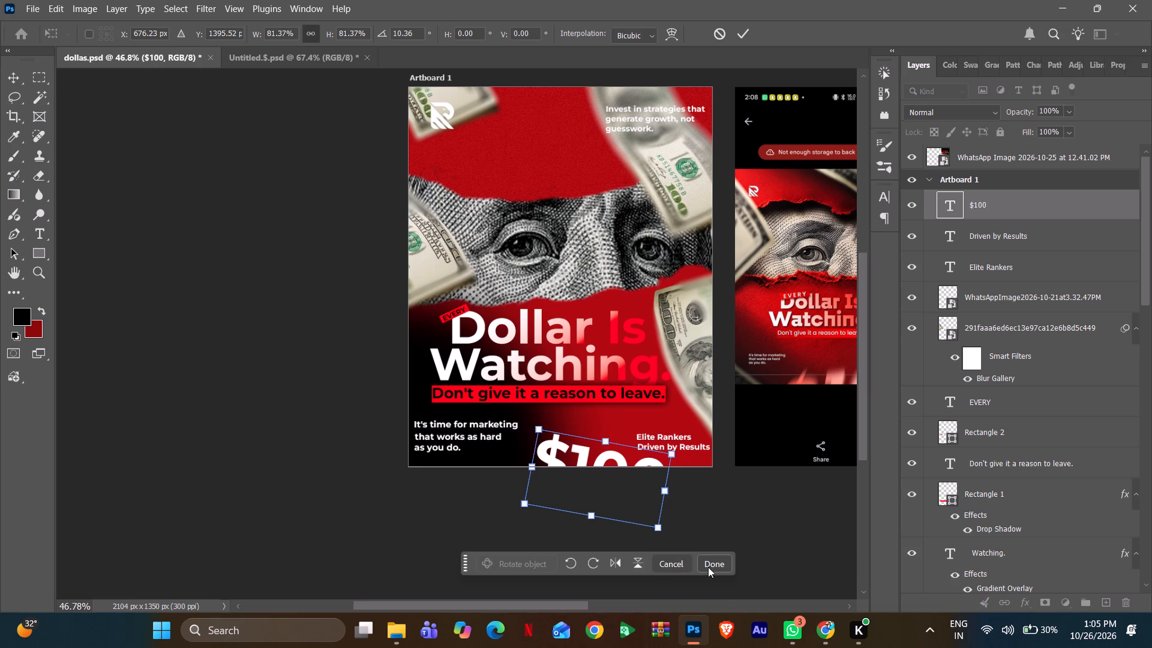
click(710, 565)
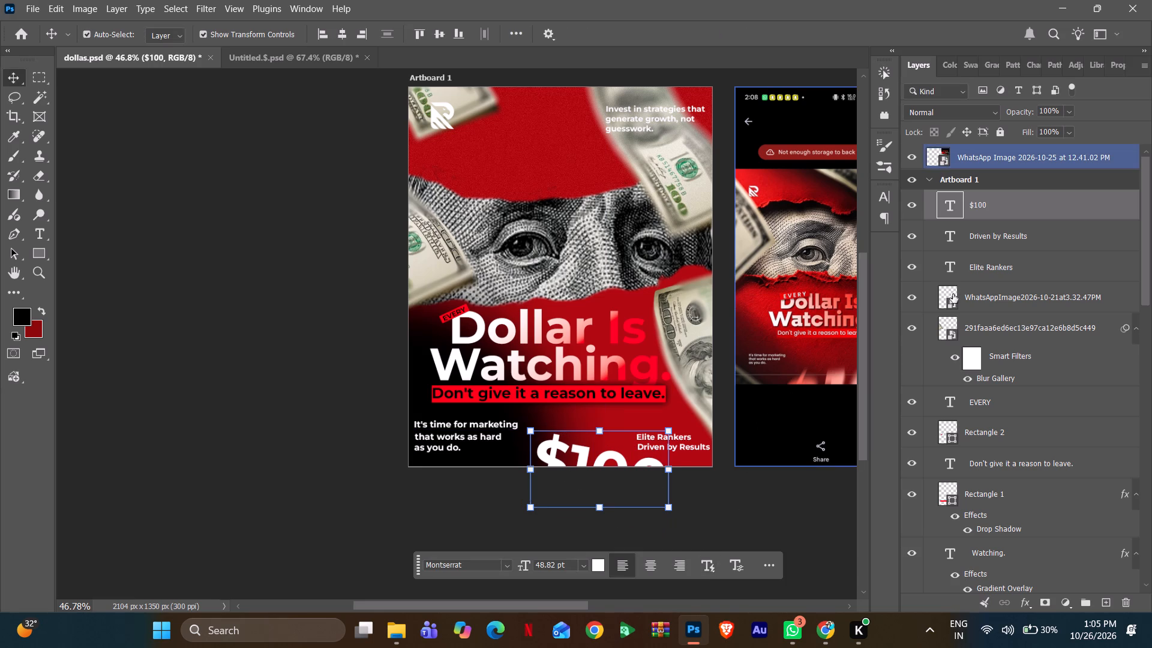
Lower the opacity of the "$100" text layer to 48%.
drag(1025, 112, 1006, 117)
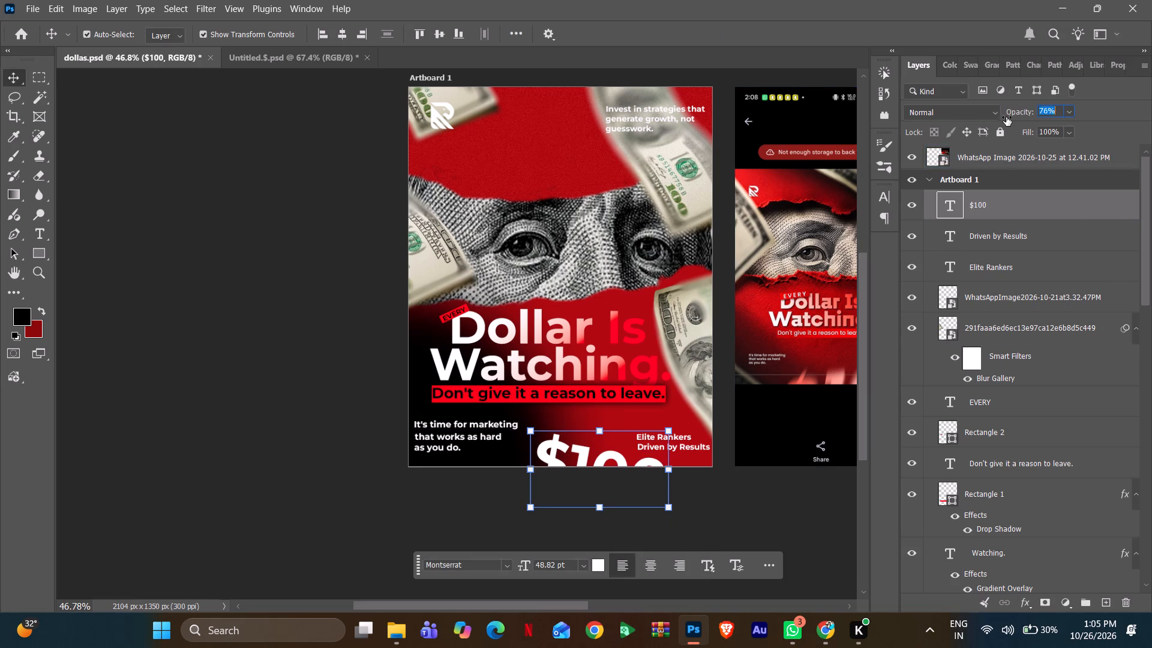
drag(1006, 117, 985, 124)
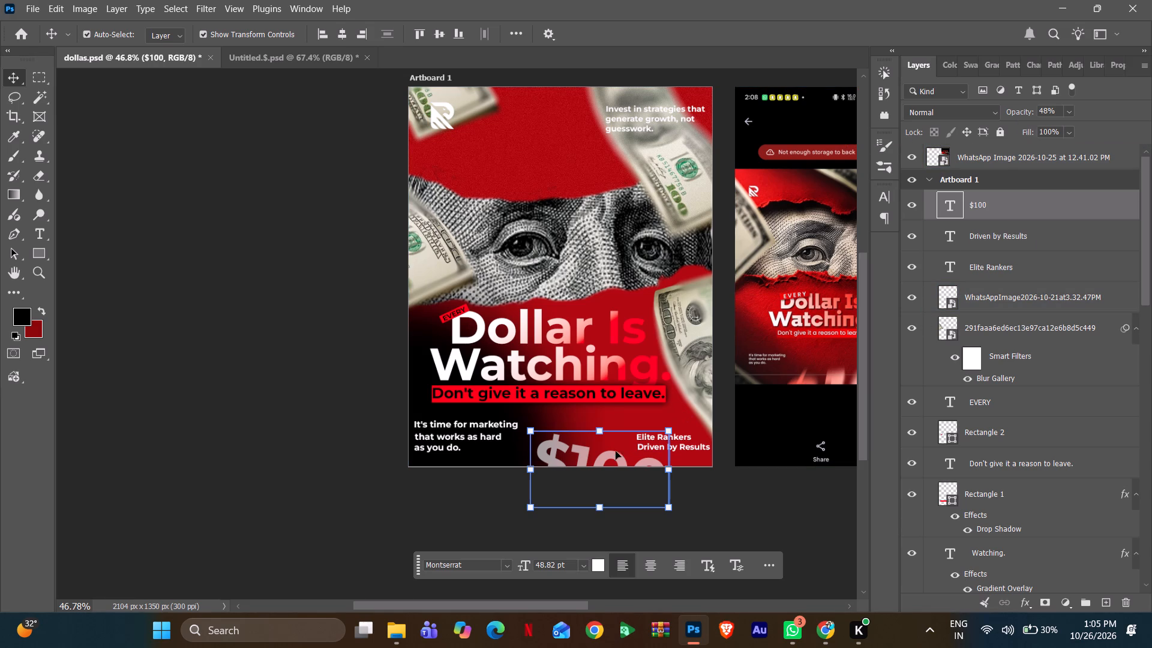
Shift the "$100" text slightly down and toward the tagline, rotate it about 0.6° clockwise, and commit the transform.
drag(610, 457, 608, 450)
click(676, 495)
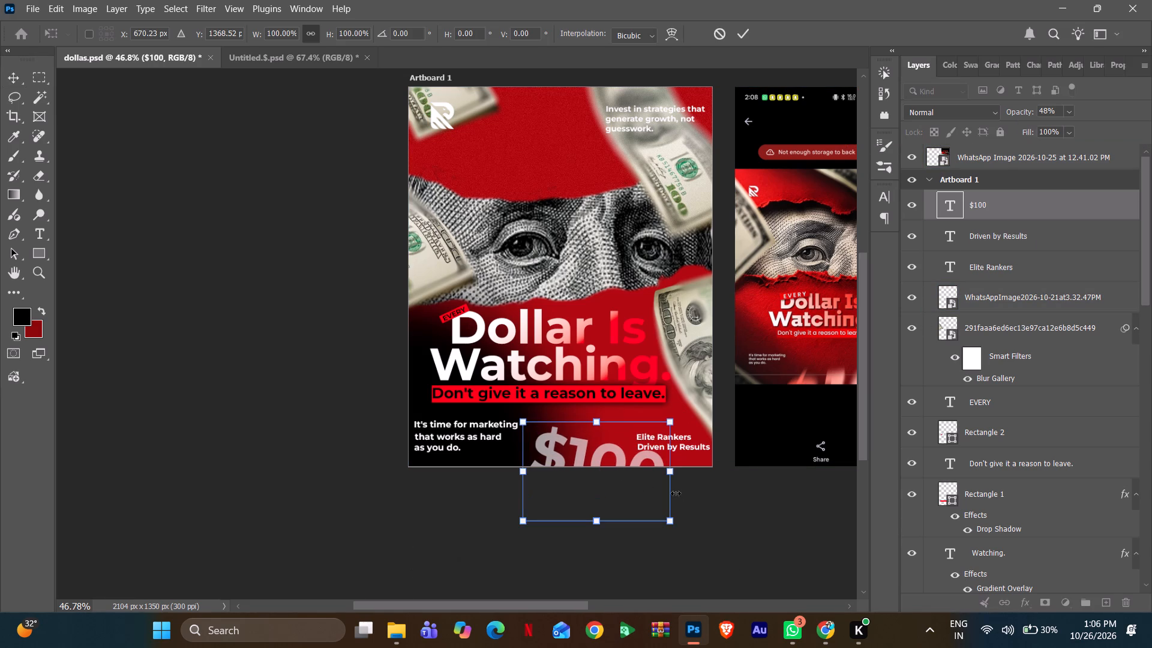
click(677, 493)
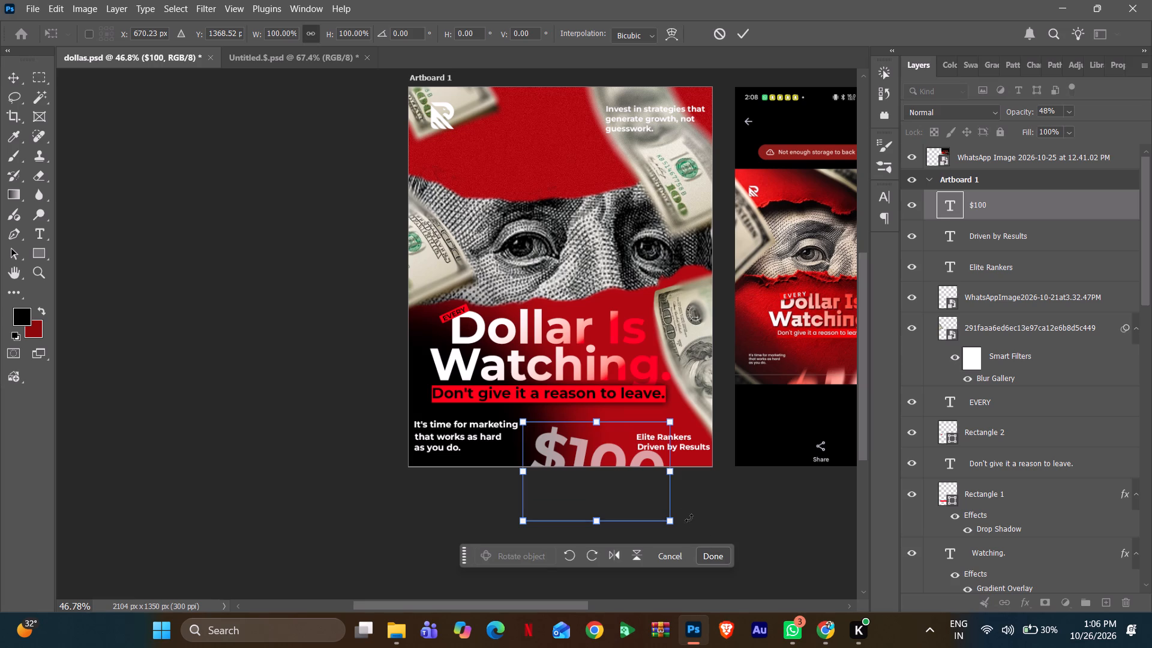
click(687, 509)
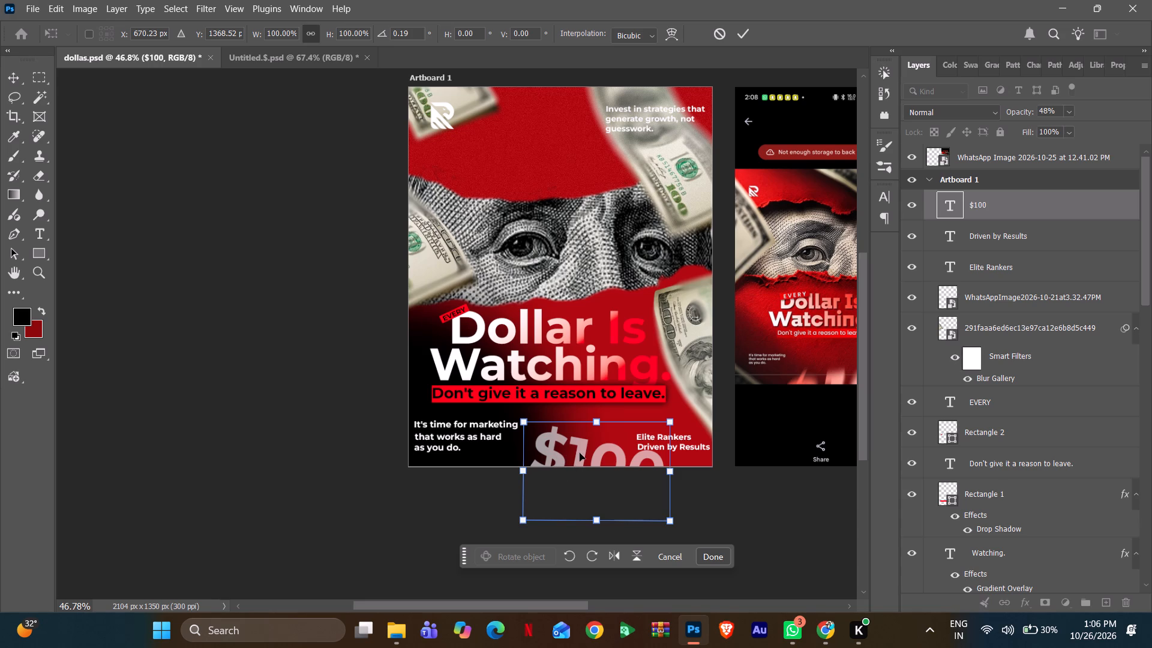
drag(580, 456, 578, 466)
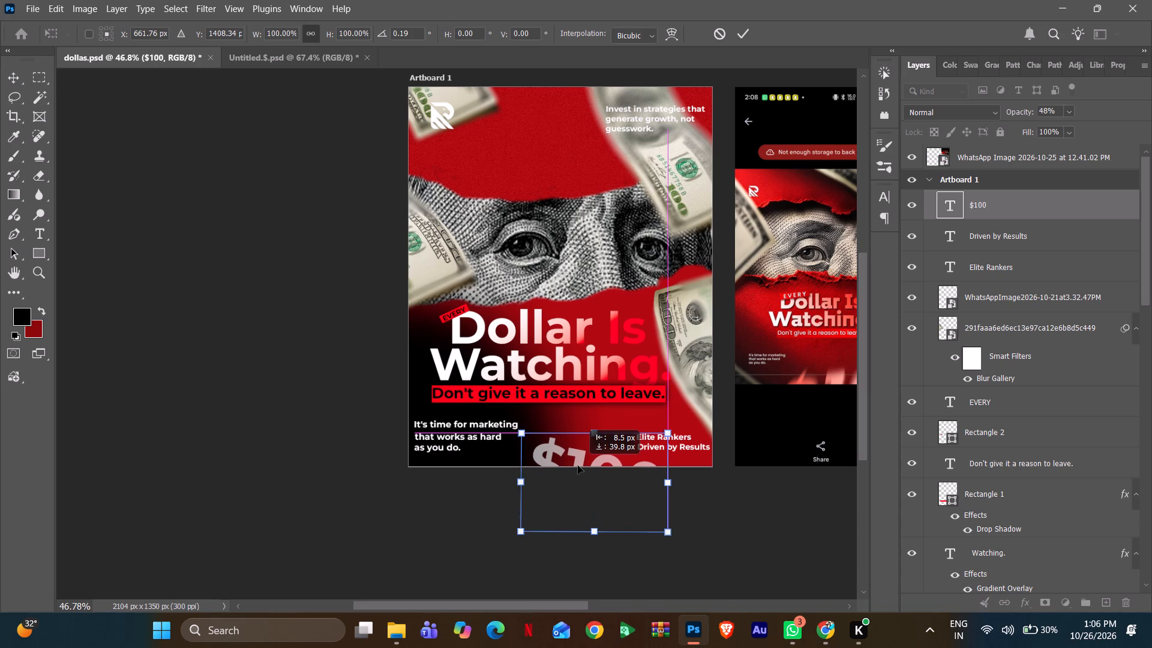
drag(578, 466, 578, 469)
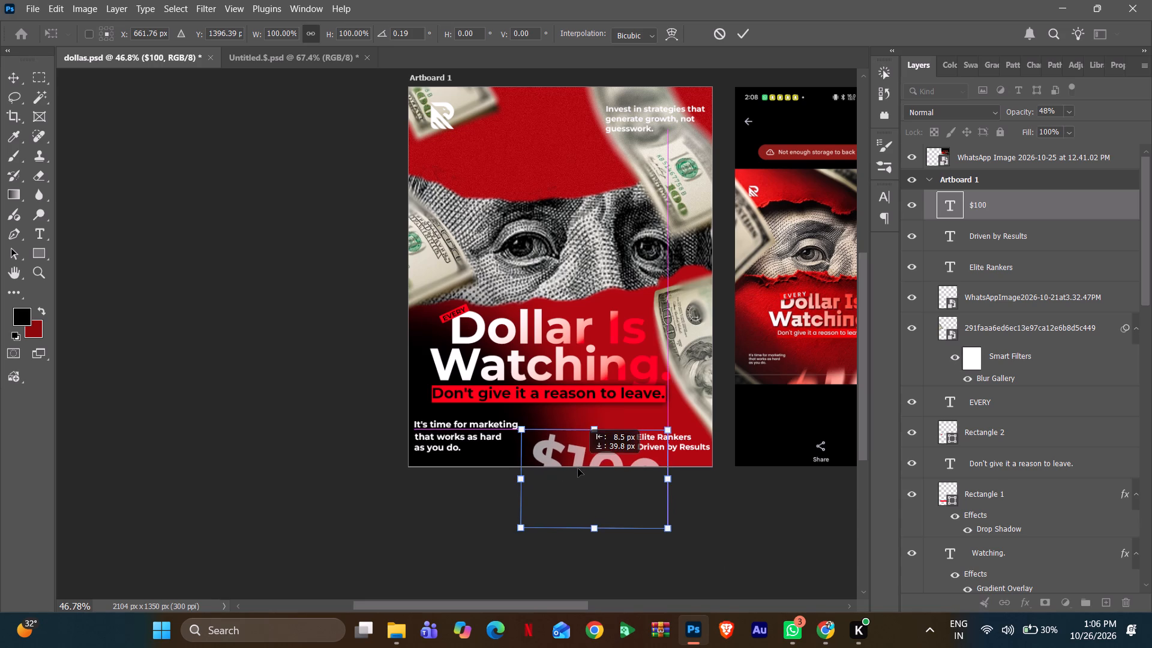
drag(578, 469, 578, 469)
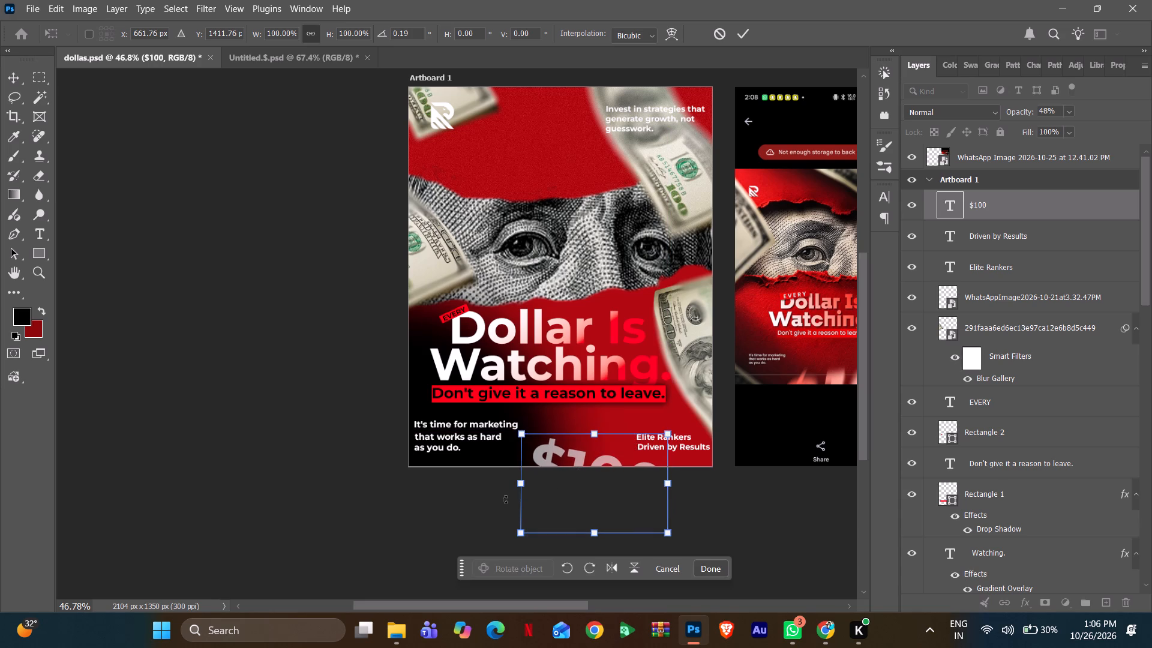
click(505, 499)
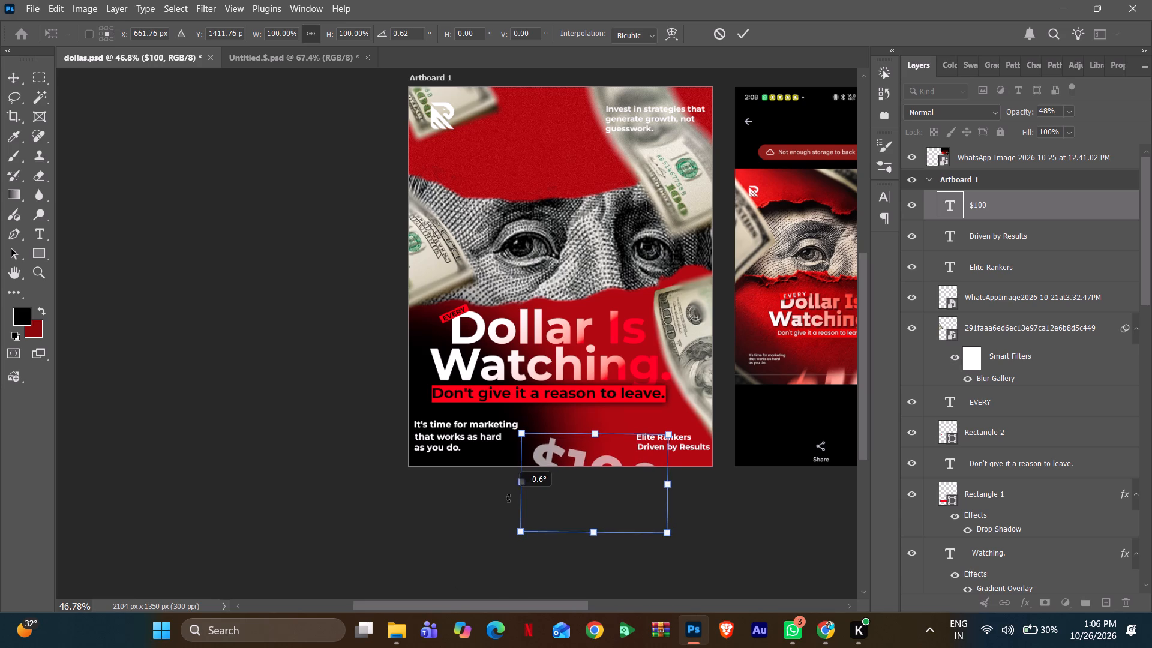
click(706, 565)
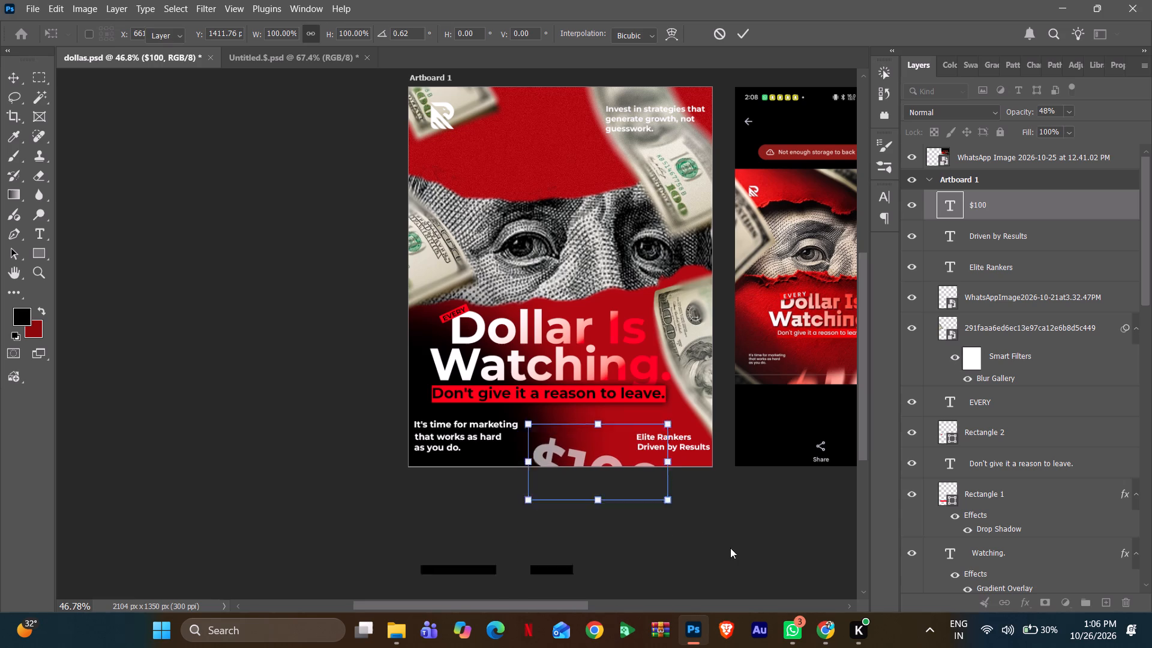
click(742, 542)
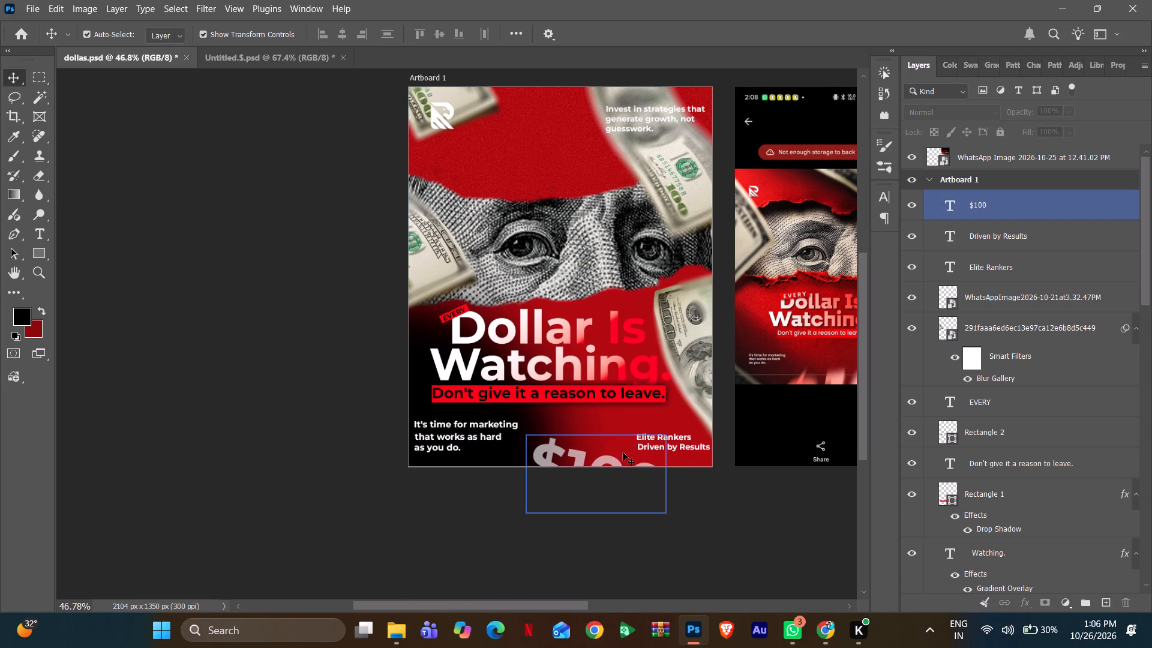
Save the dollas.psd poster document.
key(ctrl+s)
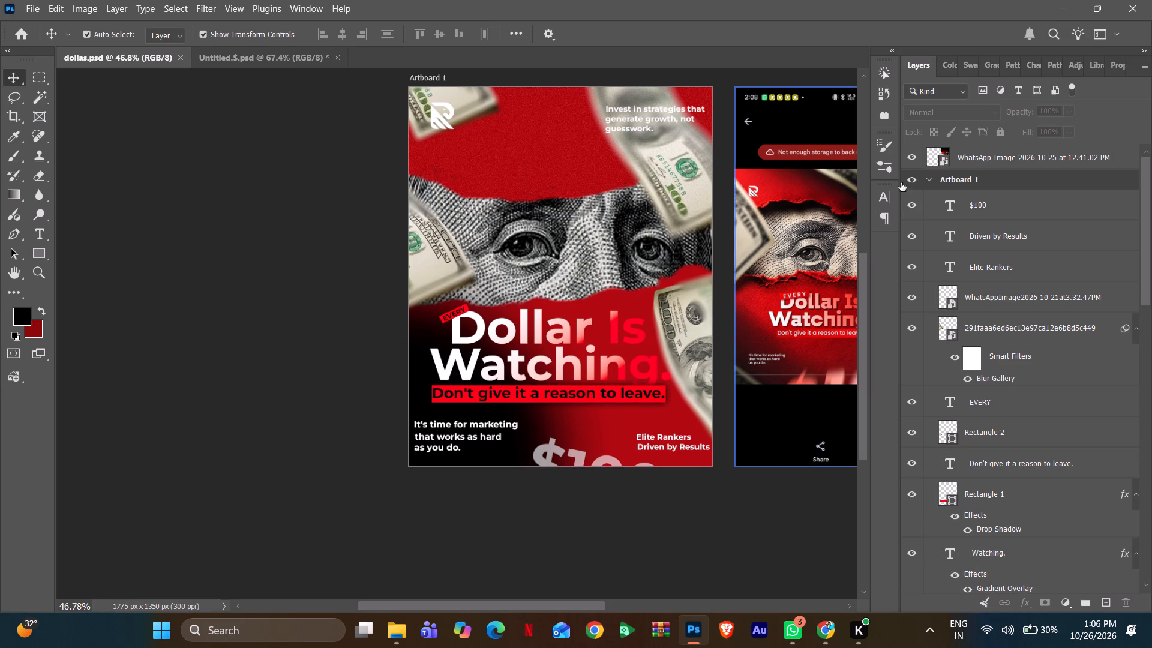
Hide the WhatsApp reference screenshot layer beside the artboard so only the poster shows.
click(917, 158)
scroll(596, 317, up, 2)
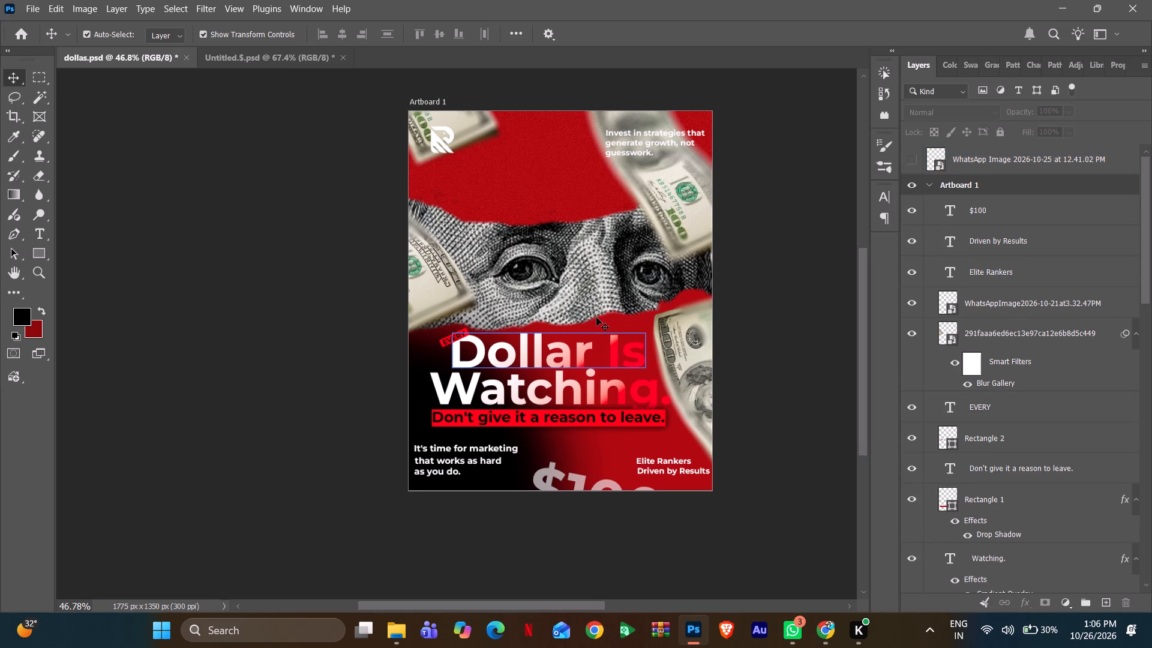
scroll(596, 317, up, 3)
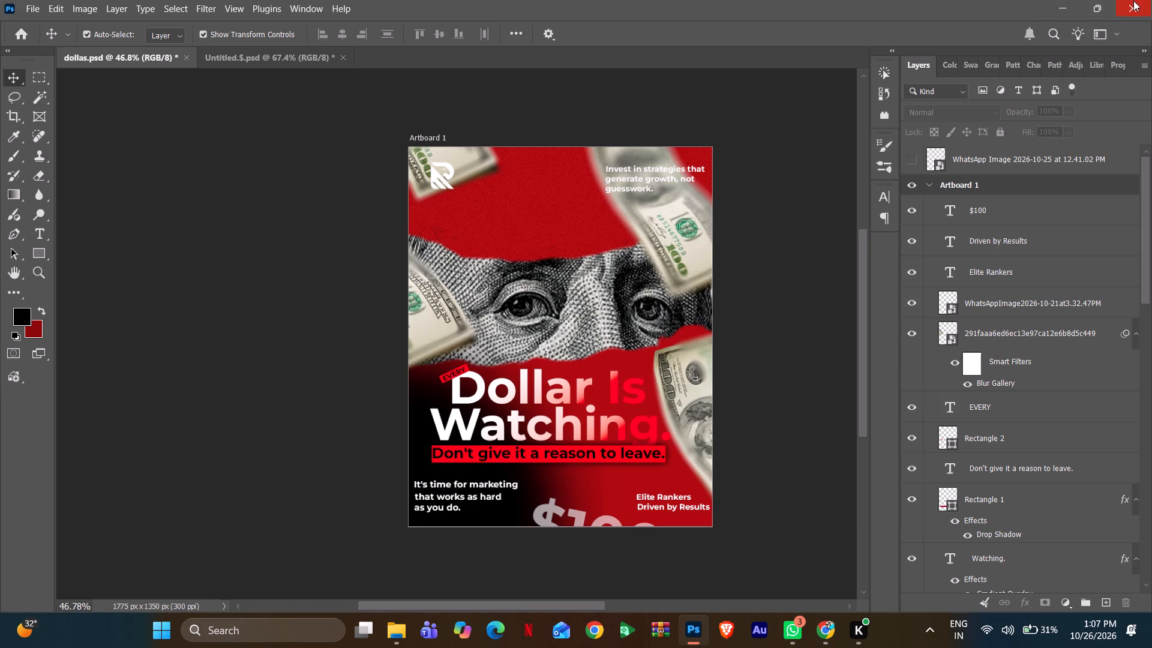
Create a new 1080 x 1350 px document at 300 ppi with an artboard, RGB Color and a white background.
click(22, 36)
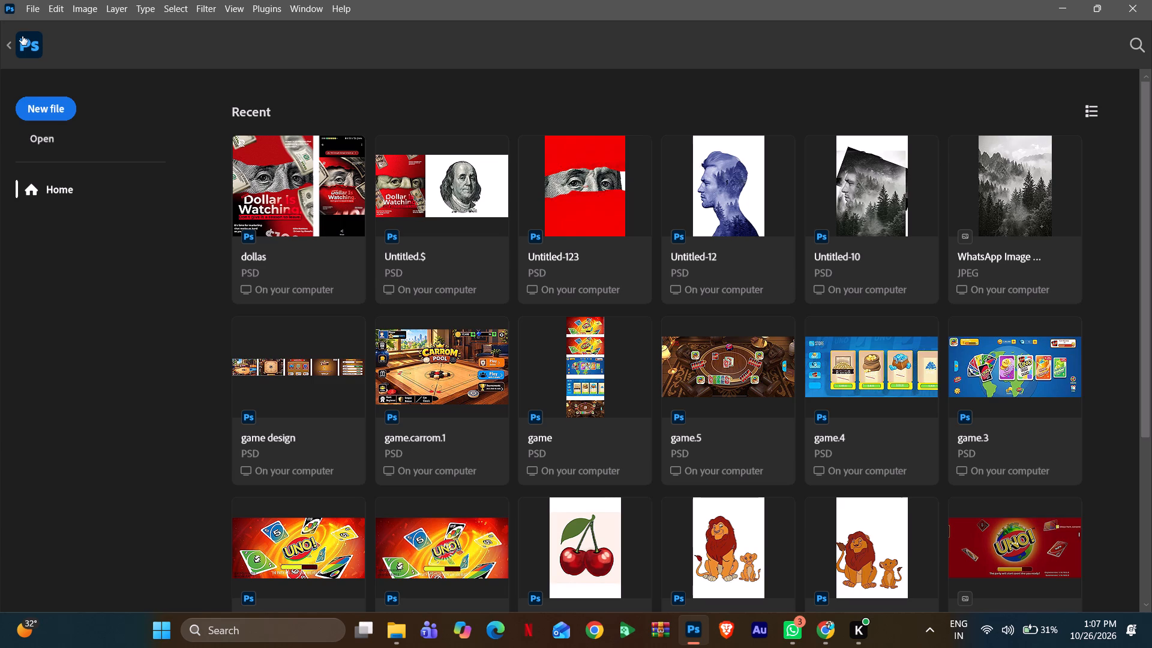
double_click(43, 106)
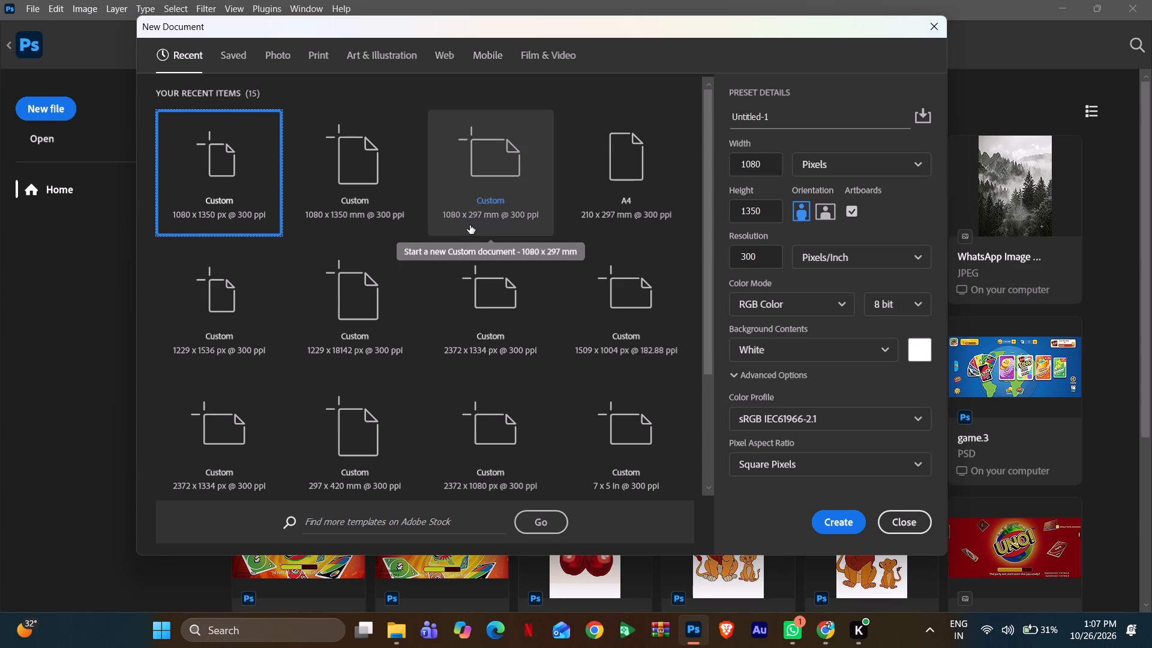
click(836, 517)
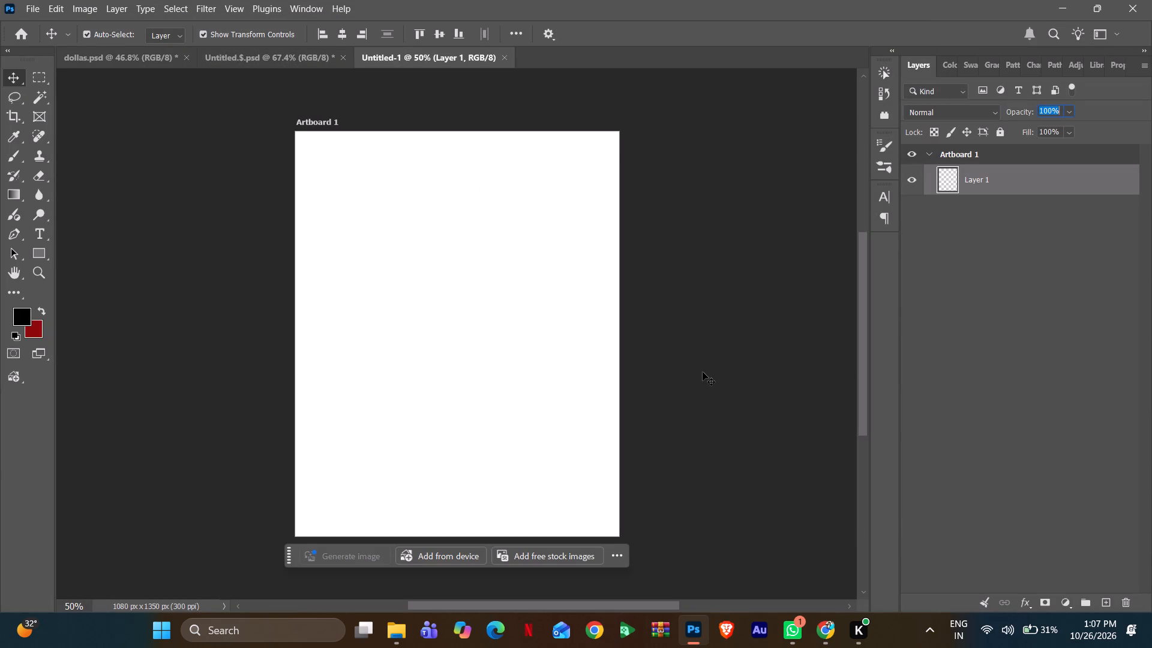
Add a new empty layer above Layer 1 in the new document.
click(1106, 603)
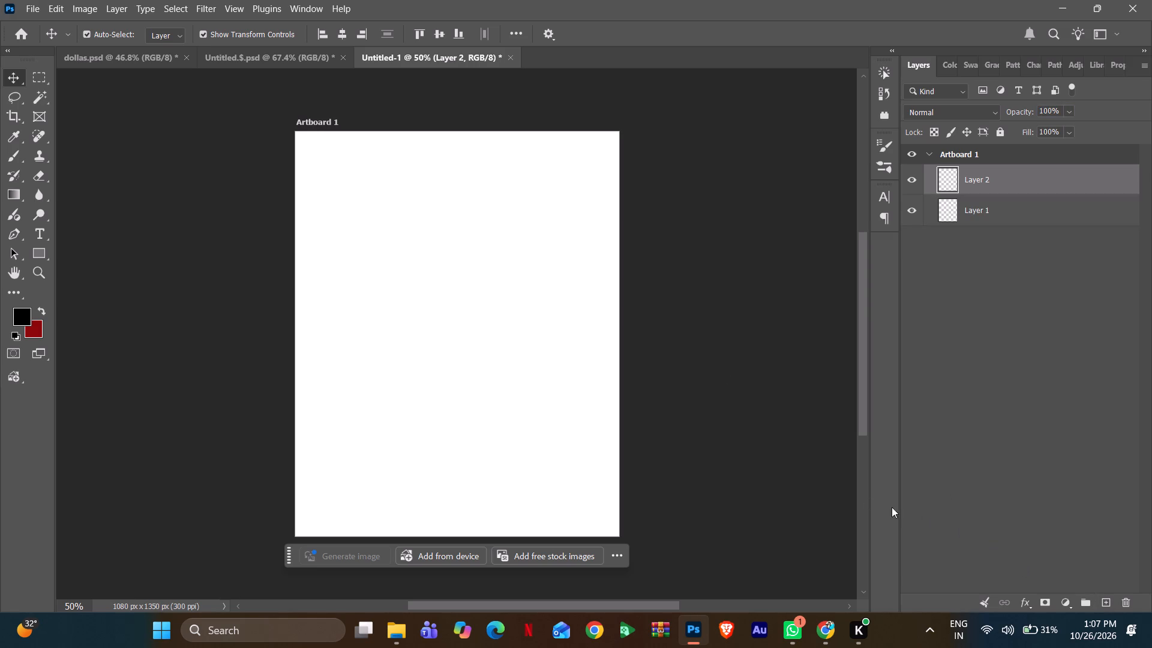
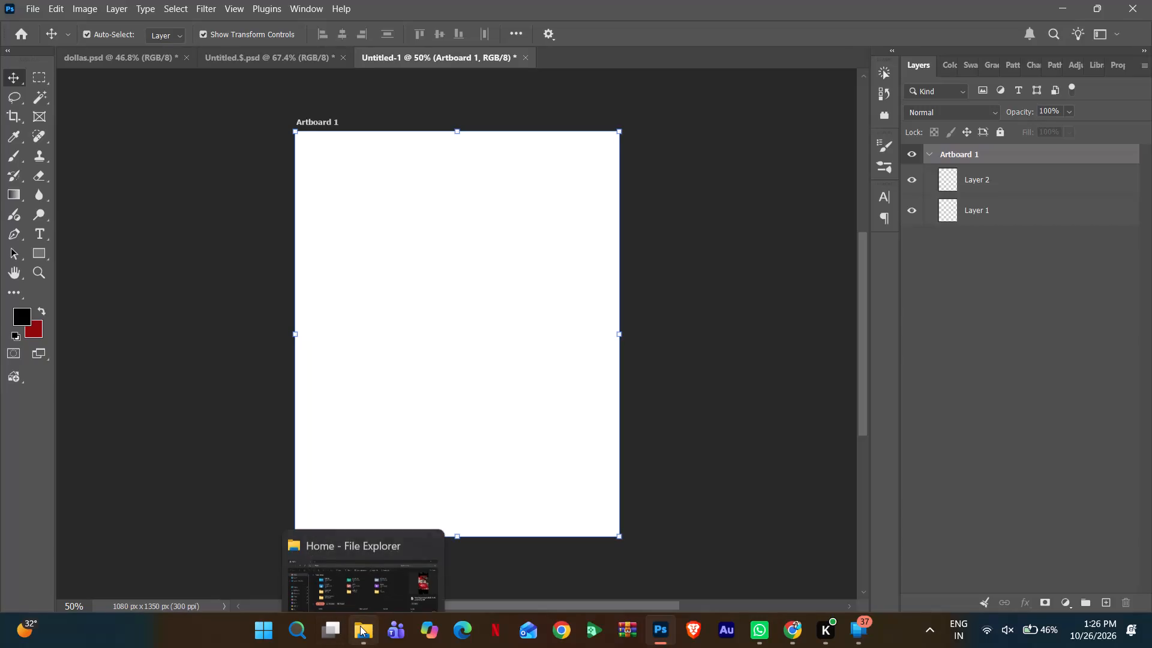
Unpin Microsoft Edge, the mail app and WinRAR from the Windows taskbar, with File Explorer brought up.
click(360, 626)
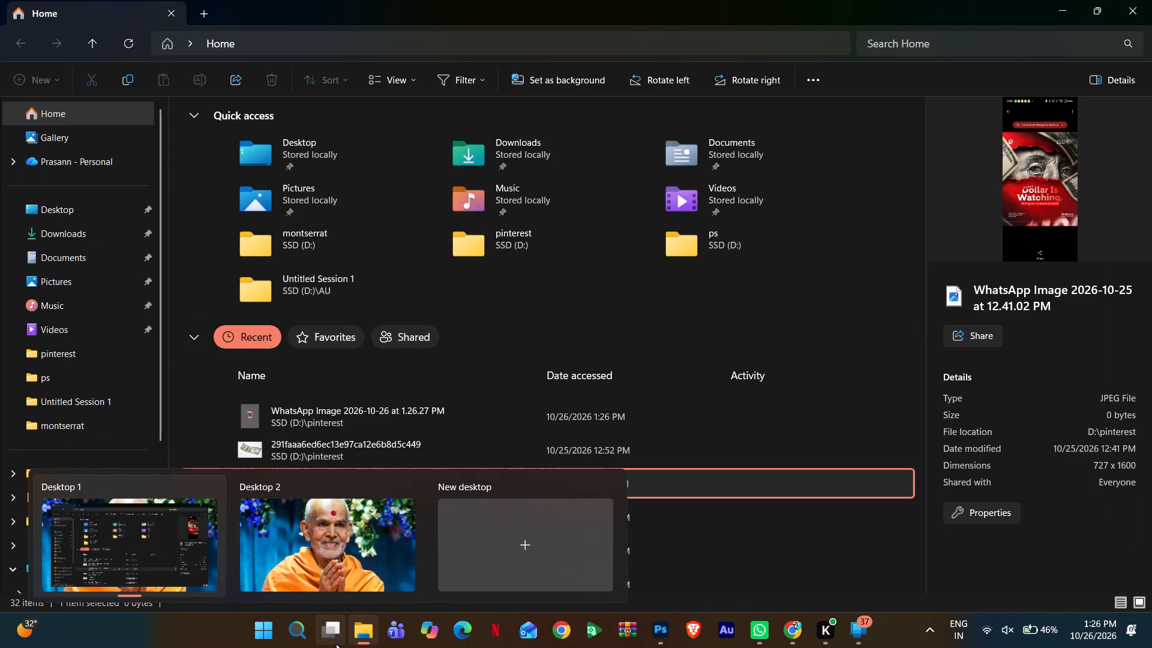
right_click(462, 631)
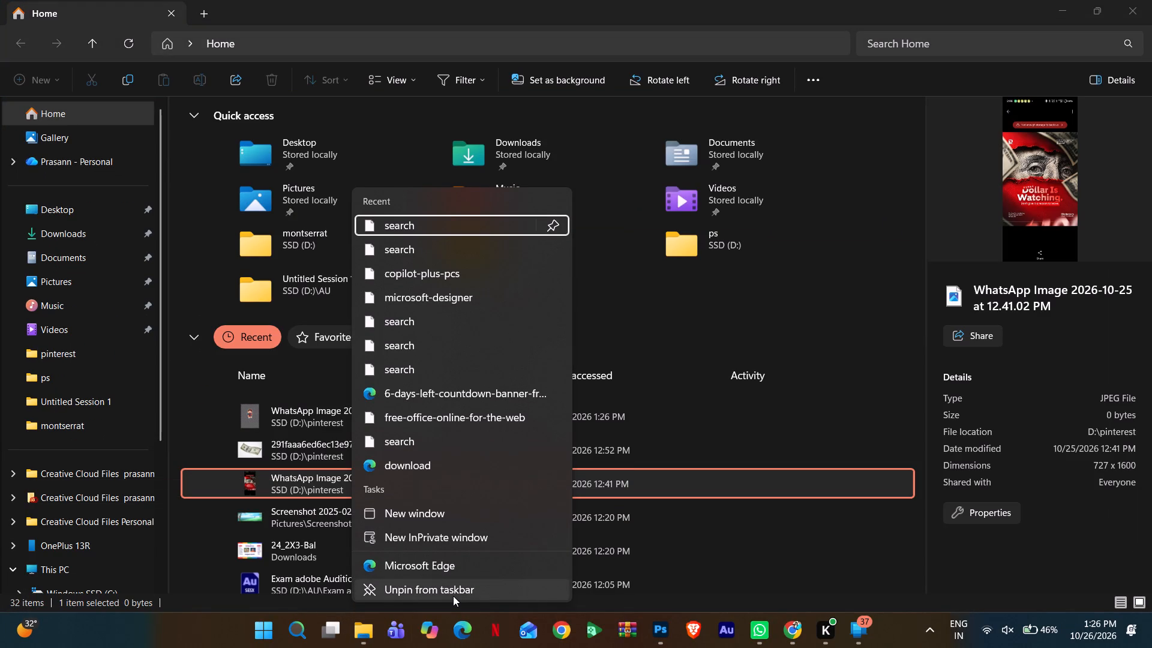
click(453, 596)
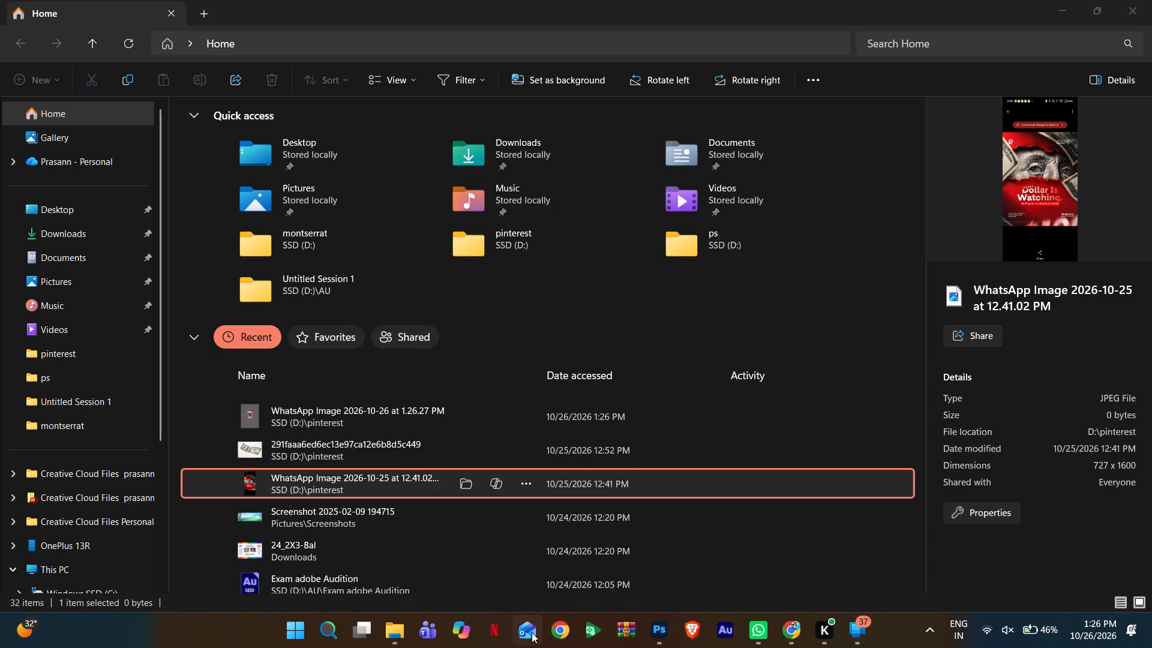
right_click(532, 632)
click(532, 592)
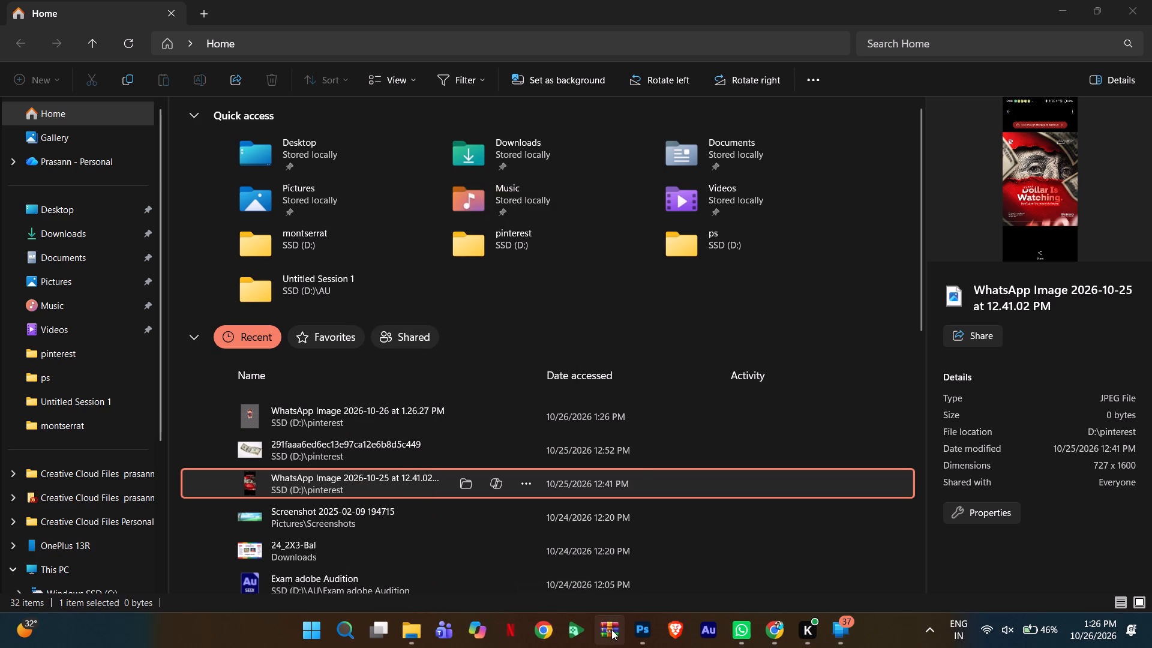
right_click(611, 629)
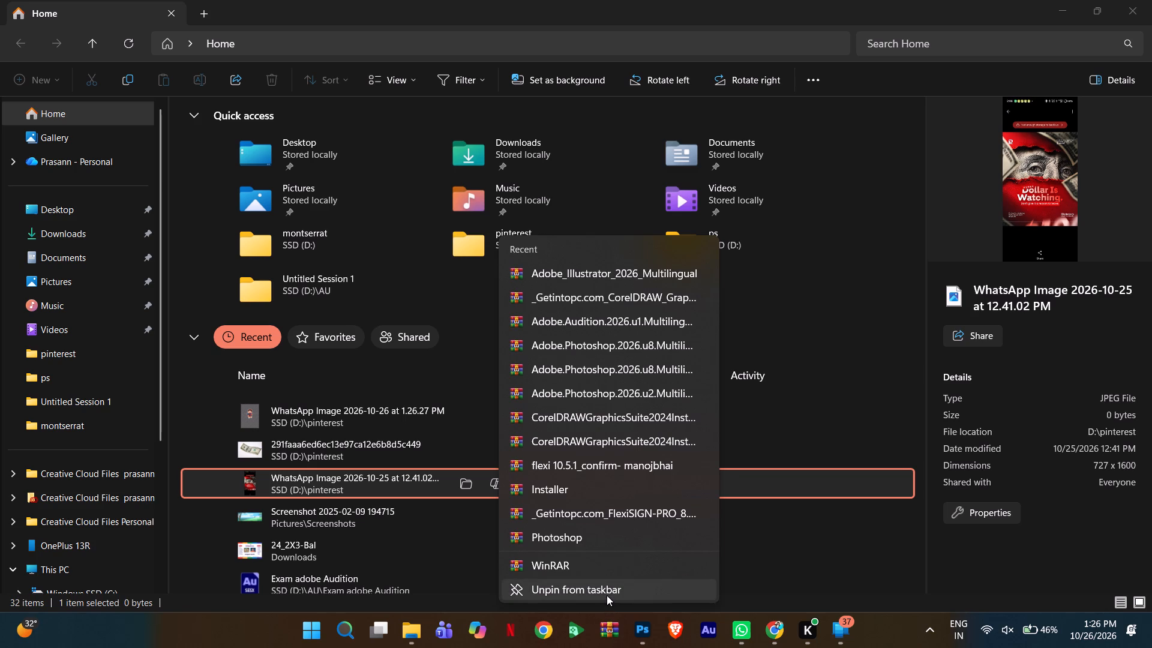
click(607, 595)
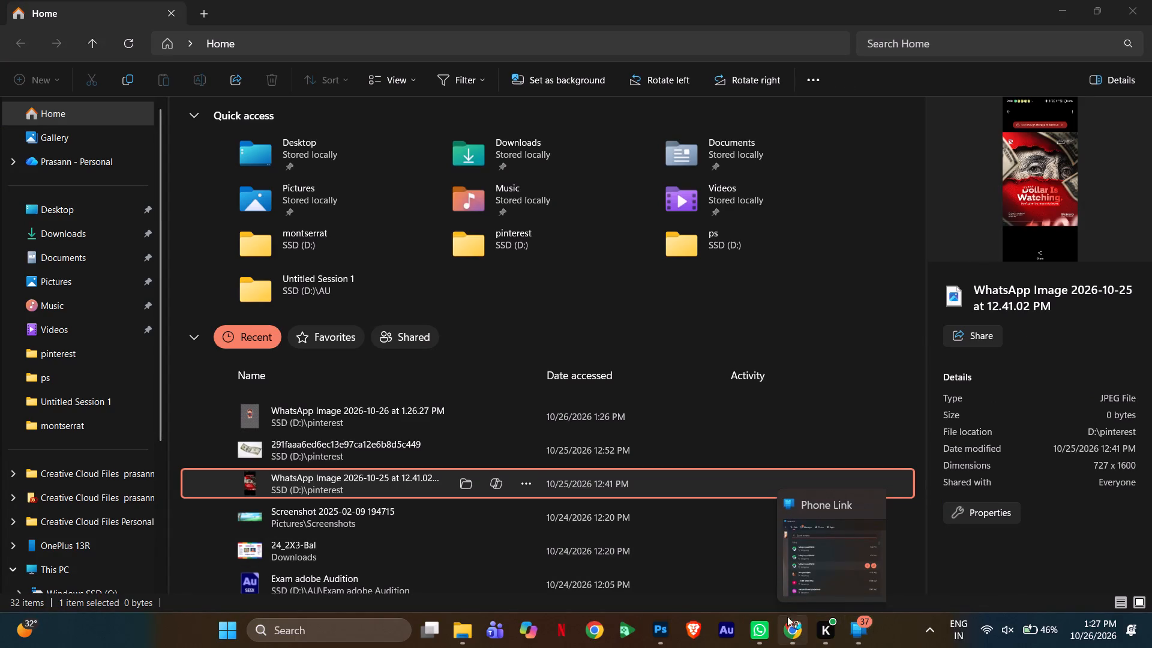
Switch to Pixelcut in Chrome and finish the background edit of the 100 dollar bill image.
click(772, 574)
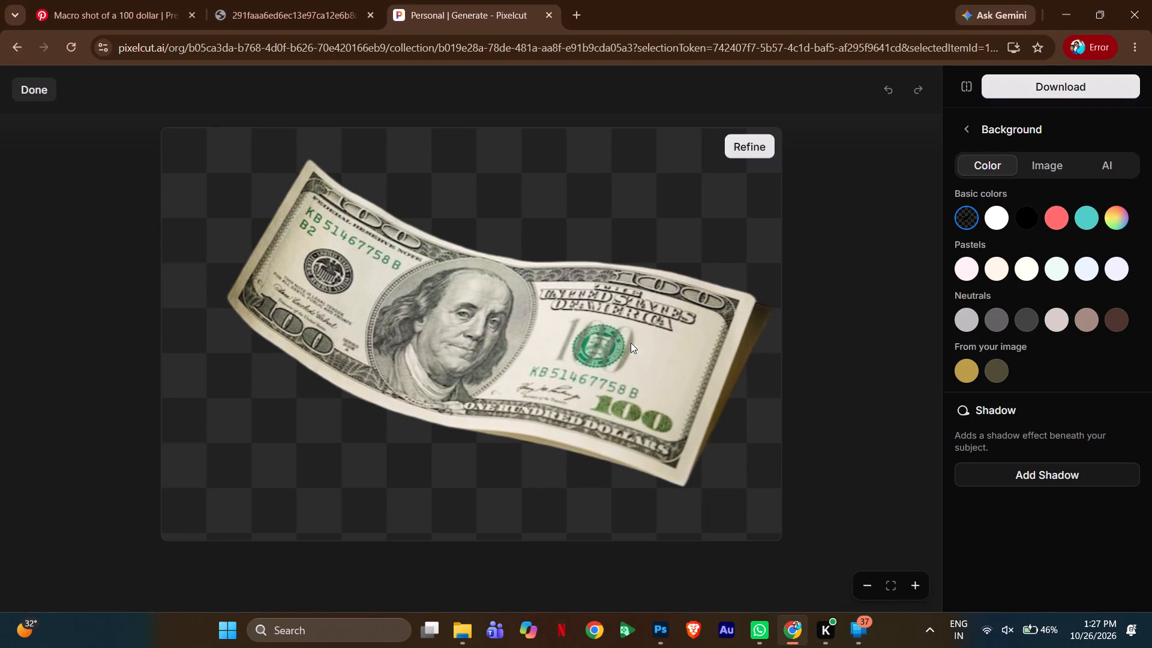
click(883, 330)
click(28, 92)
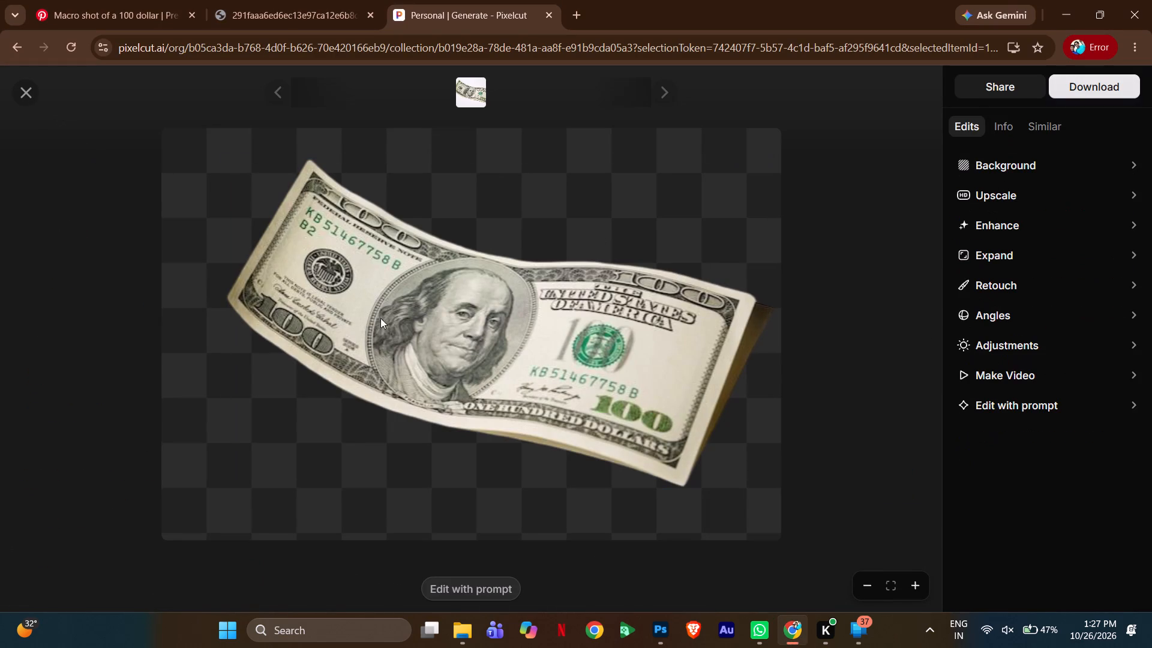
Bring WhatsApp Image 2026-10-26 at 1.26.27 PM from File Explorer's recent files into Pixelcut in Chrome.
click(458, 635)
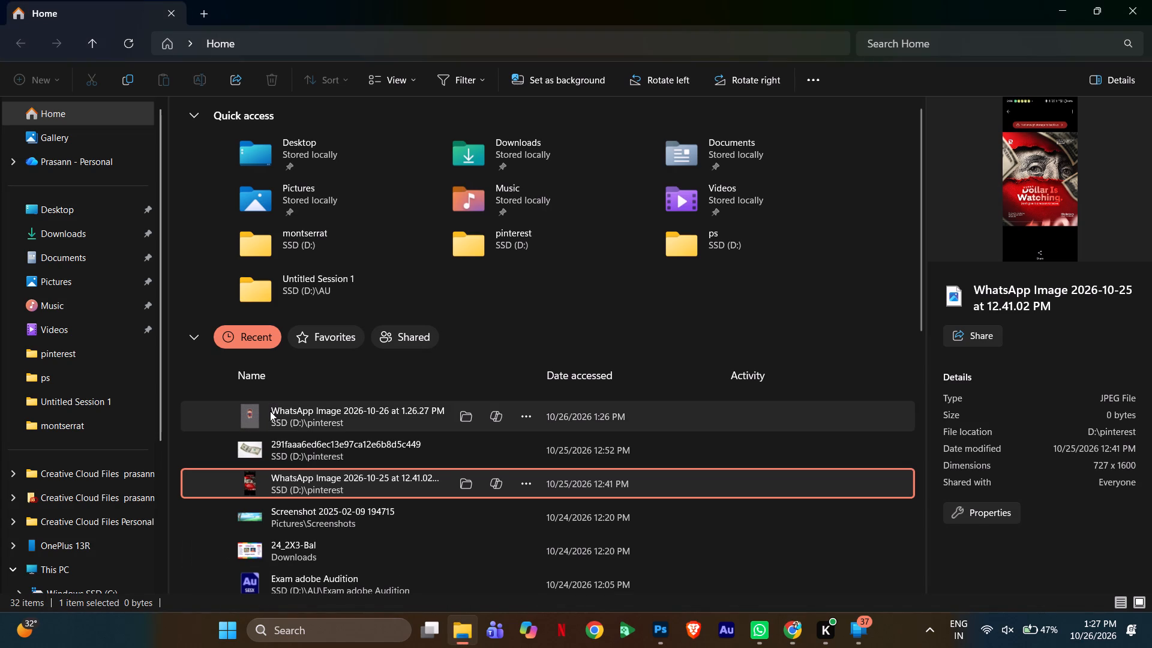
drag(271, 414, 797, 632)
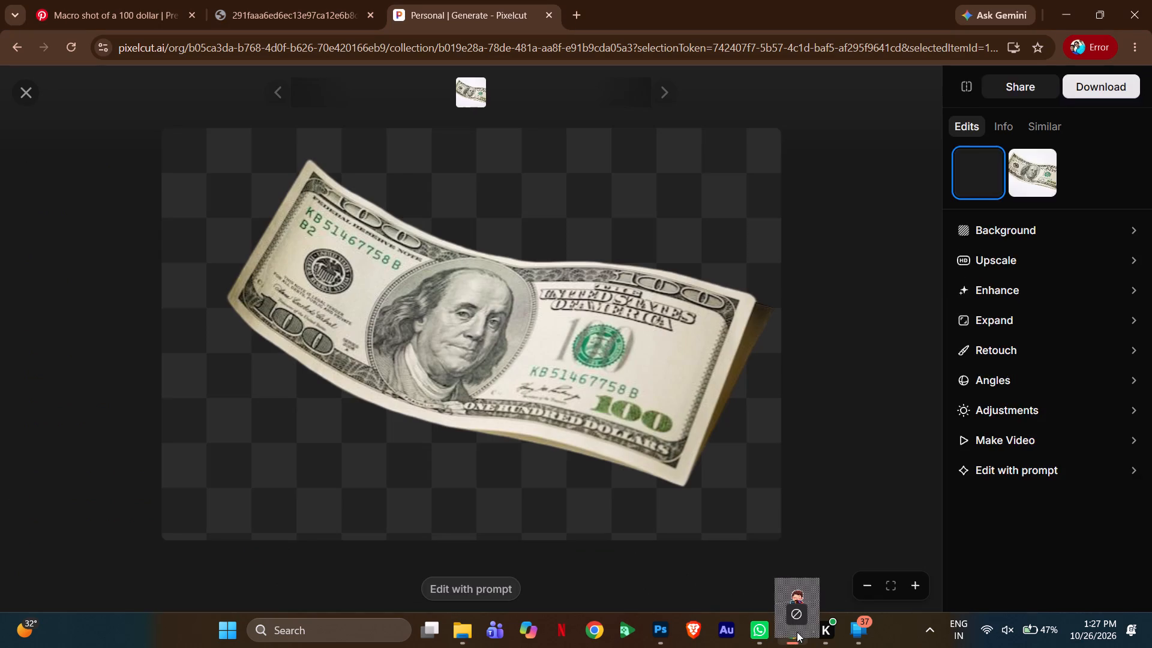
drag(797, 632, 604, 448)
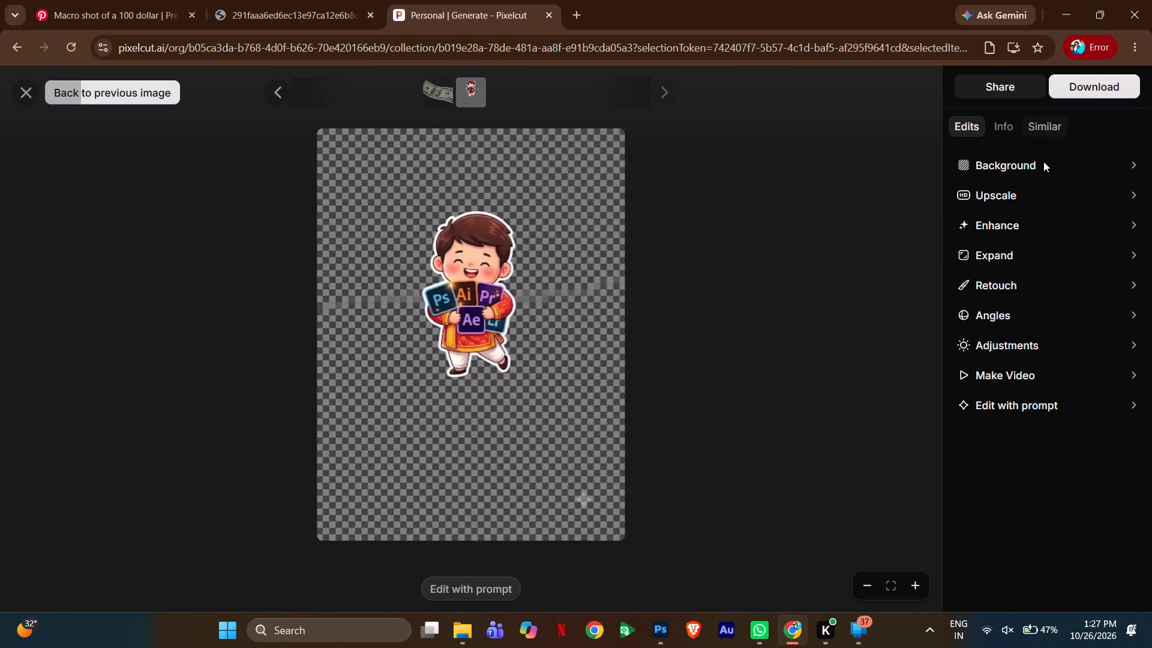
Remove the checkered background from the cartoon boy image, leaving it transparent.
click(1037, 168)
click(1037, 167)
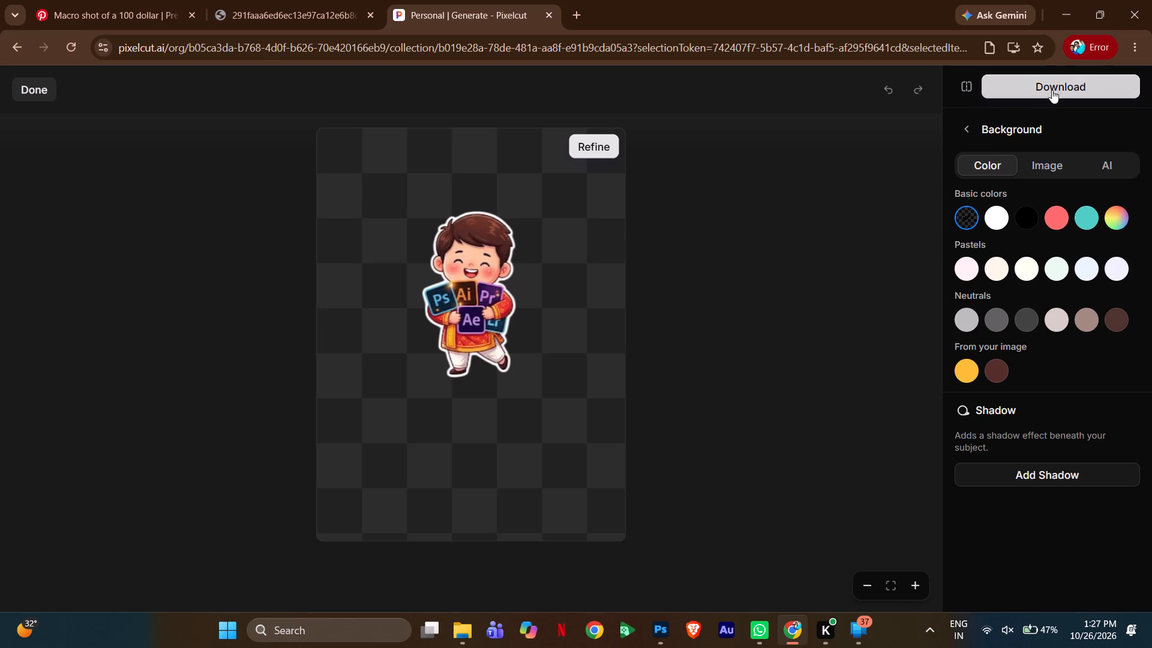
Download the background-free cartoon boy image from Pixelcut.
click(1055, 87)
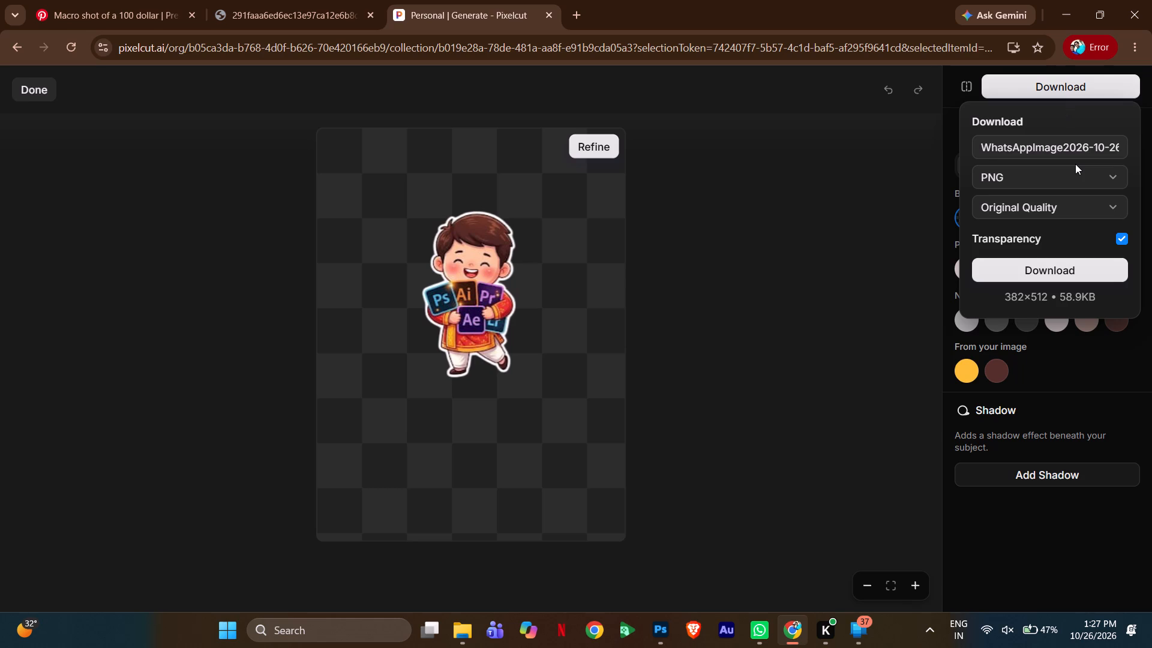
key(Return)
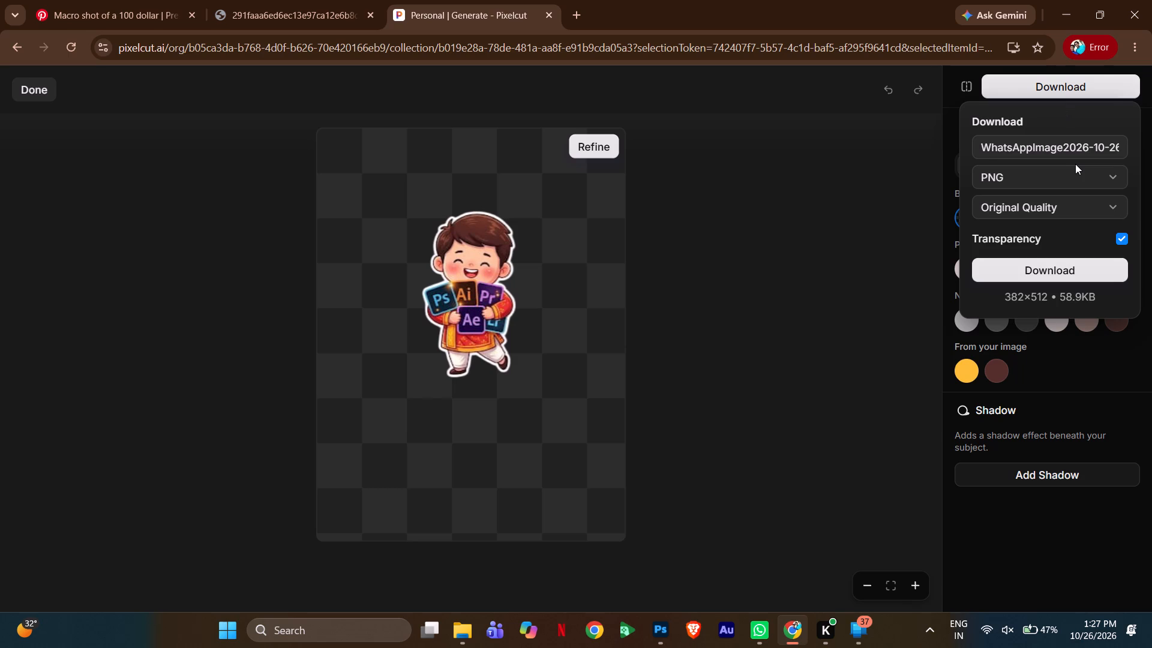